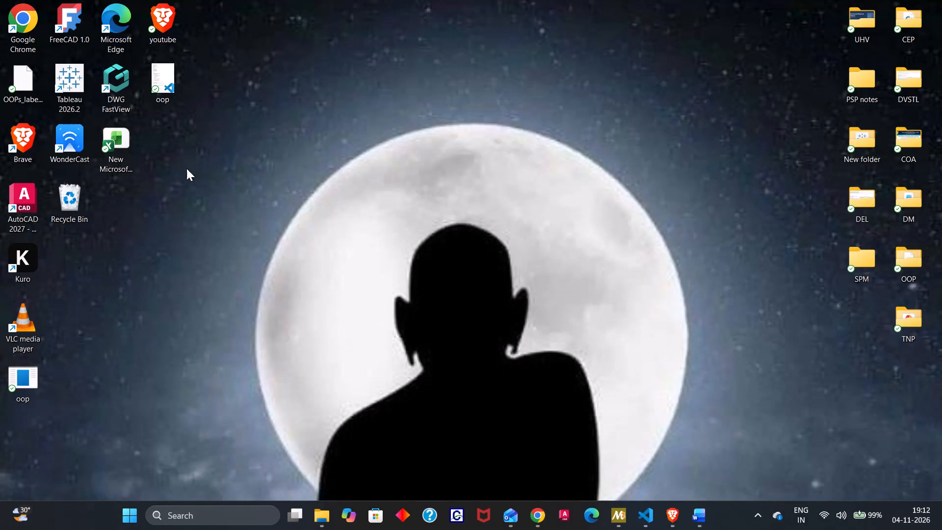
Launch the Kuro application from its desktop shortcut.
click(19, 253)
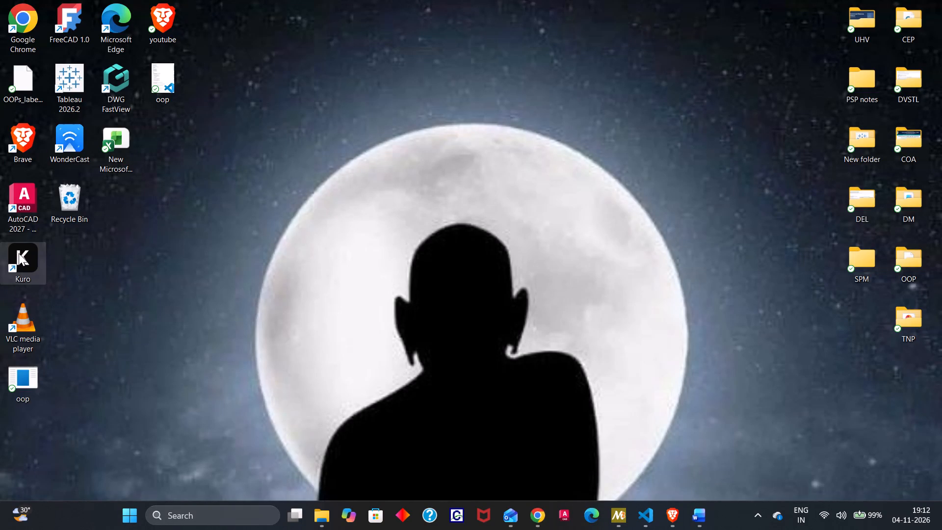
click(19, 253)
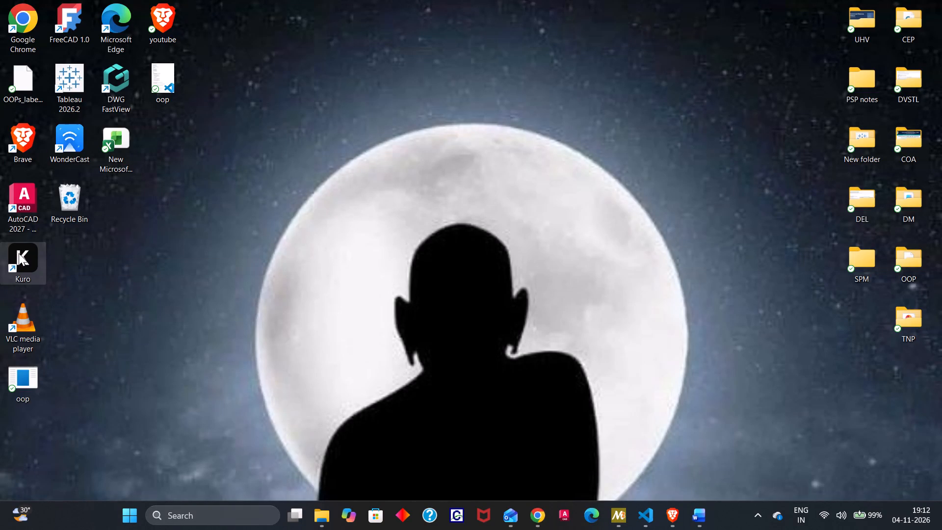
double_click(28, 254)
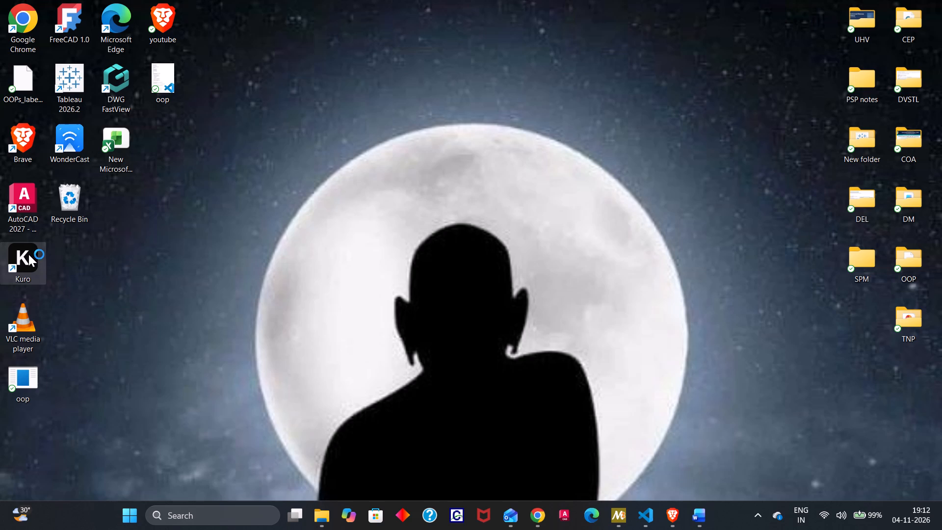
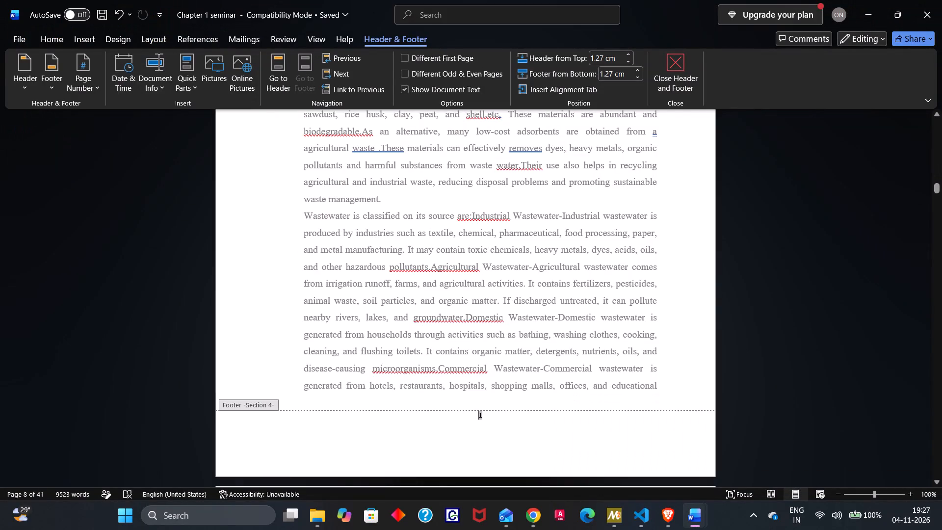
Close the Section 4 footer and return to the body text.
click(544, 440)
click(593, 394)
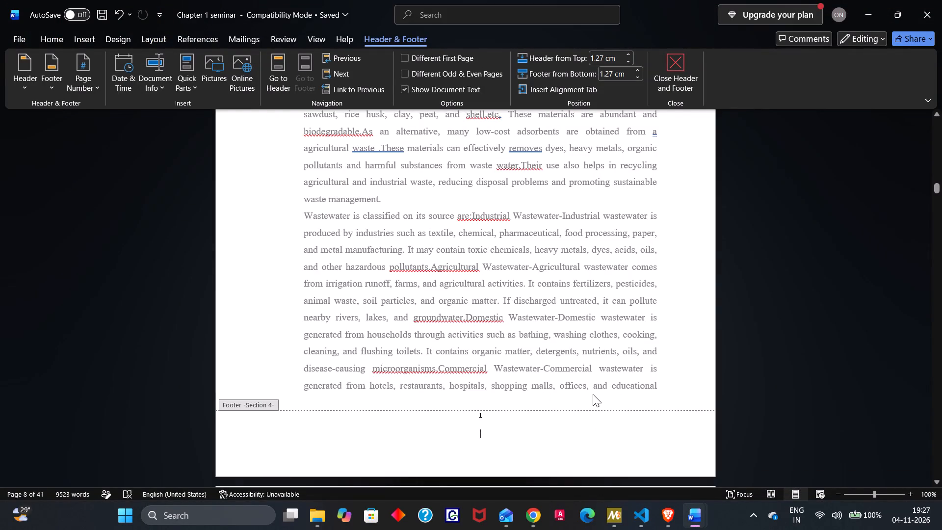
double_click(593, 394)
Examine the front-matter pages and the first Chapter 1 pages, checking their footer page numbers.
scroll(593, 394, up, 2)
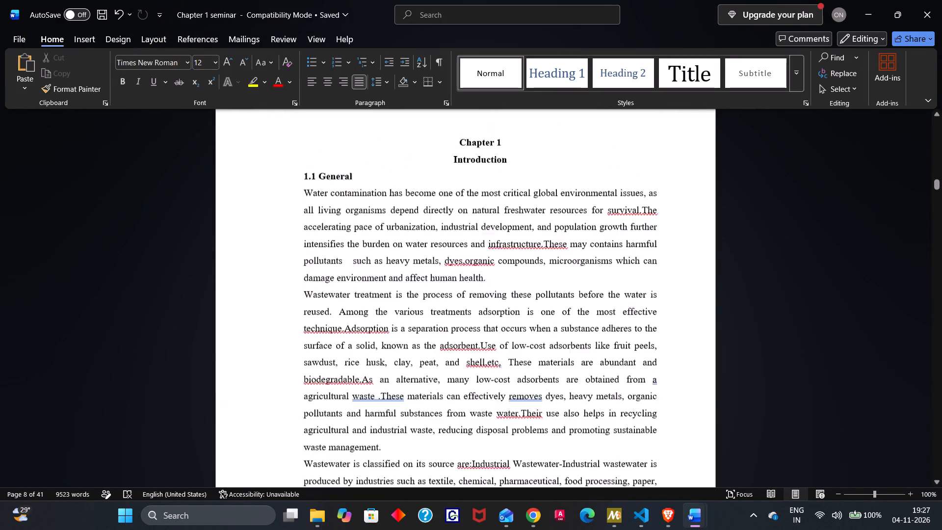
scroll(593, 394, up, 6)
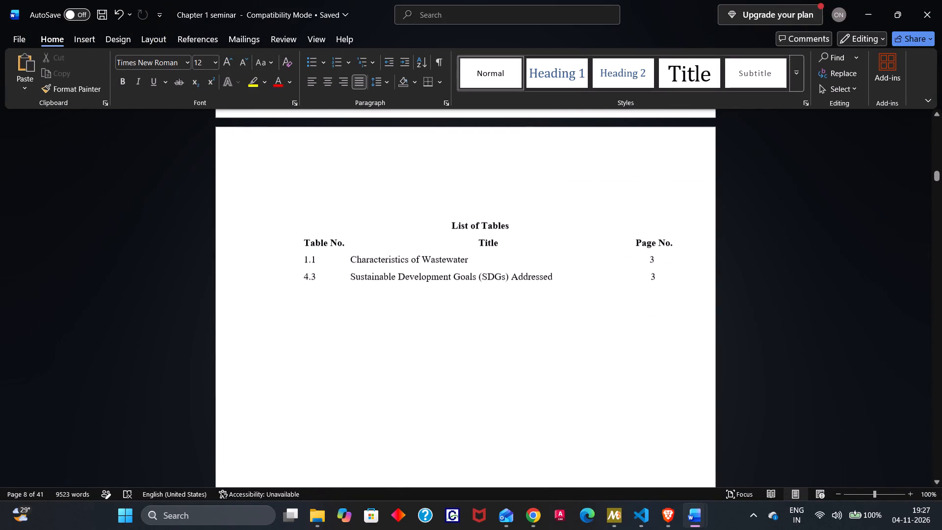
scroll(593, 394, up, 2)
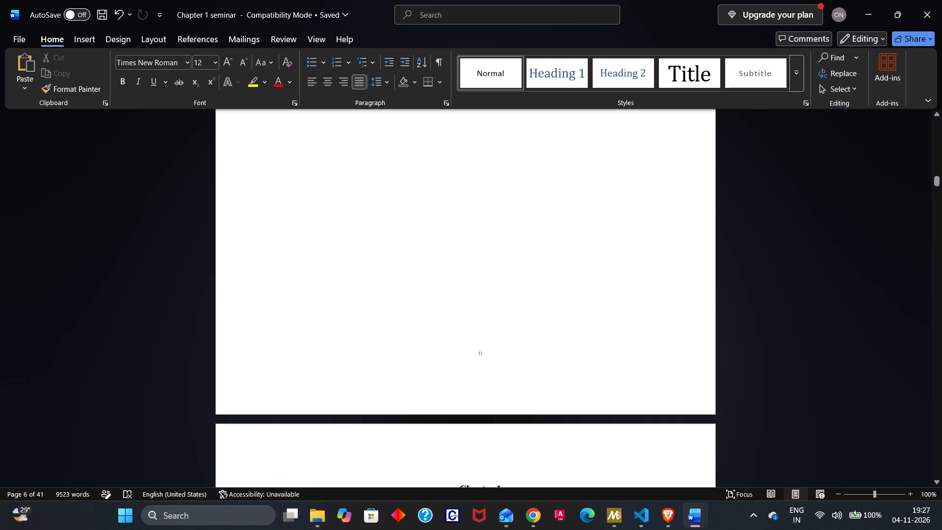
scroll(600, 382, up, 1)
scroll(600, 382, down, 3)
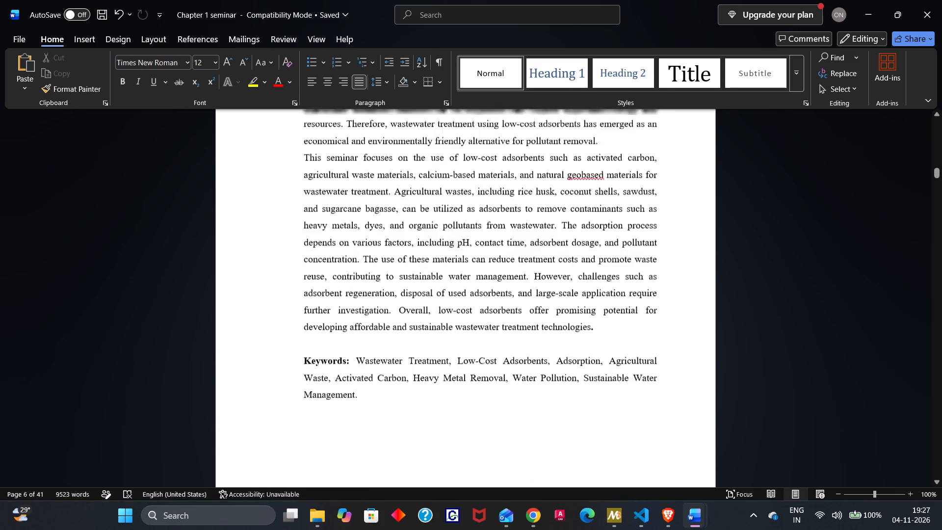
scroll(600, 382, down, 9)
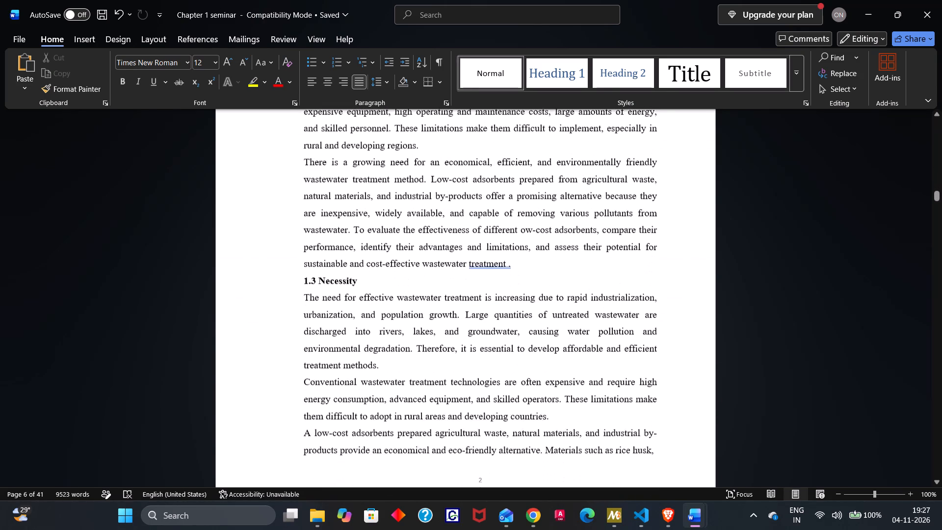
scroll(600, 382, up, 6)
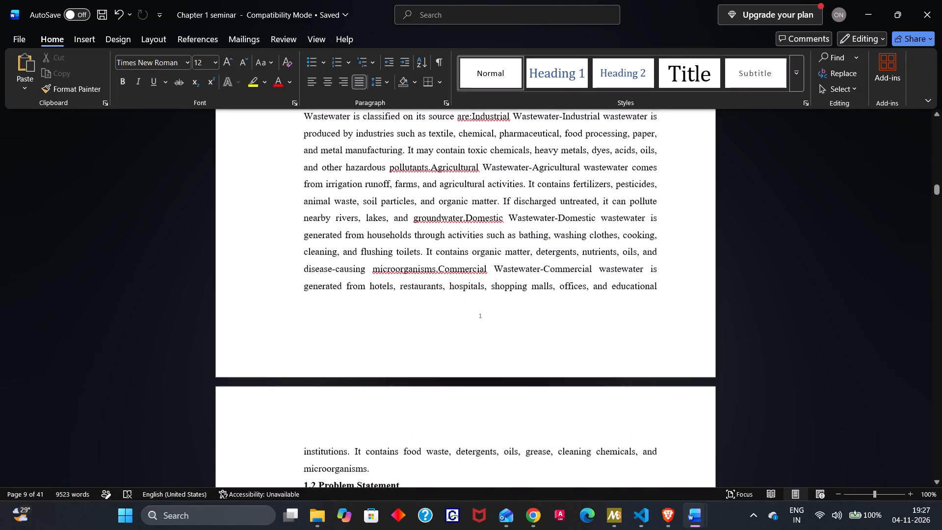
scroll(600, 382, up, 1)
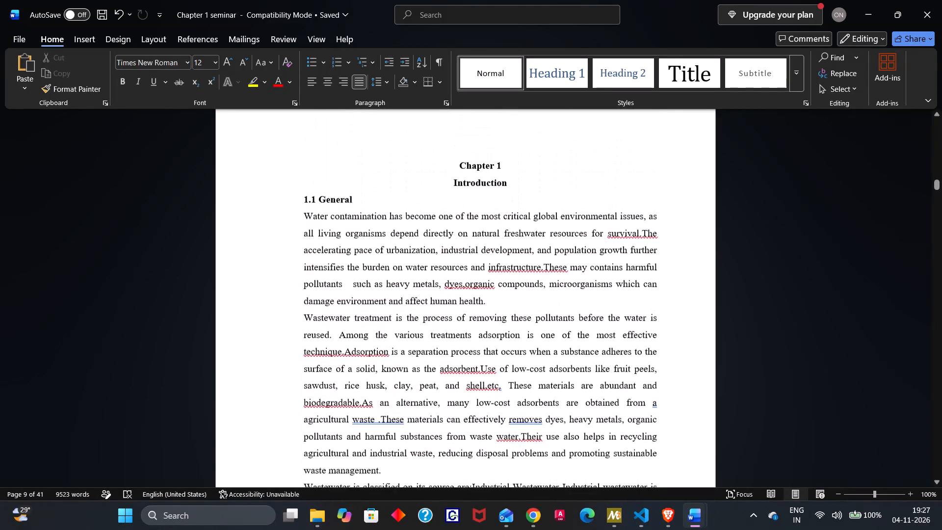
scroll(600, 382, up, 1)
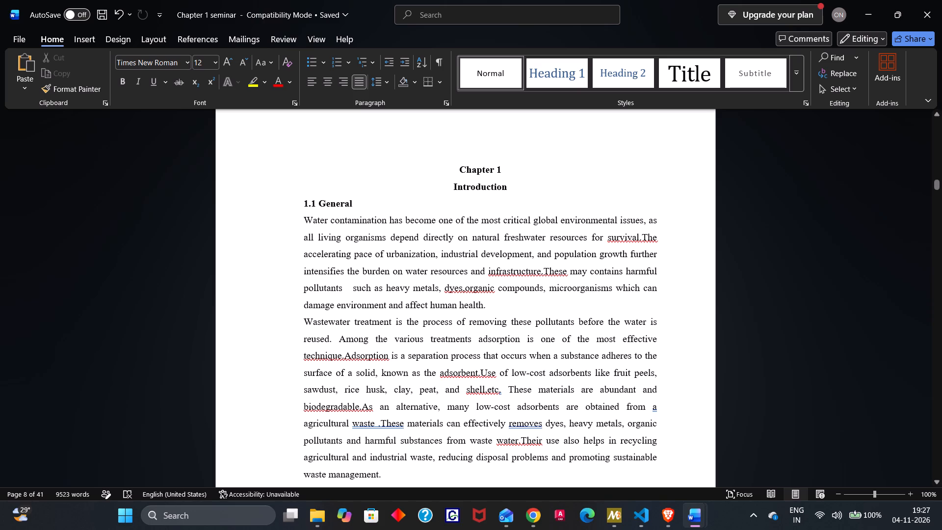
Switch to the YouTube tab in Brave and search for "mera dadla song".
click(651, 472)
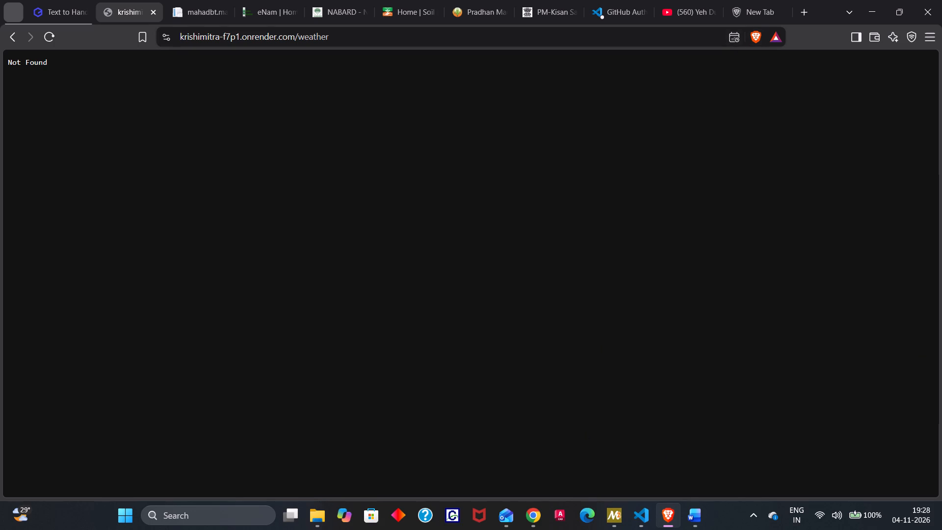
click(684, 11)
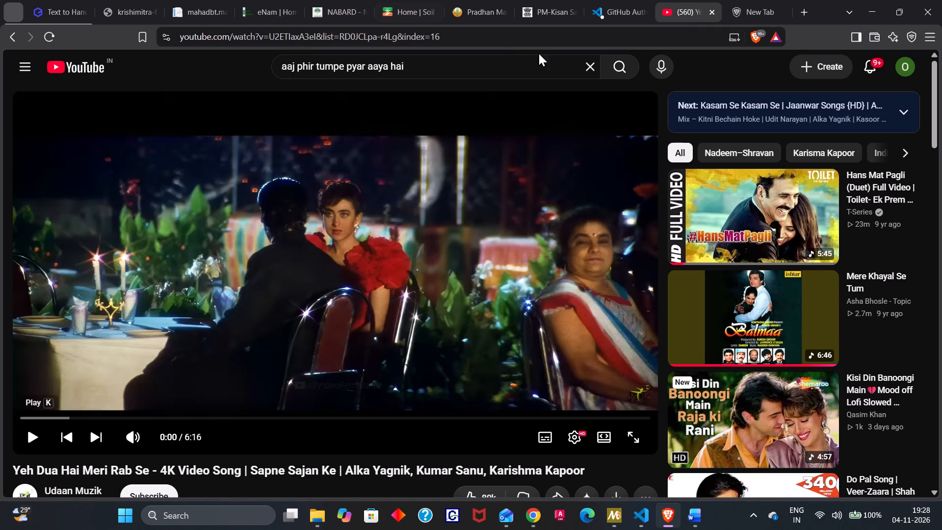
click(581, 62)
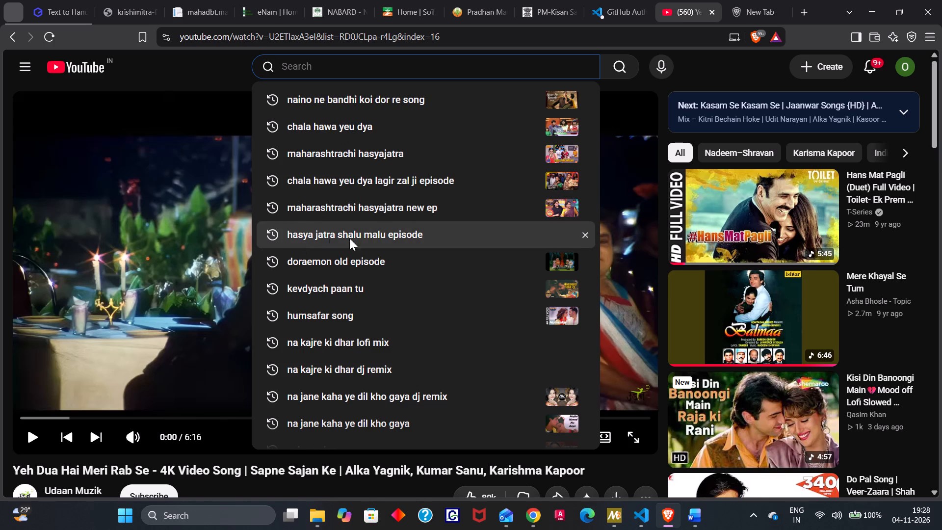
scroll(413, 236, down, 4)
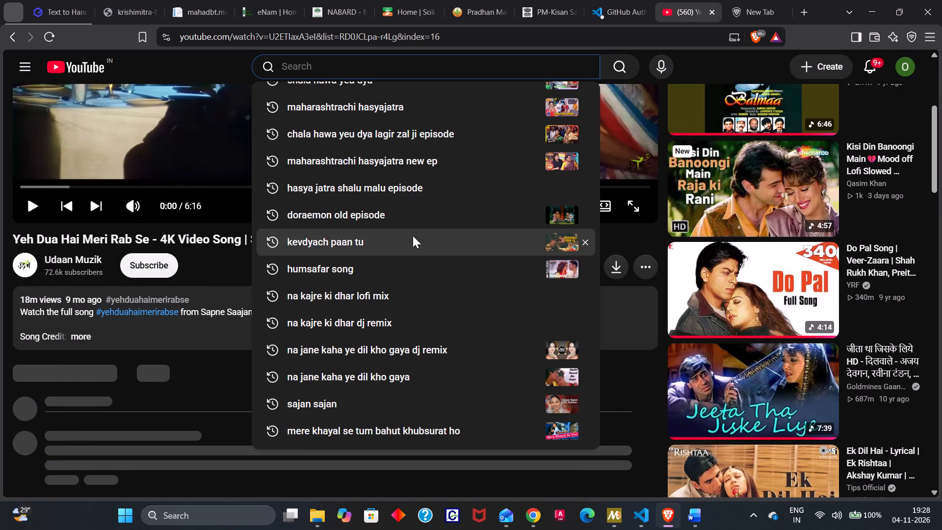
scroll(413, 236, right, 1)
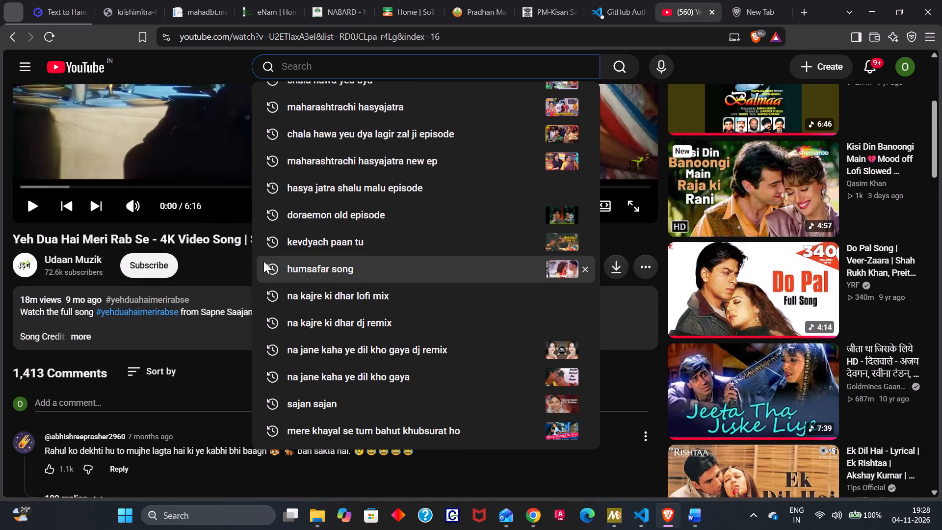
scroll(217, 274, up, 1)
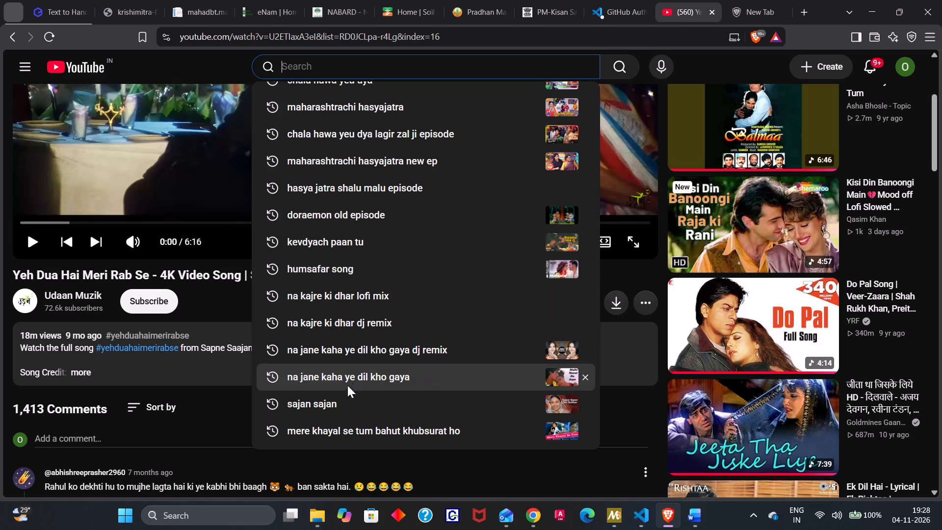
scroll(354, 346, down, 1)
scroll(354, 346, up, 6)
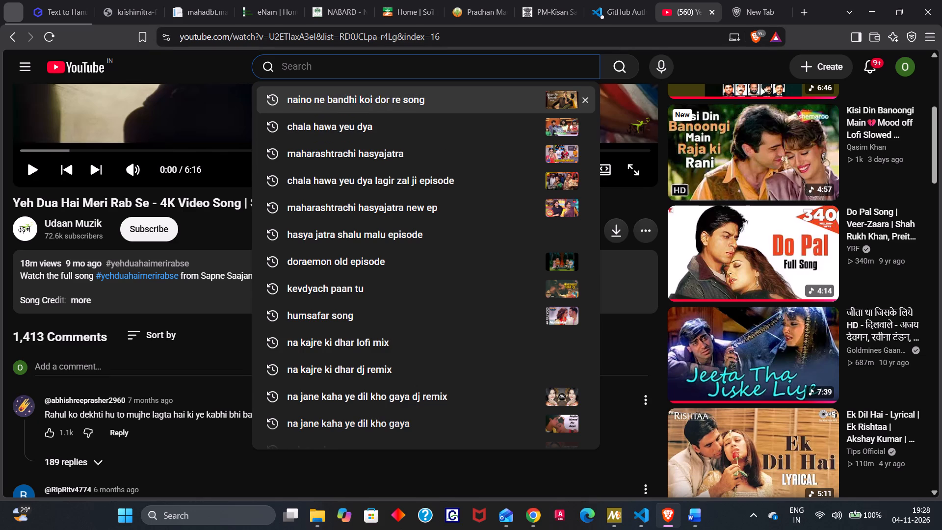
key(m)
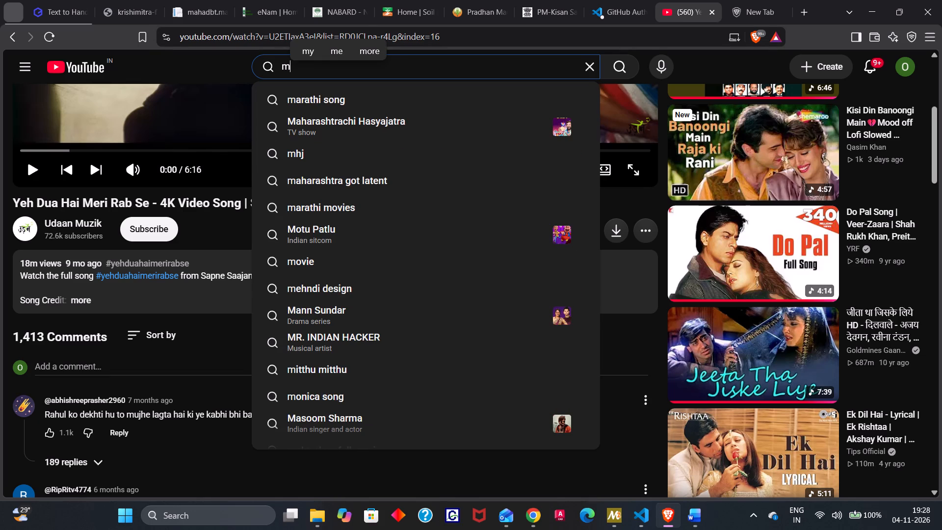
text(er)
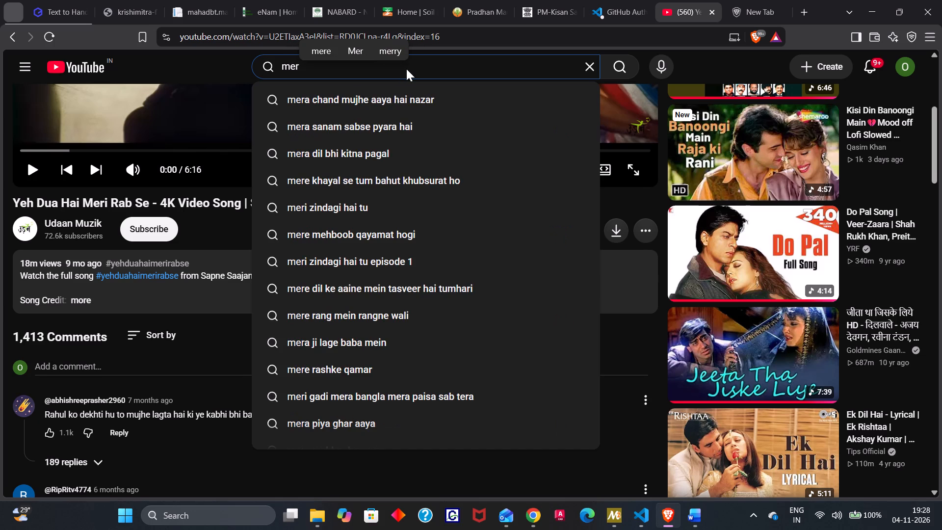
text(a)
key(space)
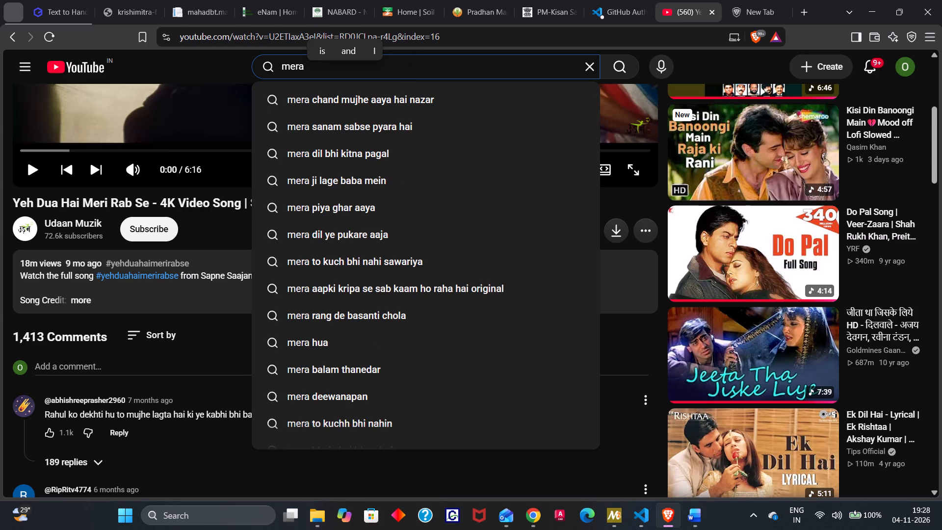
text(da)
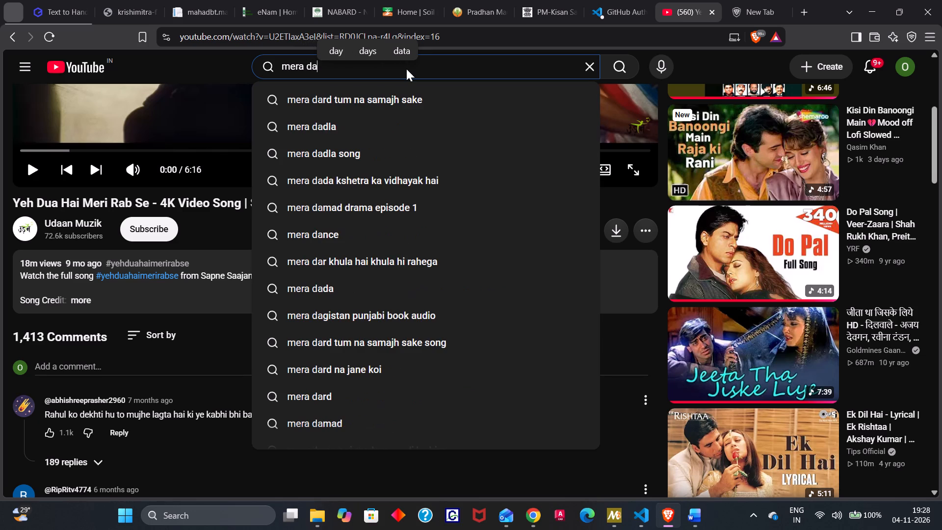
click(377, 147)
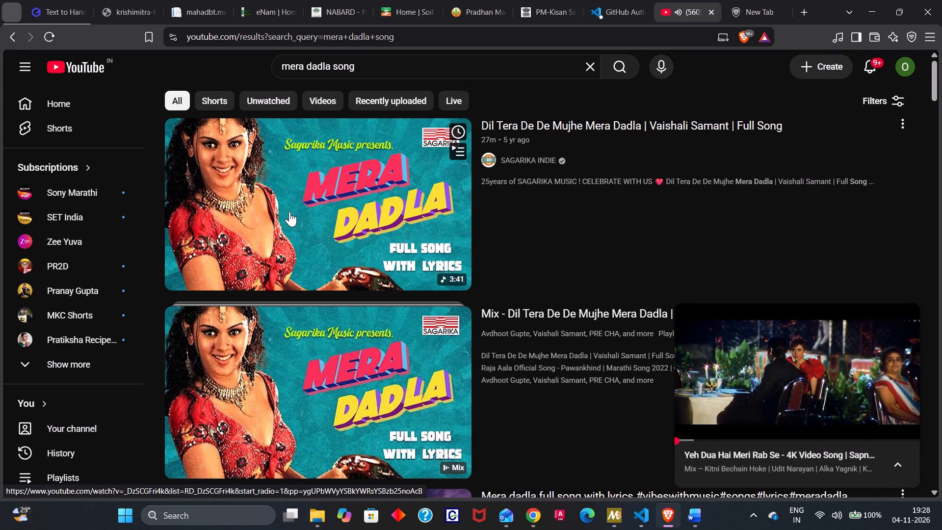
Play the full song video "Dil Tera De De Mujhe Mera Dadla" from SAGARIKA INDIE.
click(409, 212)
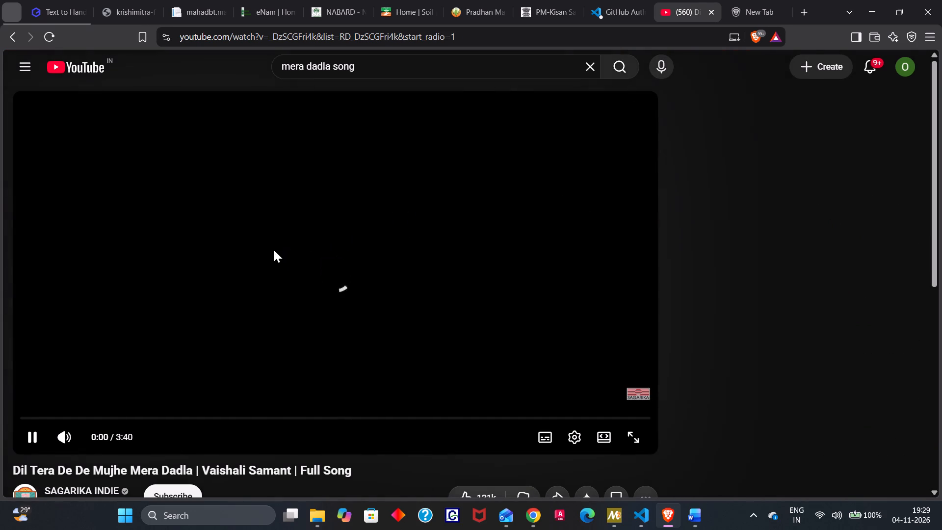
Switch back to the Chapter 1 seminar document in Word and examine the footer page numbers through Chapters 1 and 2.
click(689, 512)
click(610, 453)
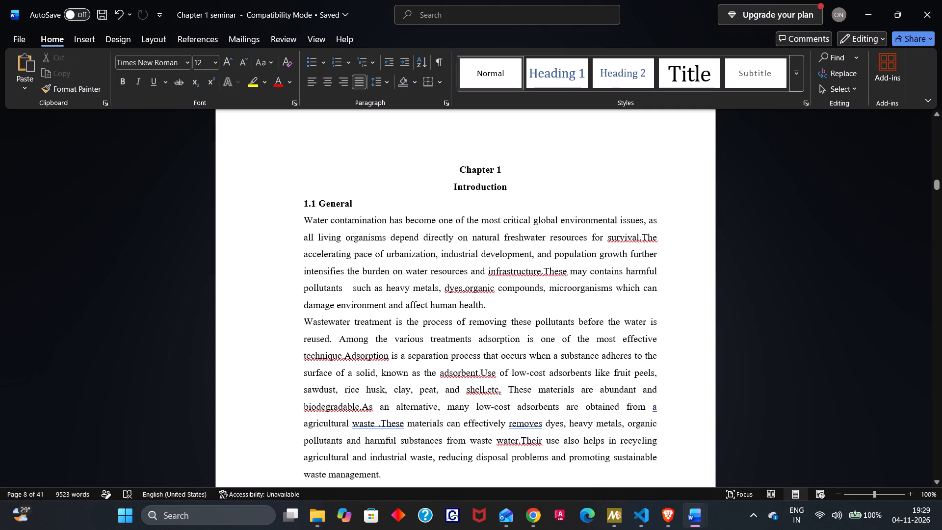
scroll(338, 350, up, 1)
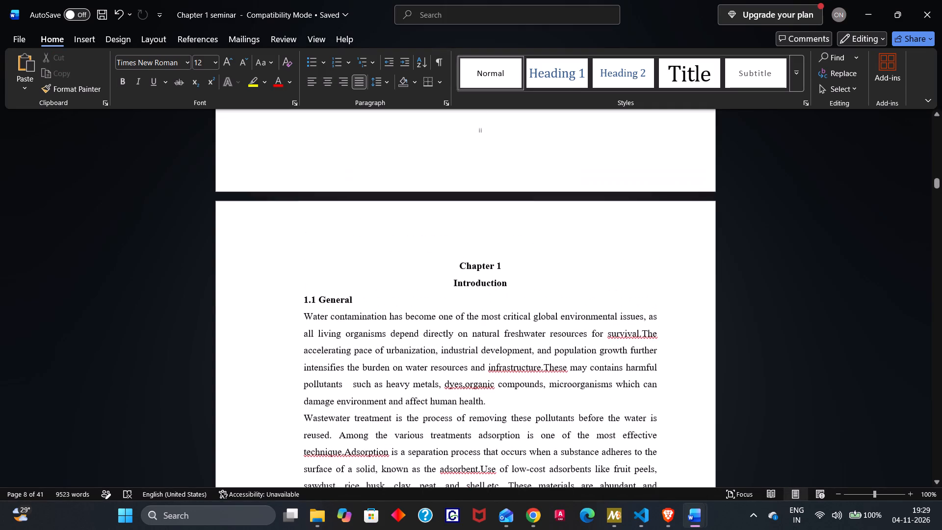
scroll(403, 314, down, 6)
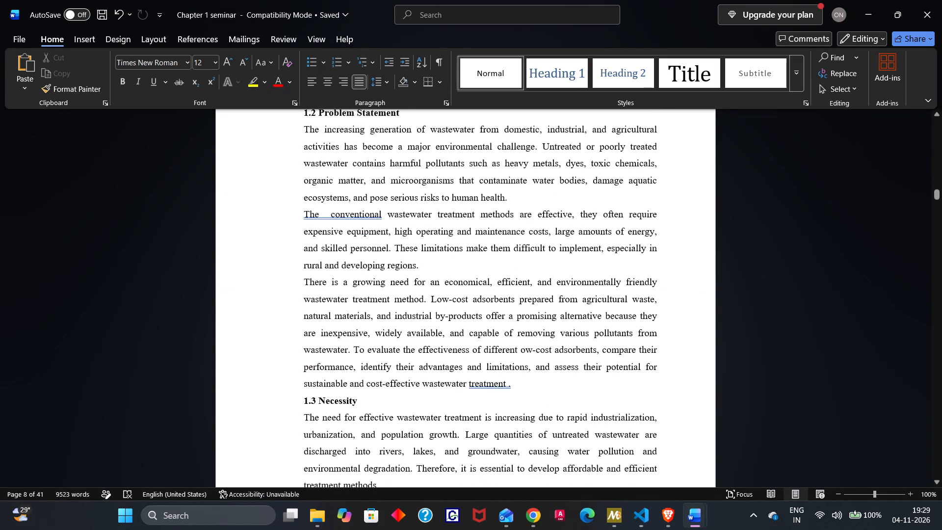
scroll(403, 314, down, 5)
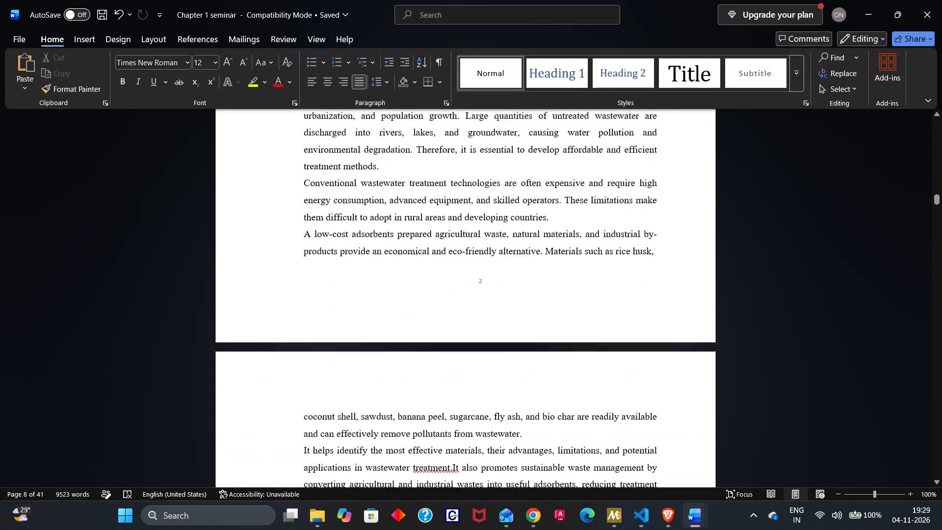
scroll(403, 314, down, 6)
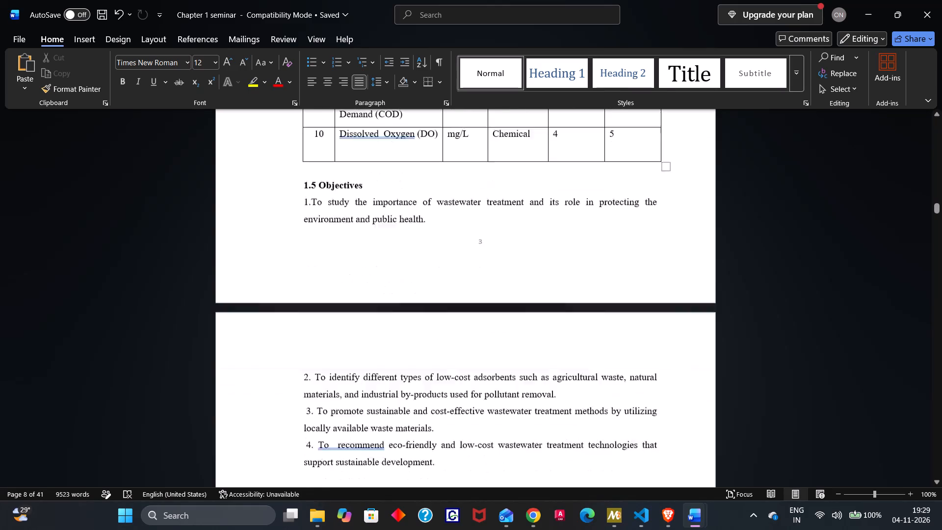
scroll(403, 314, down, 5)
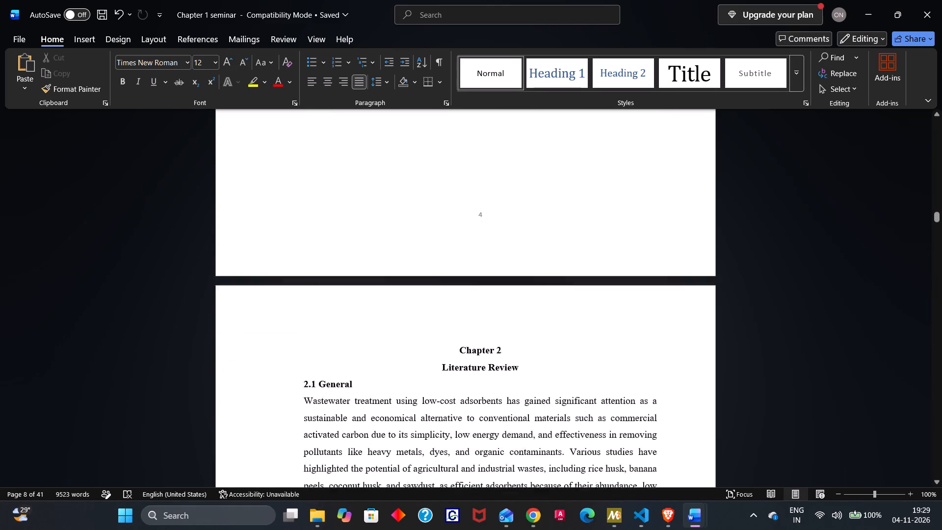
scroll(403, 314, down, 6)
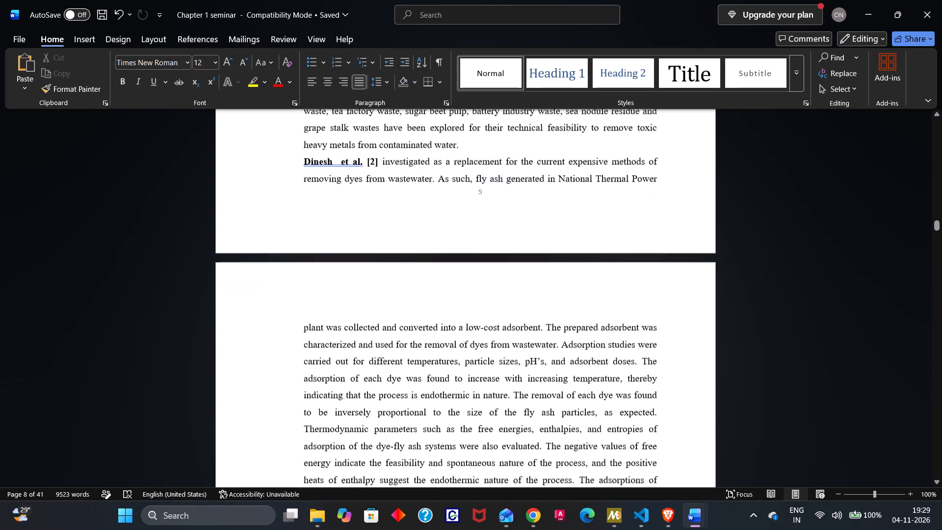
scroll(403, 314, down, 5)
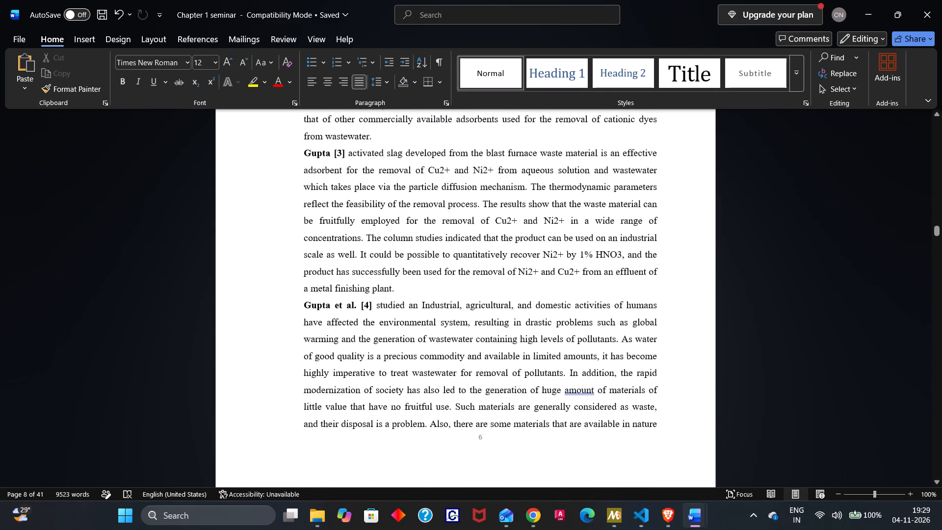
scroll(403, 314, down, 1)
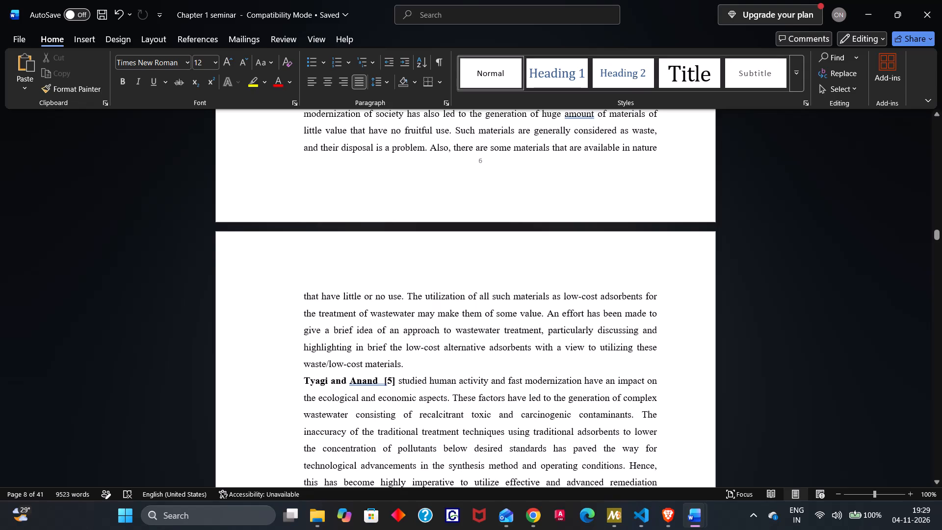
Open the Section 5 footer on the page numbered 6 to inspect it, and return to the body text.
double_click(477, 158)
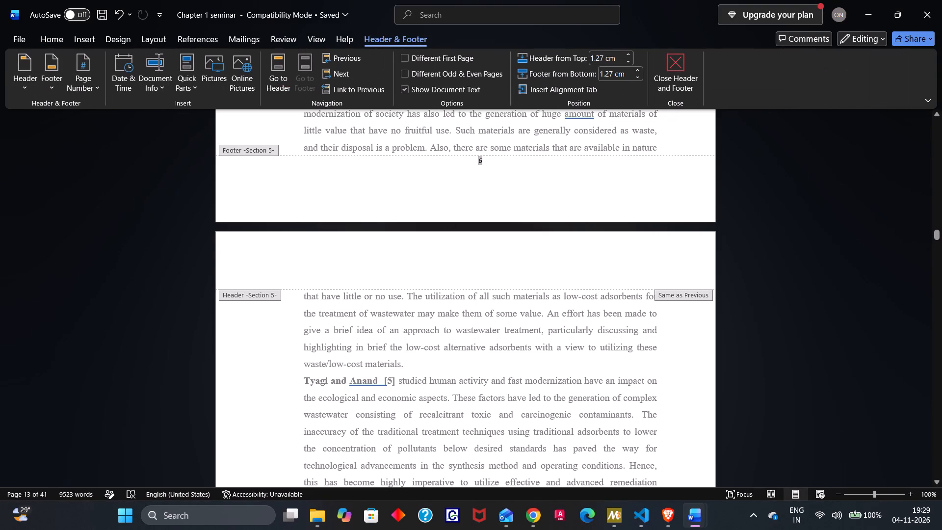
scroll(469, 194, down, 2)
double_click(442, 170)
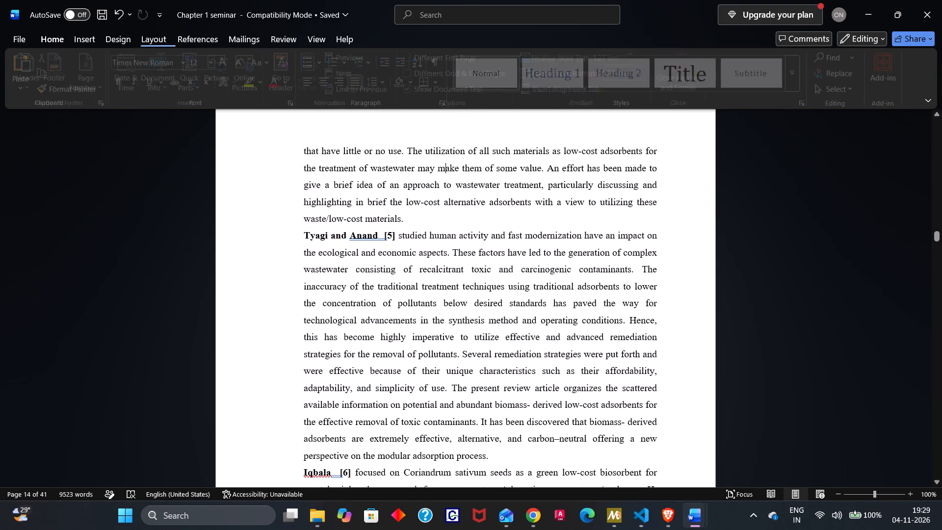
Examine the footer page numbers through the remaining Chapter 2 literature review pages.
scroll(442, 170, down, 6)
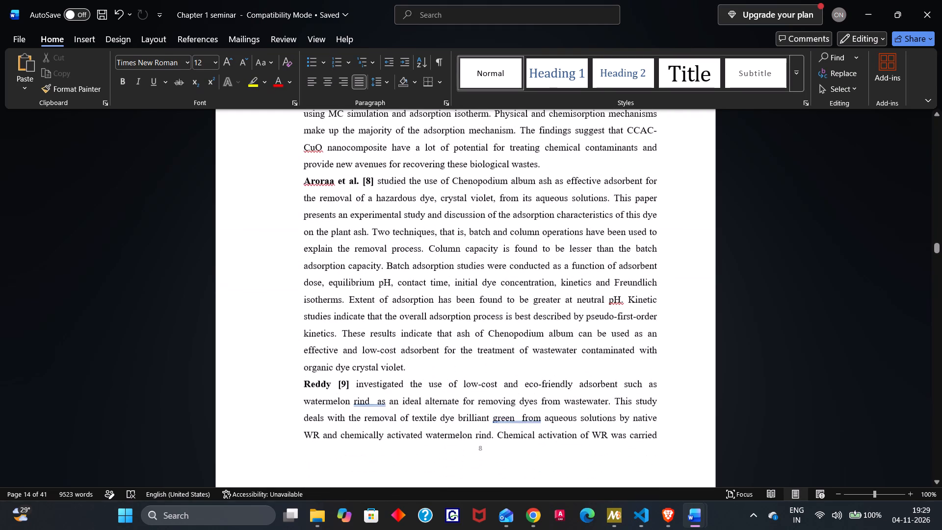
scroll(442, 170, down, 6)
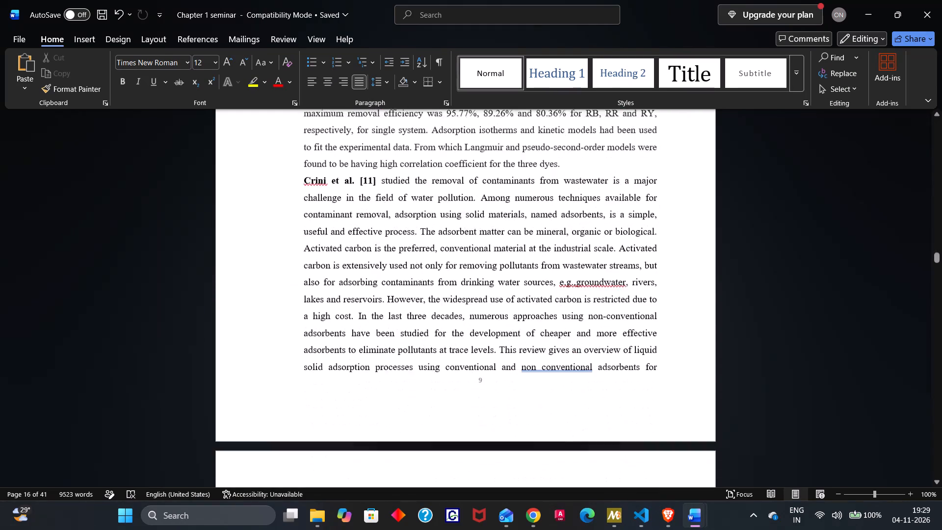
scroll(442, 170, down, 8)
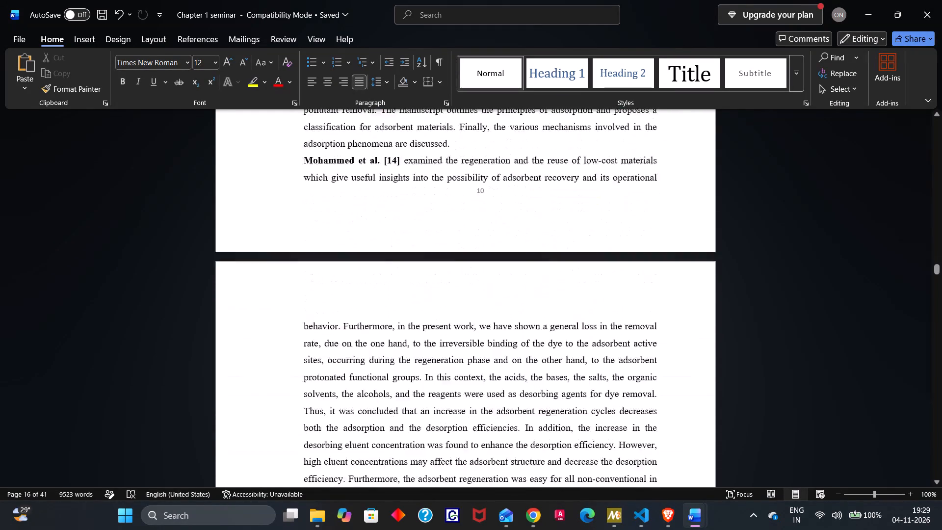
scroll(442, 170, down, 11)
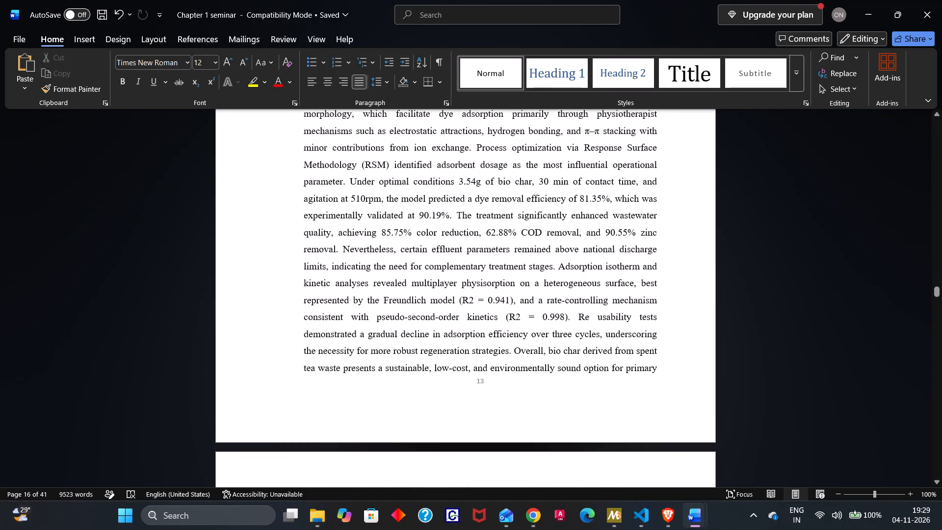
scroll(442, 167, down, 5)
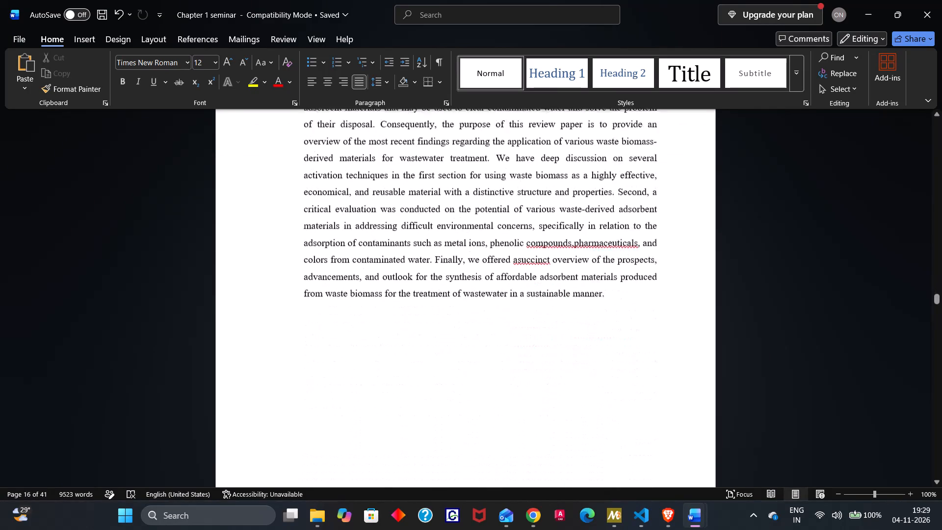
Examine the footer page numbers in Chapter 3, from the wastewater introduction through the oxidation pond pages to Membrane Filtration.
scroll(442, 167, down, 4)
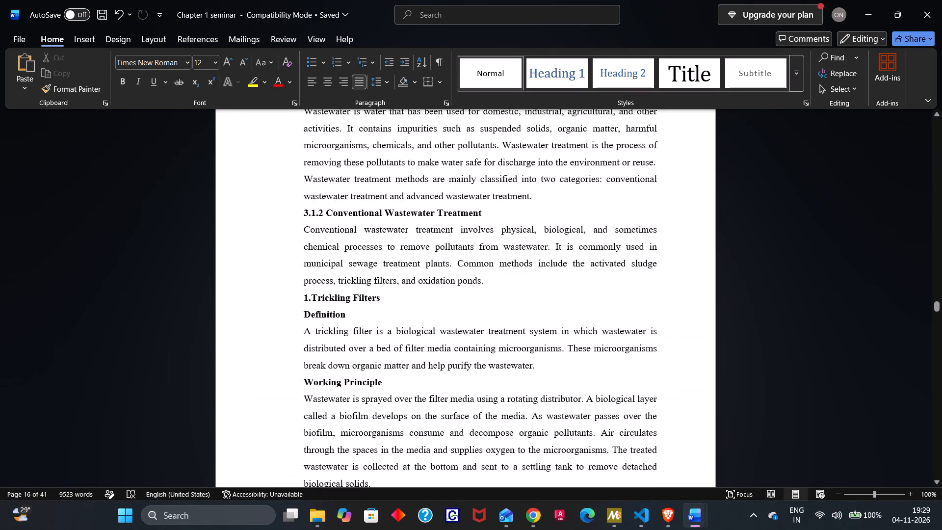
scroll(442, 167, down, 6)
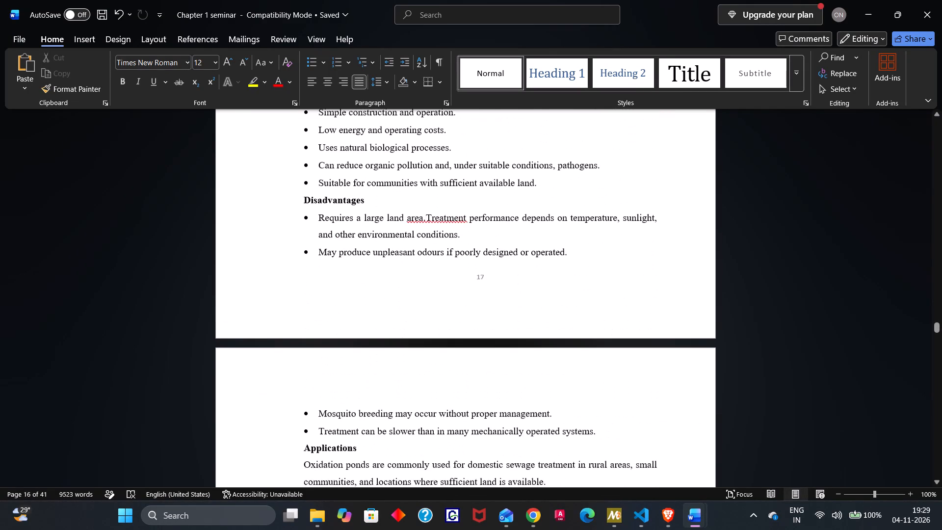
scroll(442, 167, up, 1)
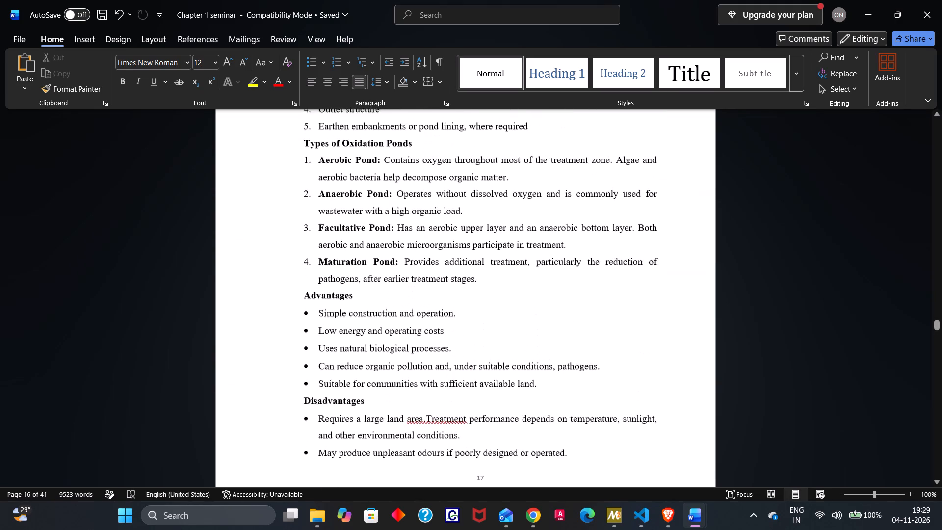
scroll(442, 167, up, 3)
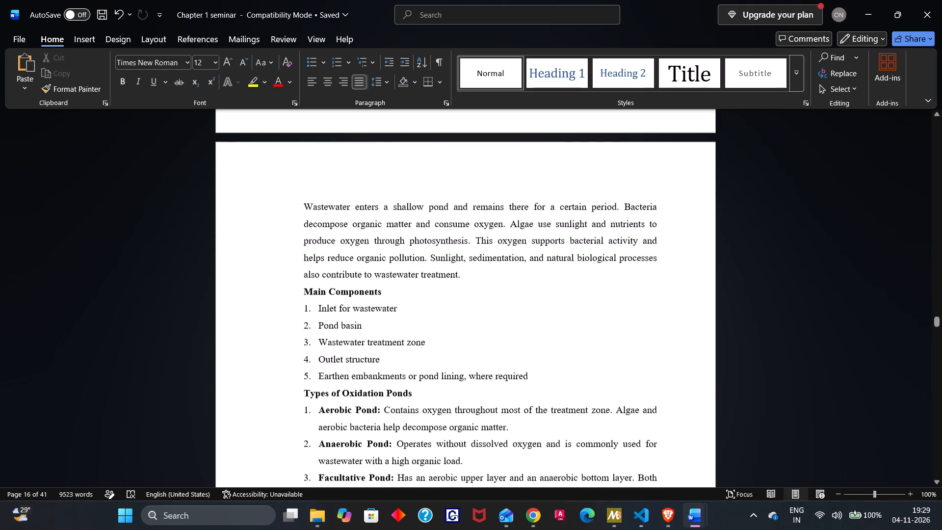
scroll(442, 167, down, 4)
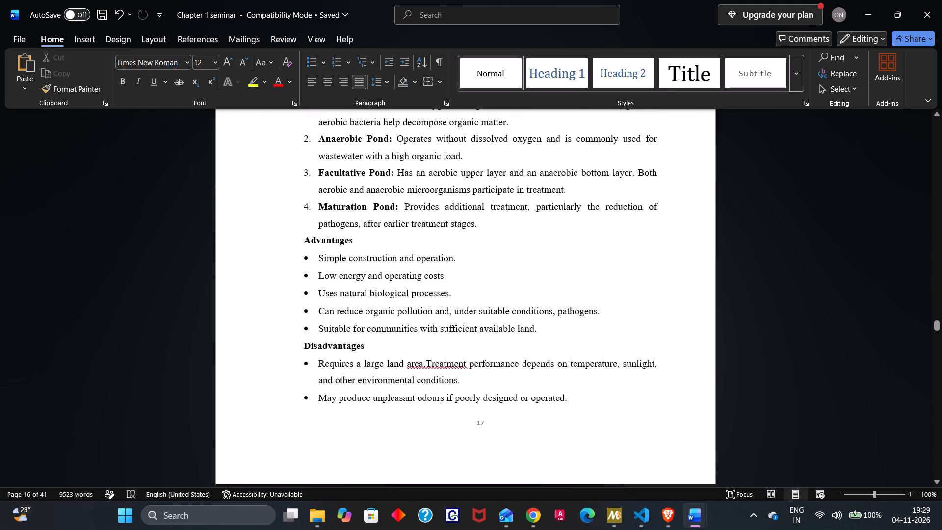
scroll(442, 167, down, 4)
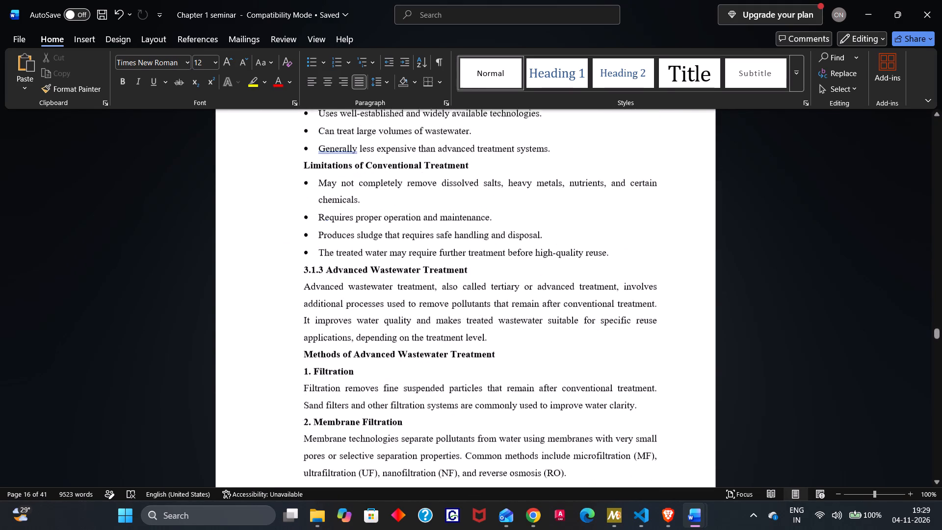
scroll(442, 167, down, 2)
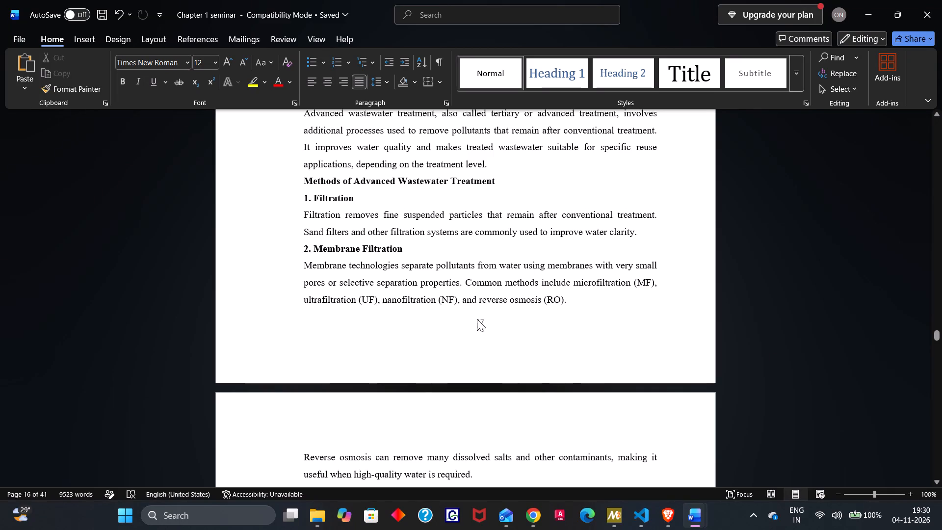
Open the Section 8 footer on the page ending with Membrane Filtration and delete its page number 17.
double_click(477, 319)
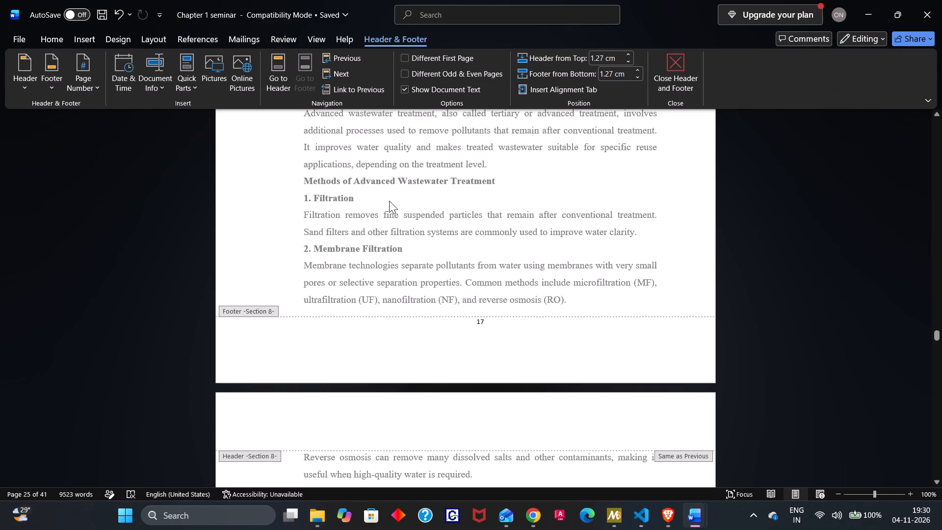
click(488, 321)
key(BackSpace)
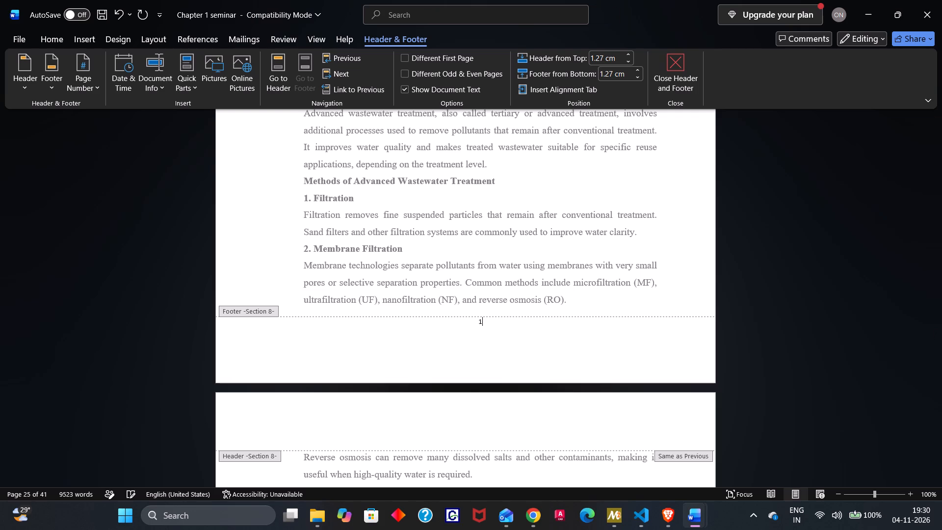
key(BackSpace)
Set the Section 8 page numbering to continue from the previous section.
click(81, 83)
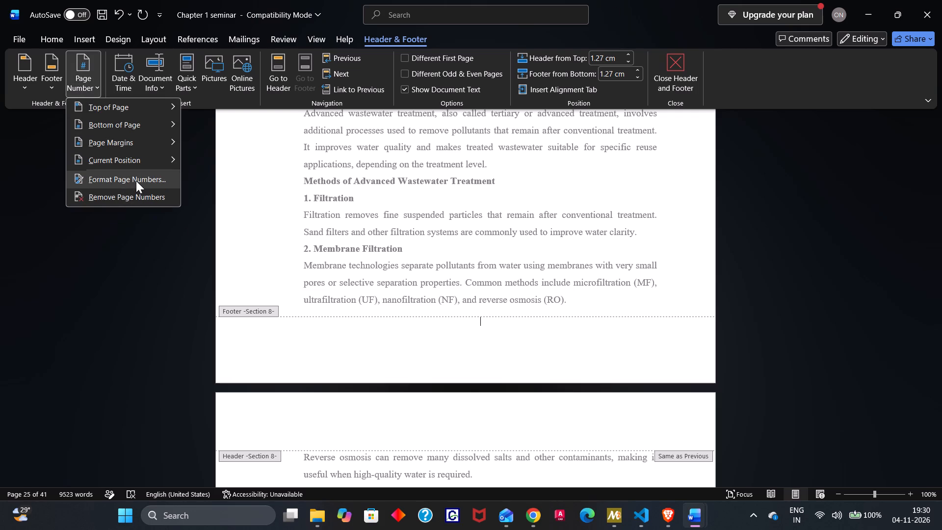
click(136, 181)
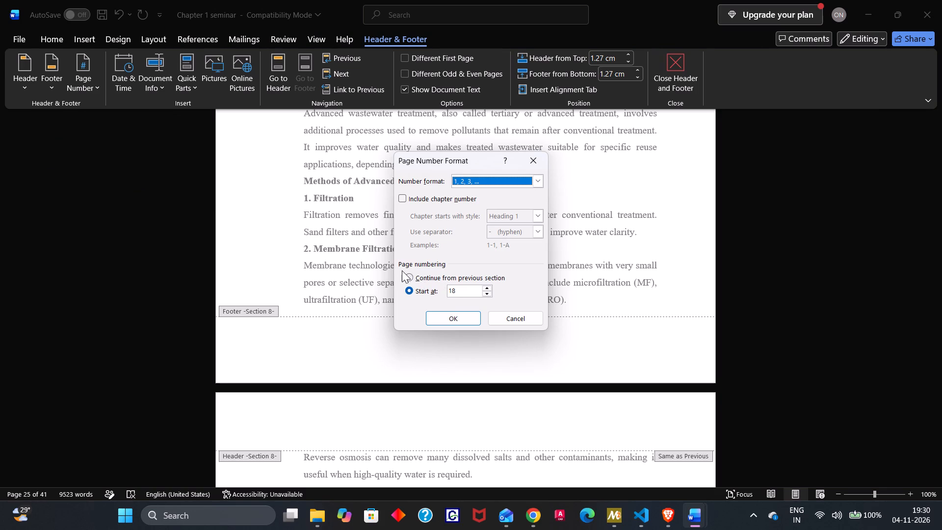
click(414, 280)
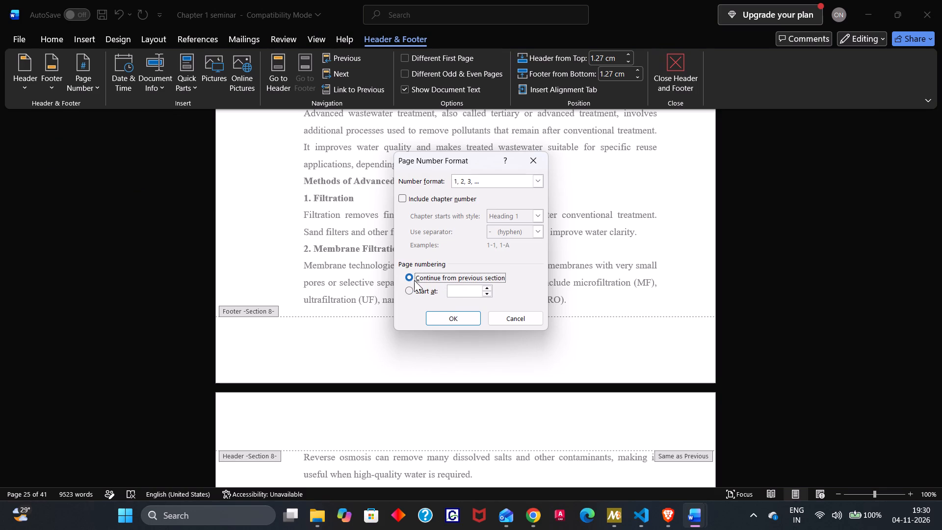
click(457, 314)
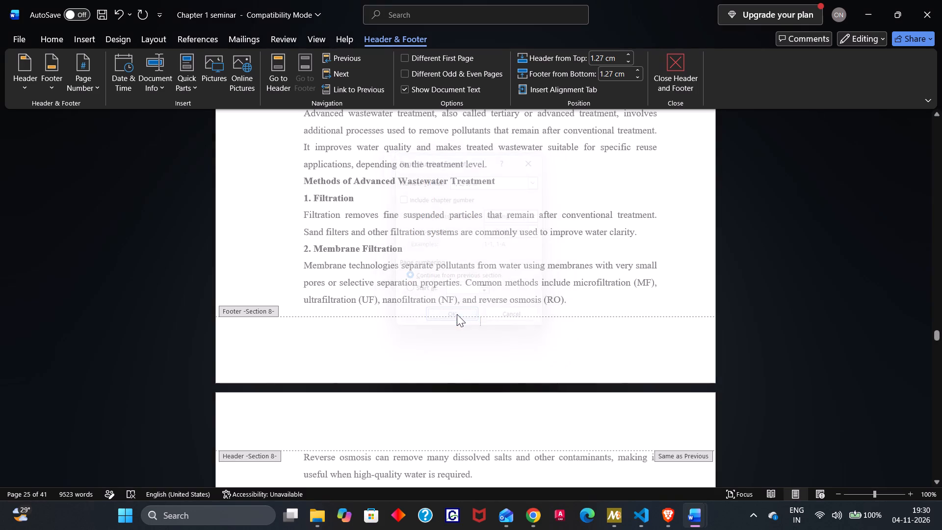
From the footer on the first page of Section 8, set the page numbering to start at 17 and return to the body text.
scroll(457, 314, up, 3)
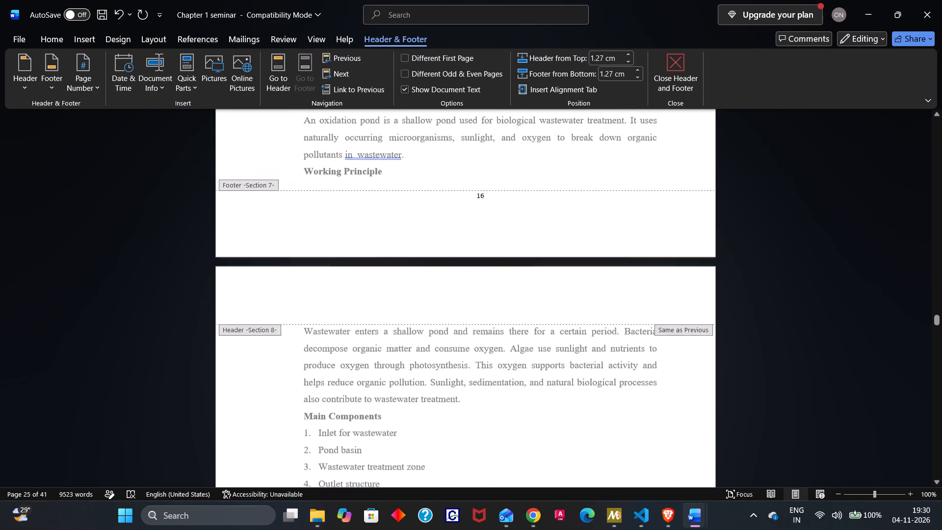
scroll(457, 314, up, 2)
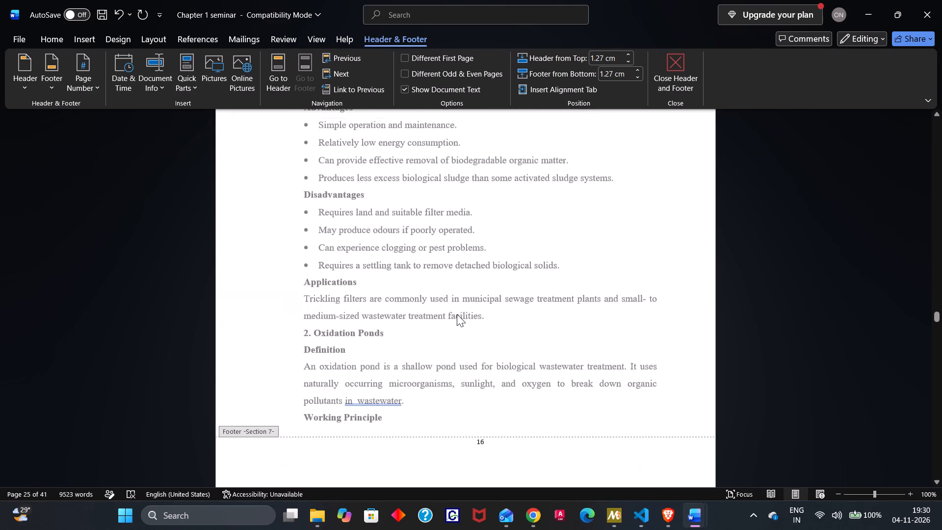
scroll(457, 314, down, 4)
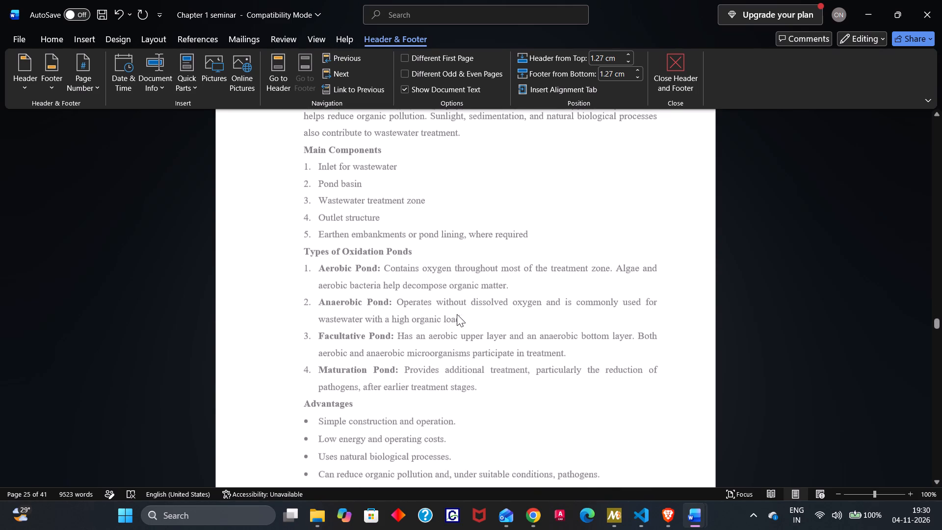
scroll(457, 314, down, 2)
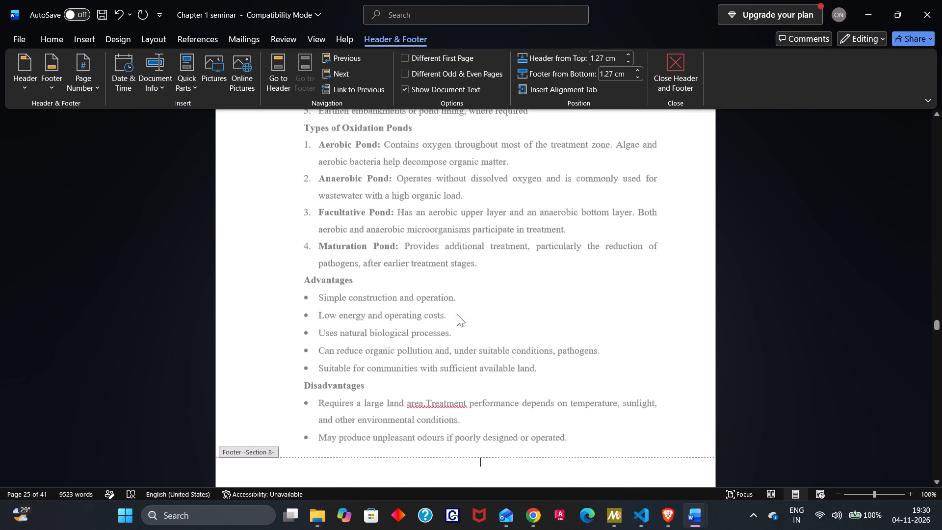
scroll(457, 314, down, 1)
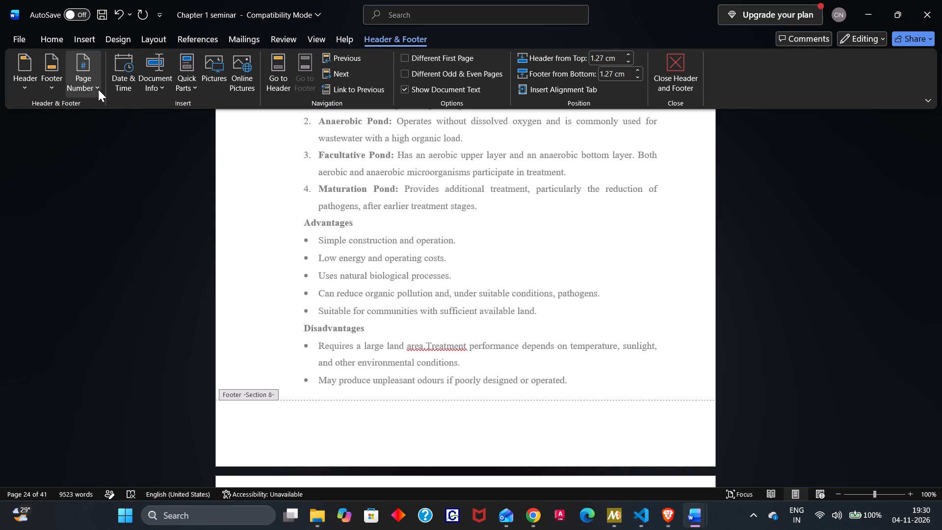
click(98, 89)
click(120, 177)
click(450, 289)
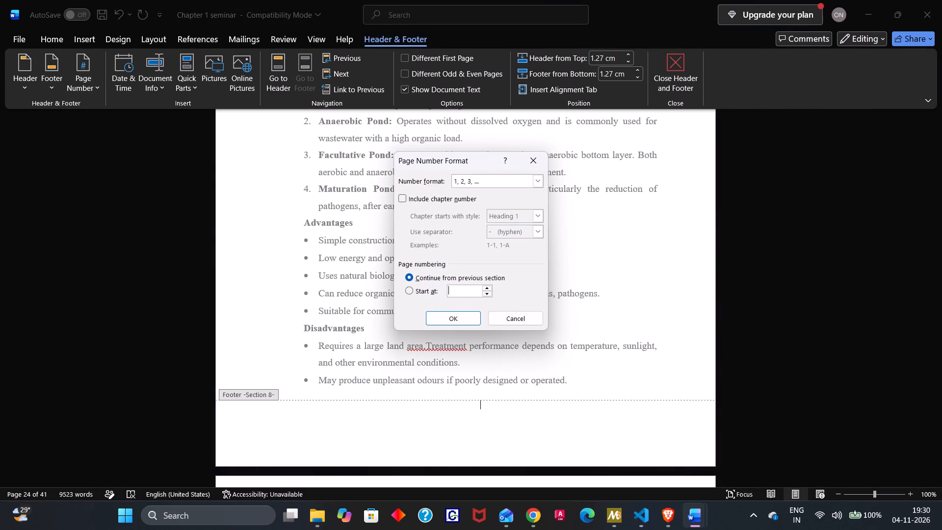
text(17)
click(461, 318)
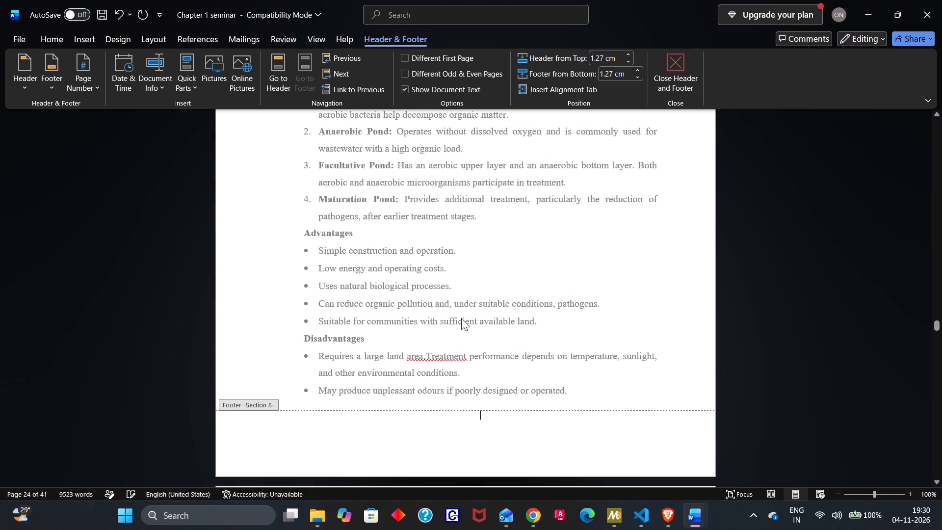
click(461, 318)
double_click(461, 318)
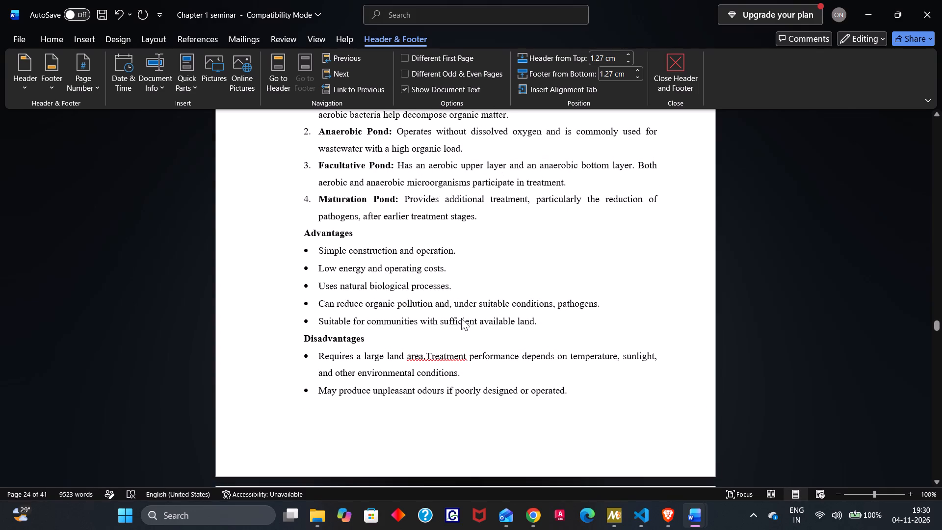
Examine the footers on the last page of Section 7 and the first page of Section 8.
scroll(461, 318, up, 5)
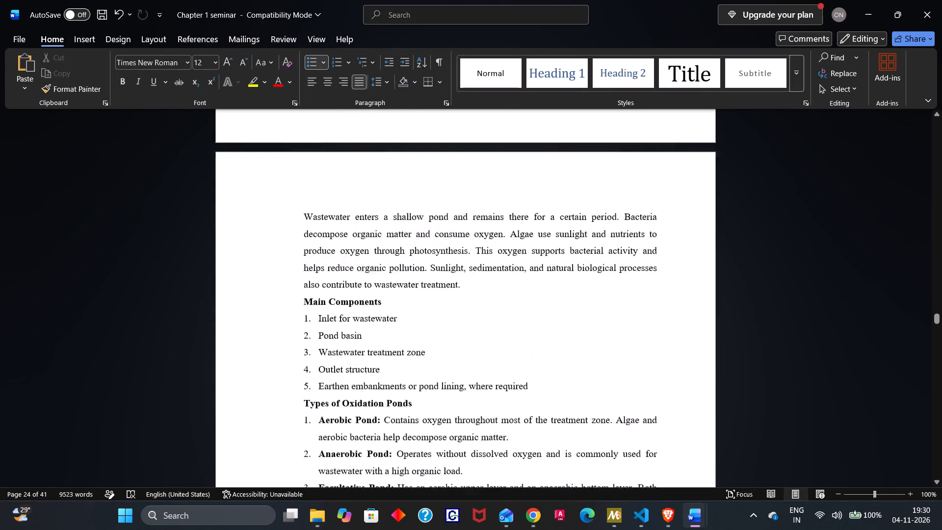
scroll(461, 318, up, 1)
scroll(461, 318, down, 1)
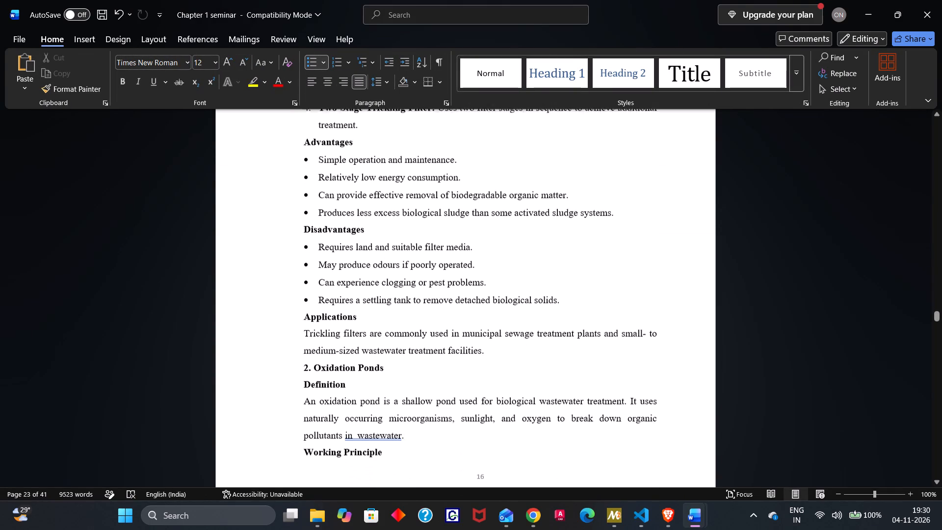
scroll(461, 318, down, 6)
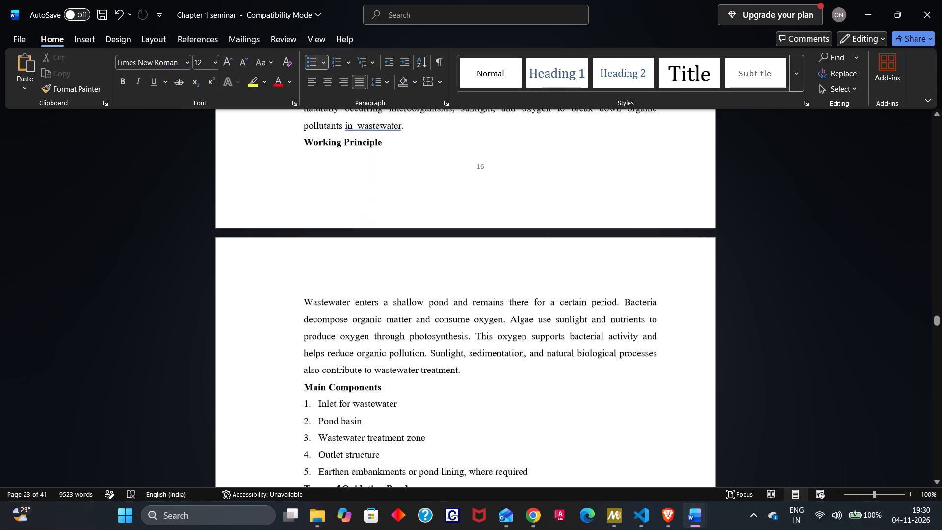
scroll(461, 318, down, 4)
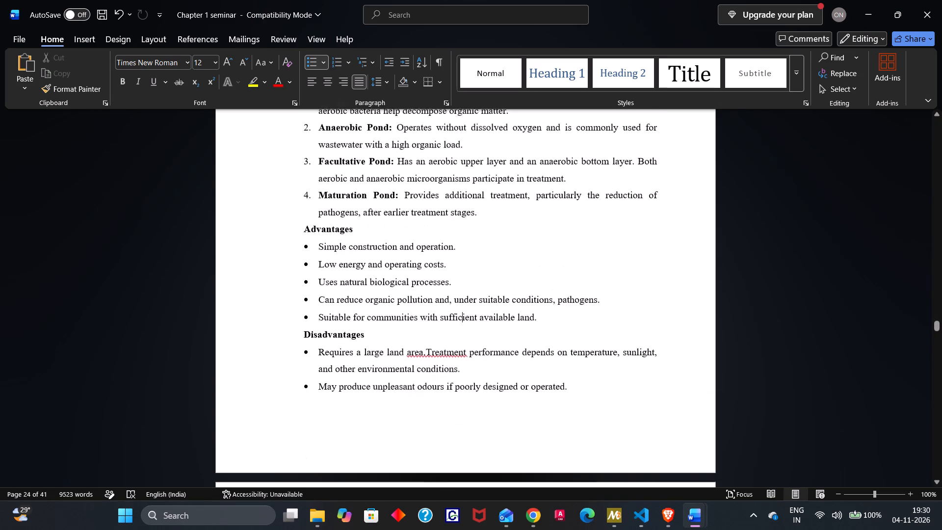
Insert a Plain Number 2 page number at the bottom of the page in the Section 8 footer and return to the body text.
scroll(461, 318, down, 2)
click(461, 318)
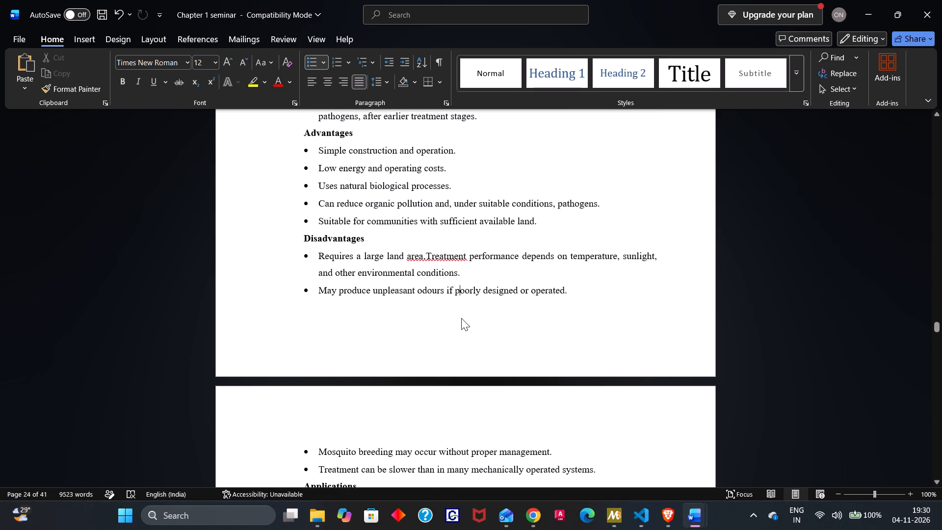
double_click(469, 330)
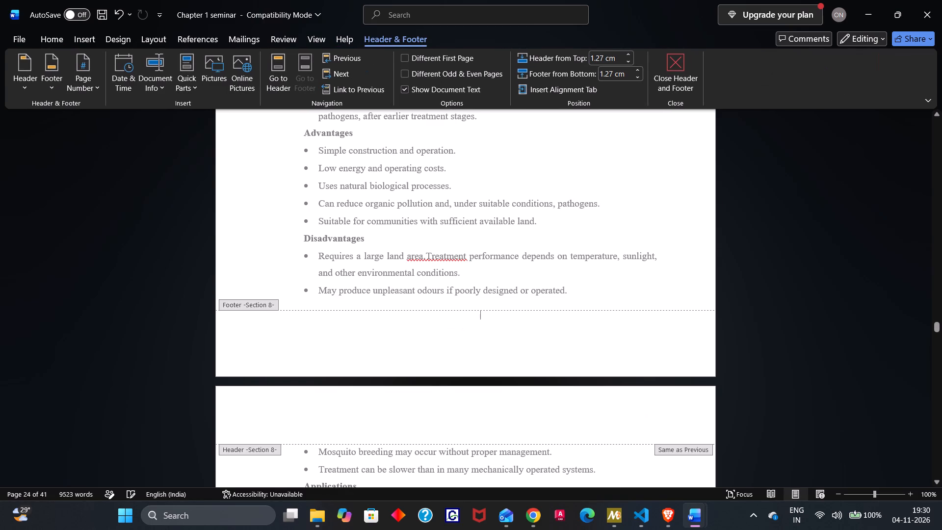
click(85, 94)
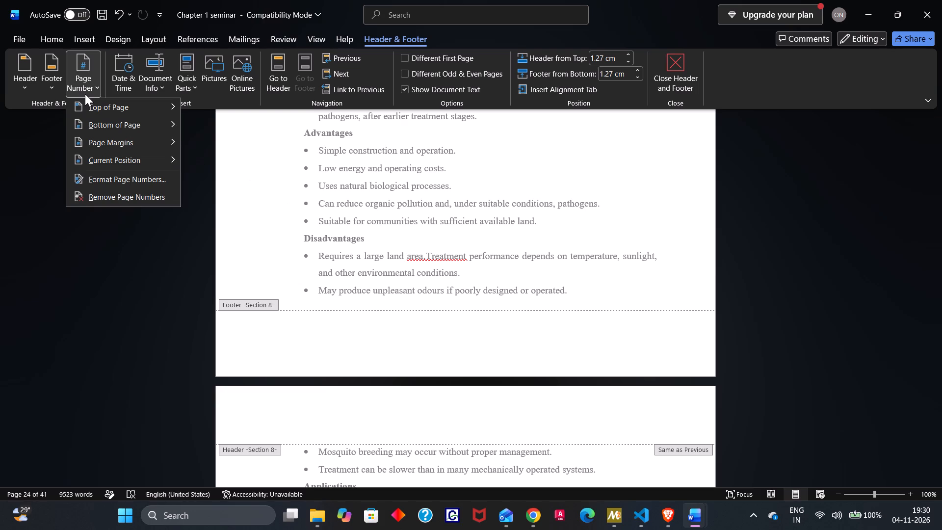
click(123, 124)
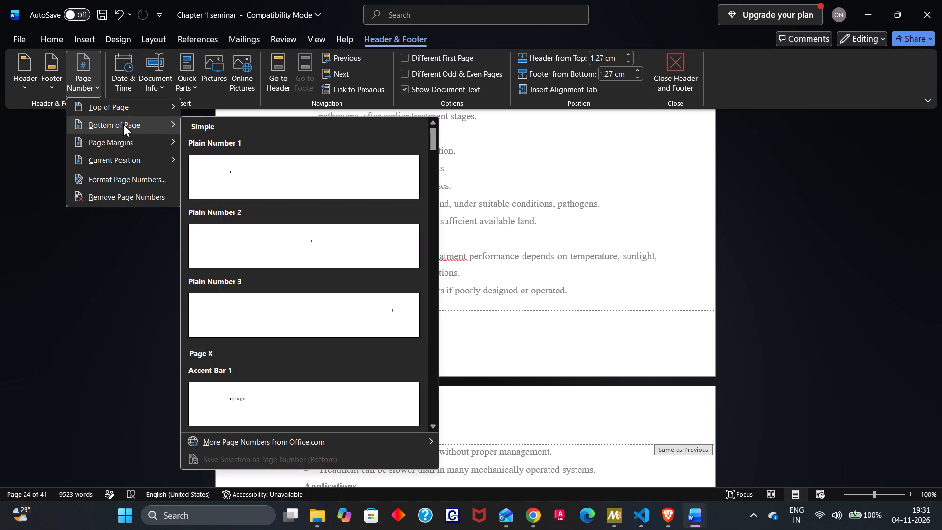
click(290, 257)
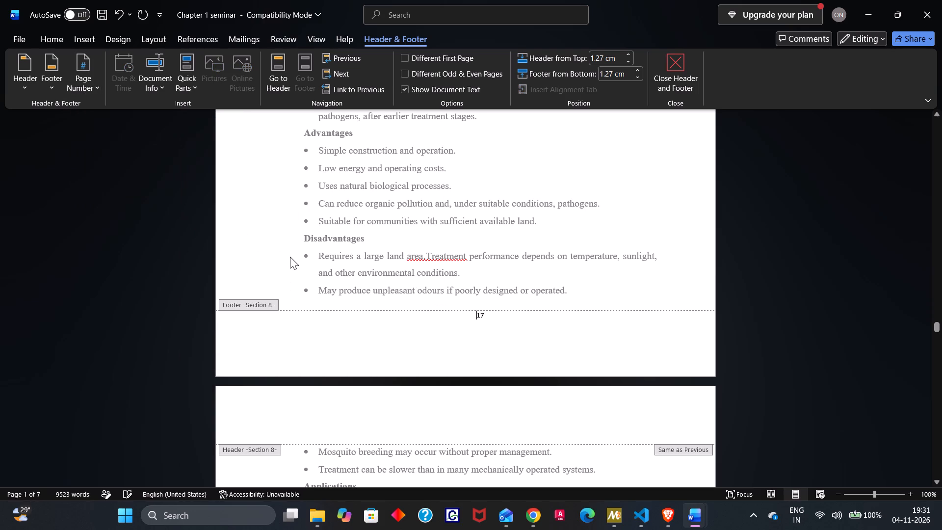
scroll(342, 303, down, 6)
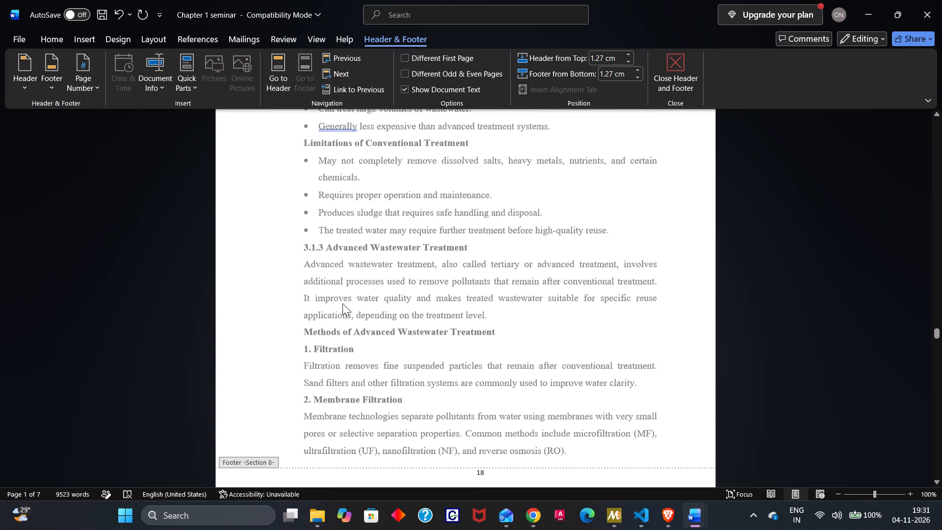
click(330, 300)
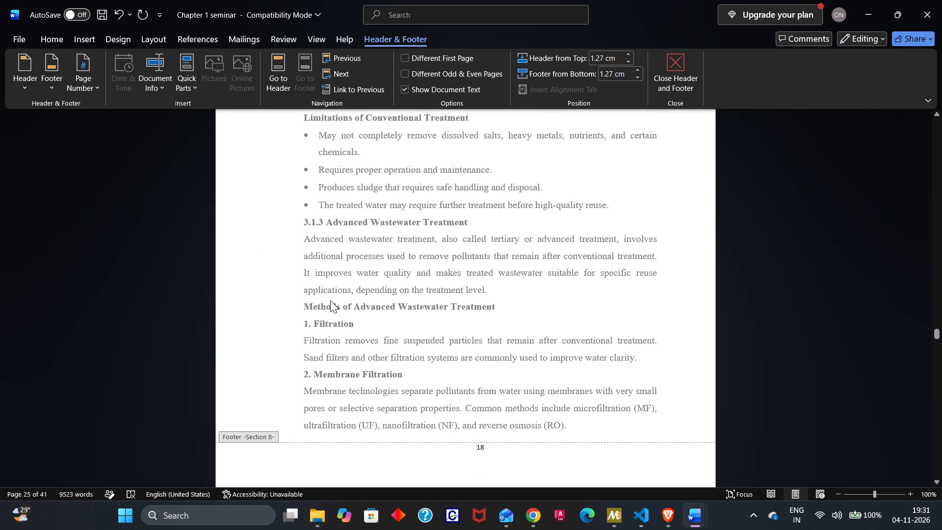
double_click(330, 300)
Examine the footer page numbers from the last page of Section 7 through the Section 8 pages up to Limitations of Low-Cost Adsorbents.
scroll(330, 300, up, 6)
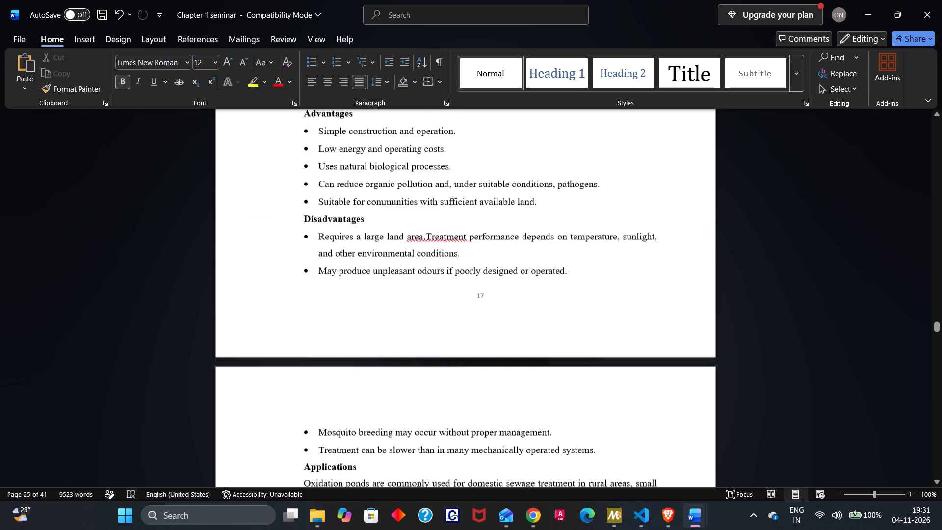
scroll(330, 300, up, 3)
scroll(330, 300, down, 2)
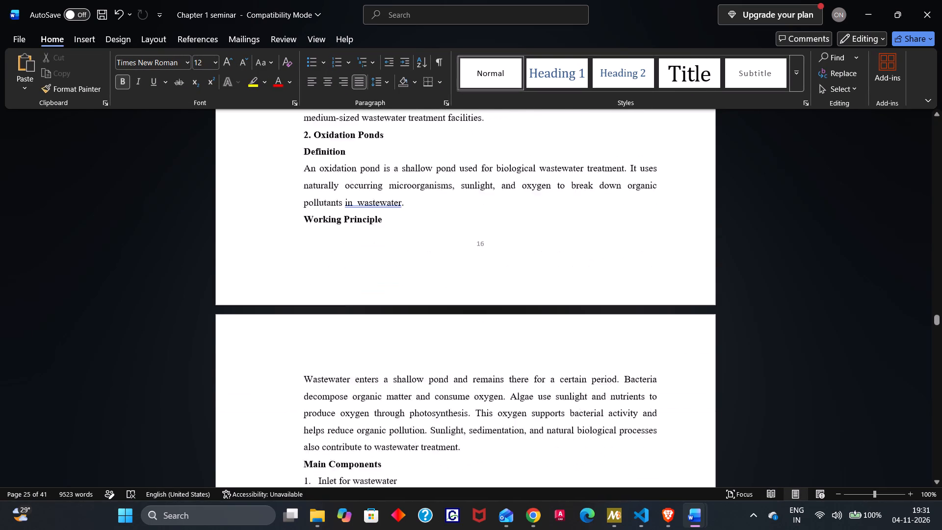
scroll(330, 300, down, 5)
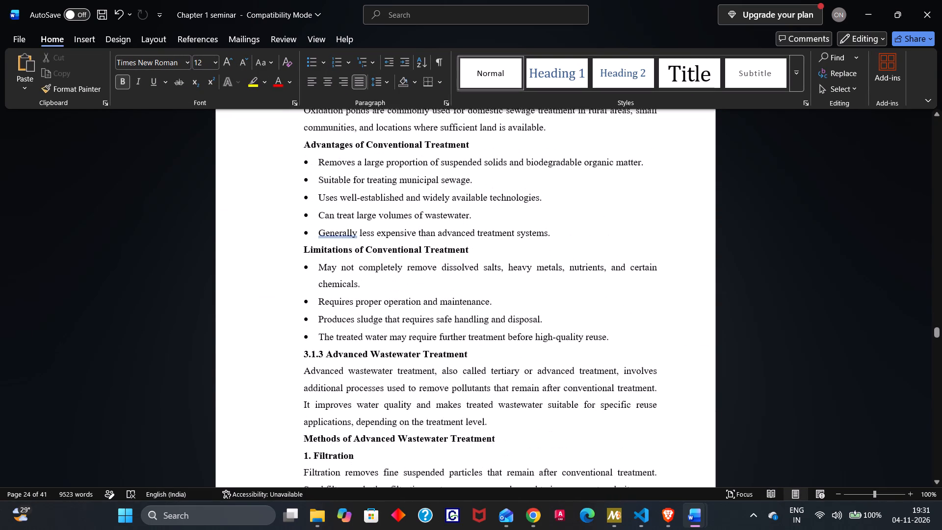
scroll(330, 300, down, 3)
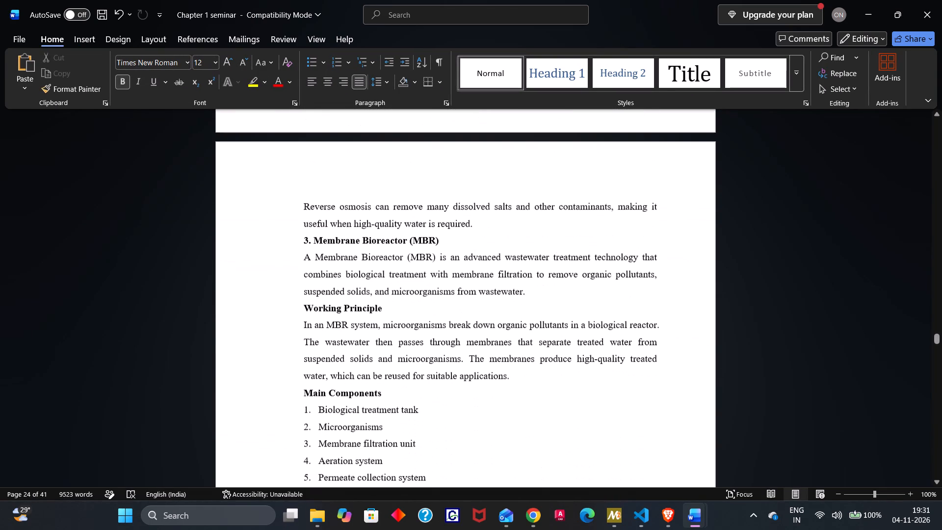
scroll(330, 300, down, 5)
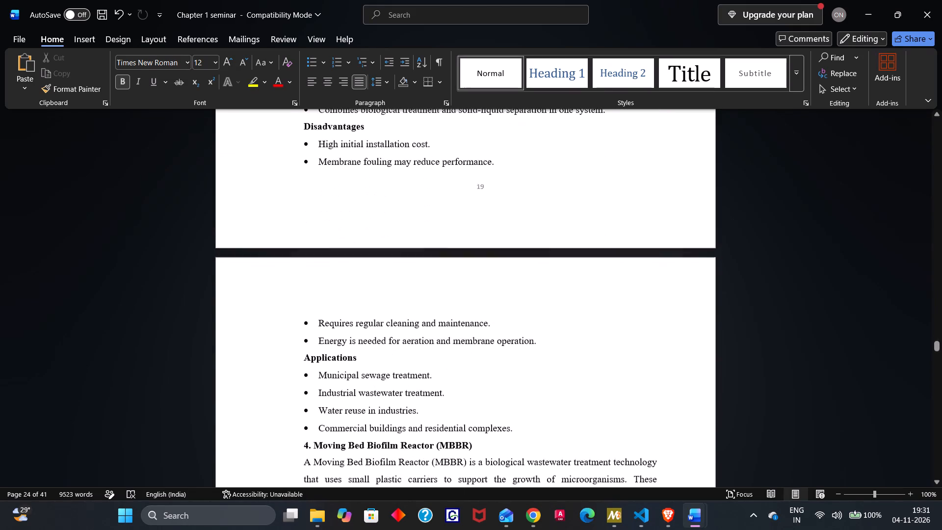
scroll(330, 300, down, 4)
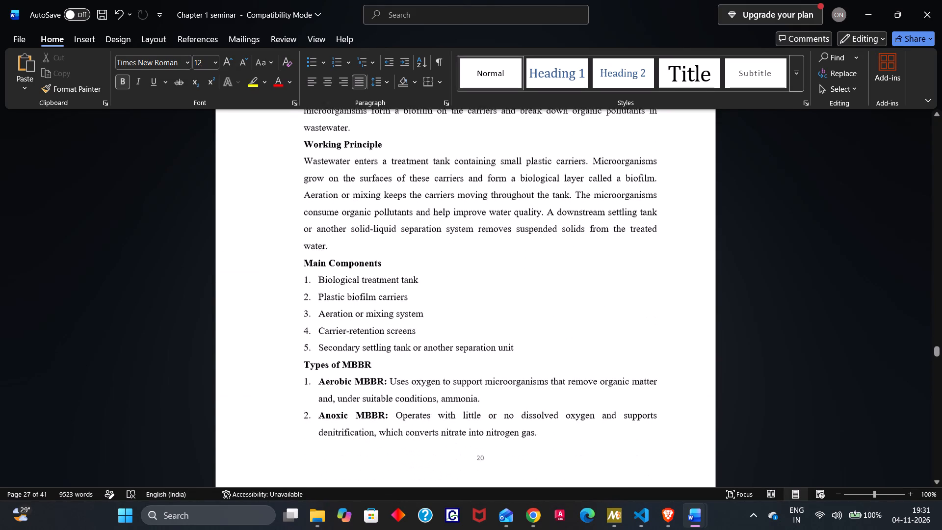
scroll(330, 300, down, 5)
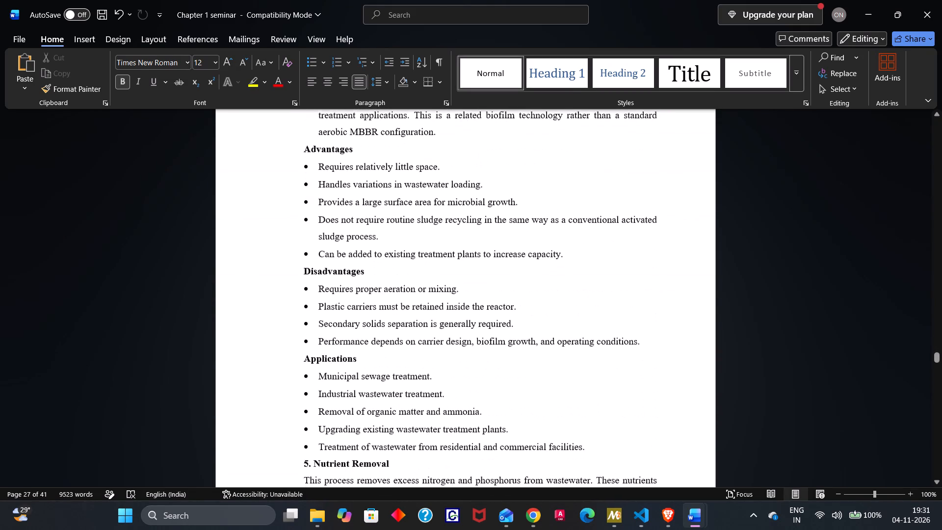
scroll(330, 300, down, 6)
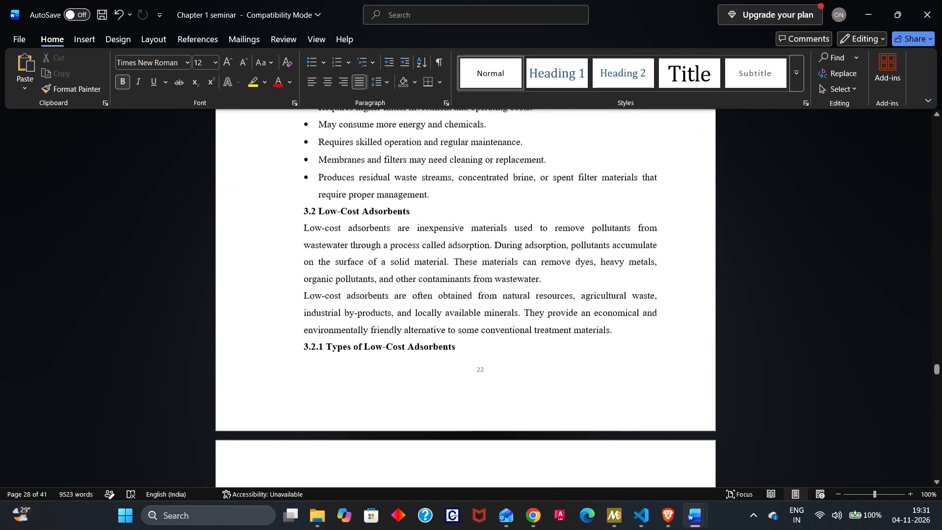
scroll(330, 300, down, 5)
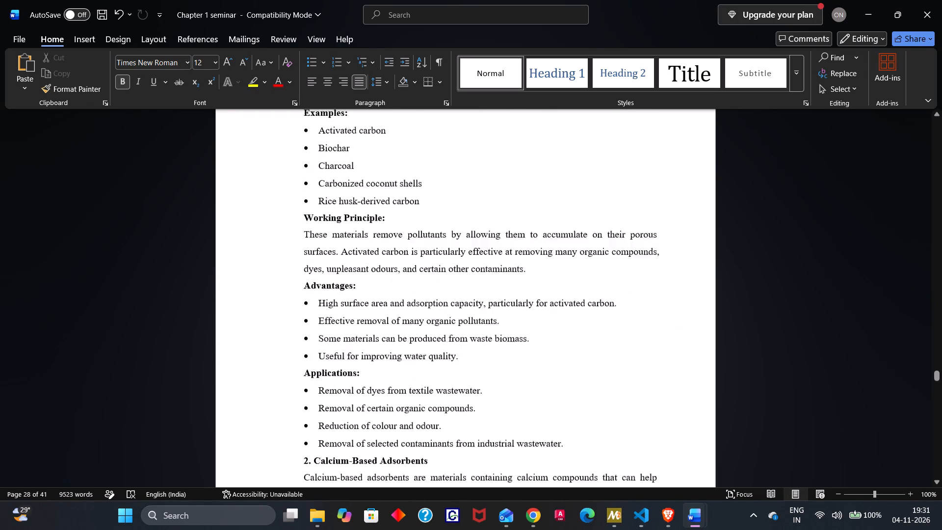
scroll(330, 300, down, 6)
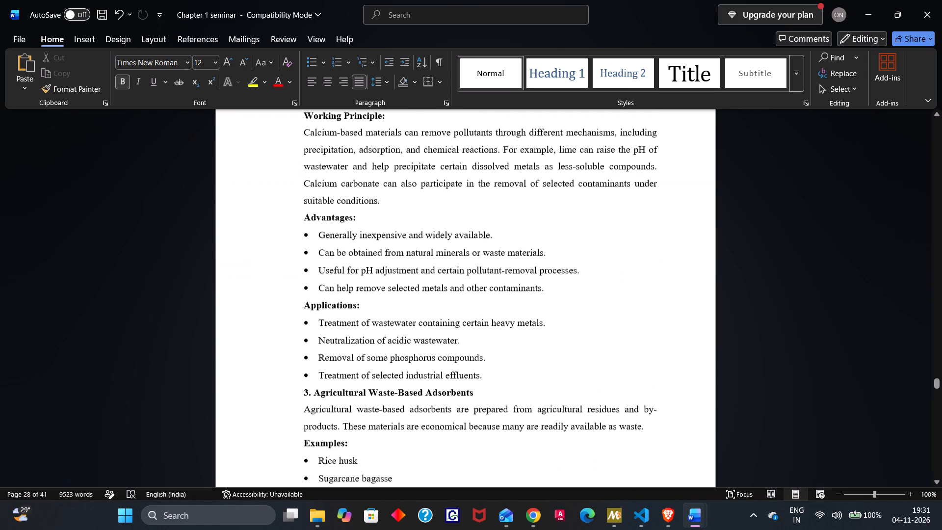
scroll(330, 300, down, 4)
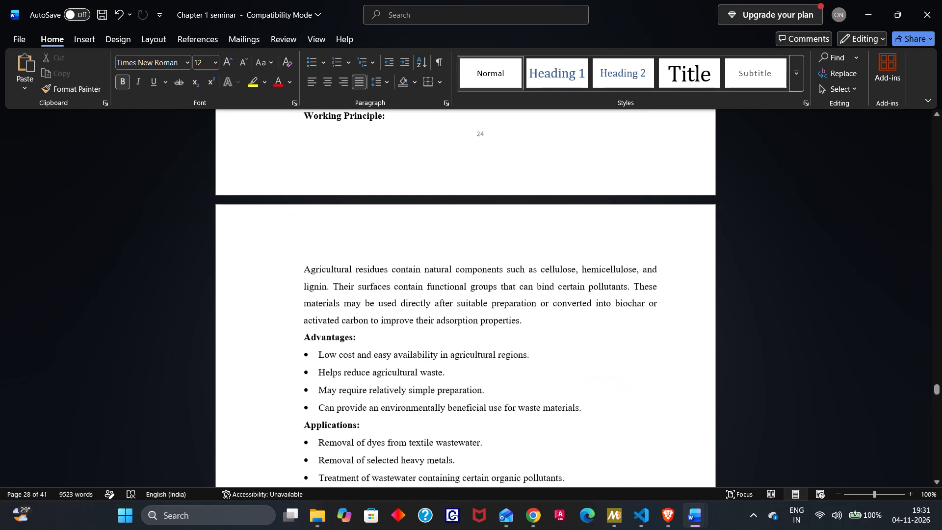
scroll(330, 300, down, 7)
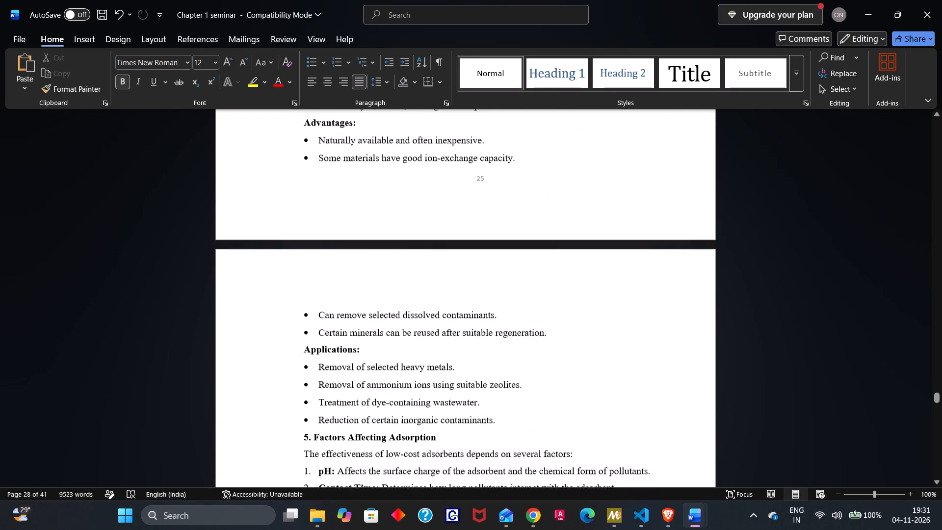
scroll(330, 300, down, 3)
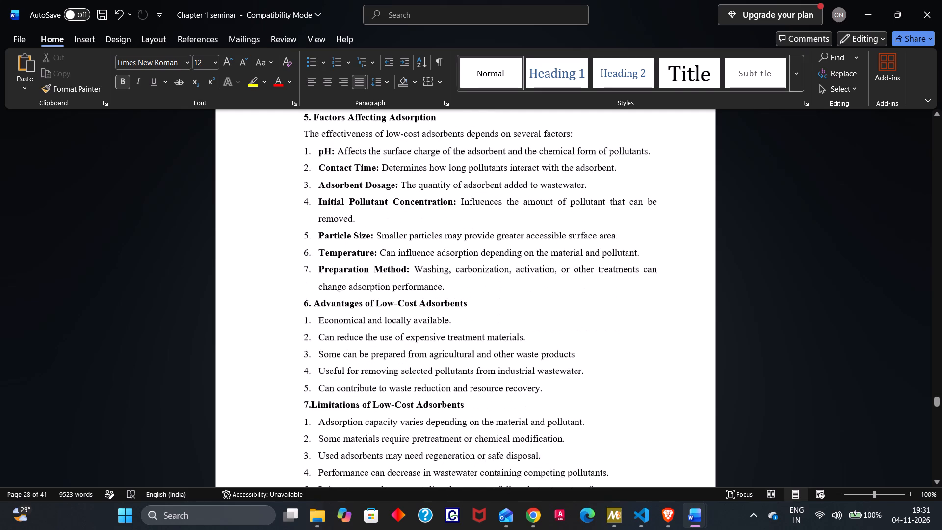
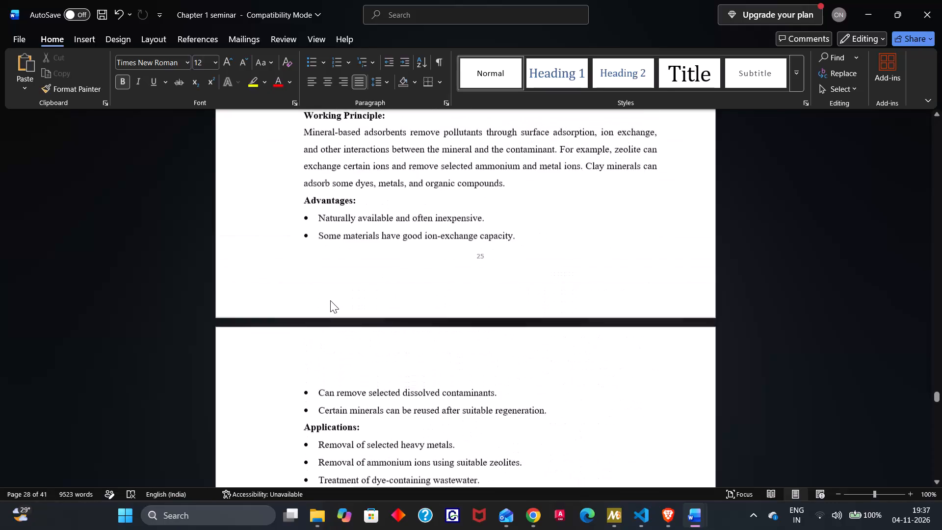
Examine the footer page numbers backwards from the mineral-based adsorbents pages to the Oxidation Ponds page.
scroll(330, 300, up, 6)
scroll(330, 300, up, 20)
scroll(330, 300, up, 3)
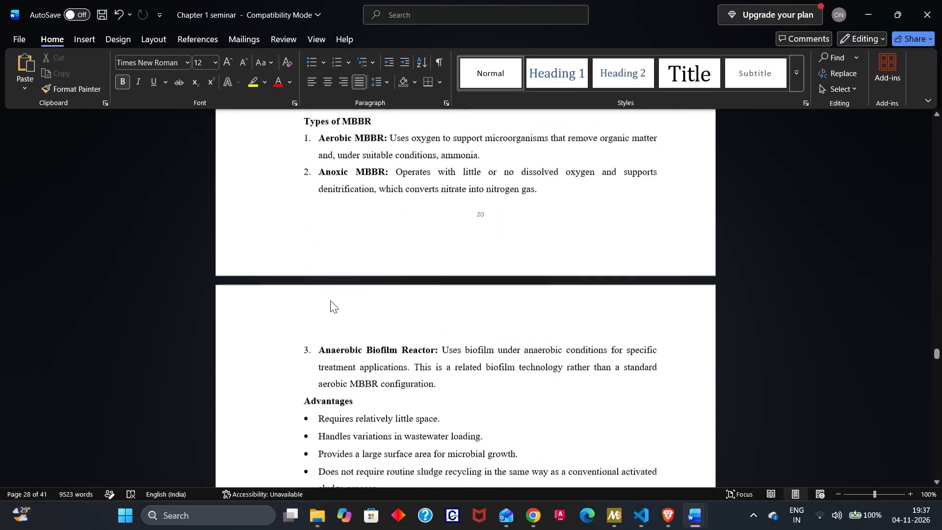
scroll(330, 300, up, 5)
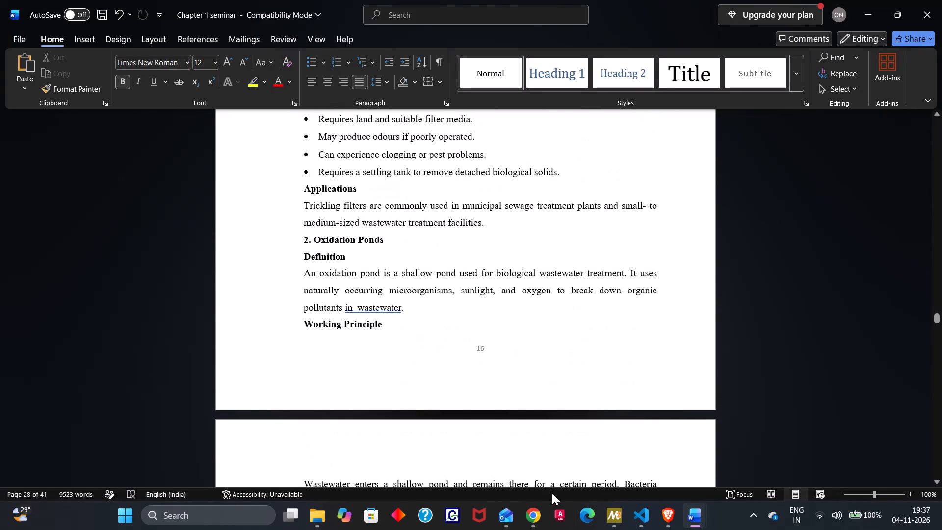
Switch to the Brave browser and open the suggested YouTube video "Kashyala Lavato (Lavani Song)".
click(676, 480)
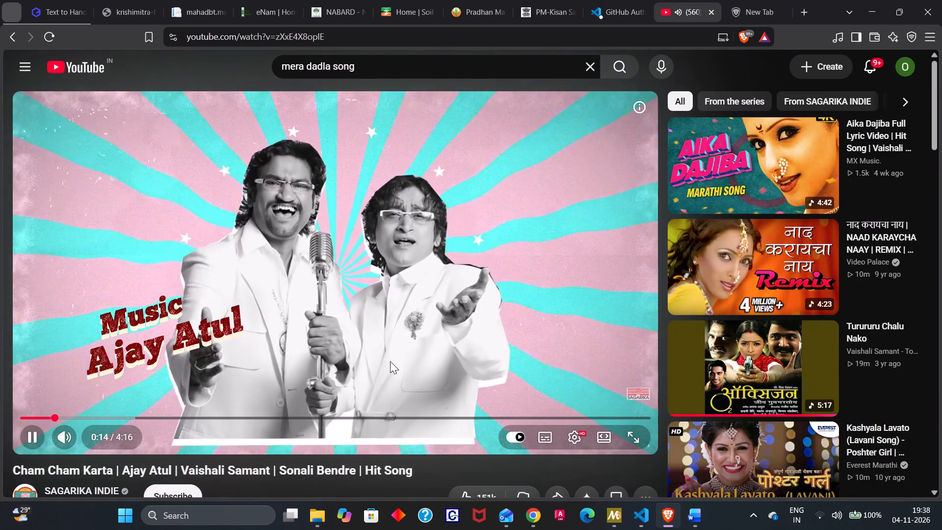
scroll(390, 361, down, 1)
scroll(390, 361, up, 1)
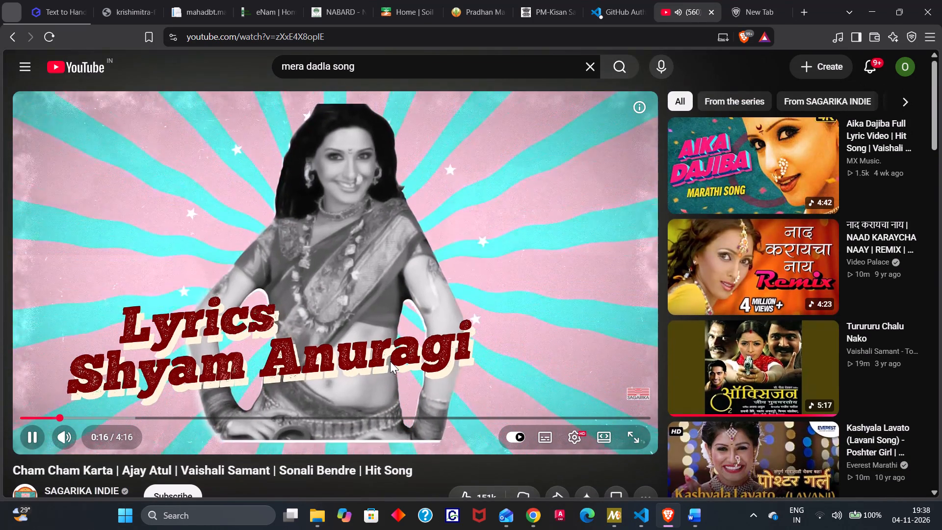
scroll(728, 327, down, 2)
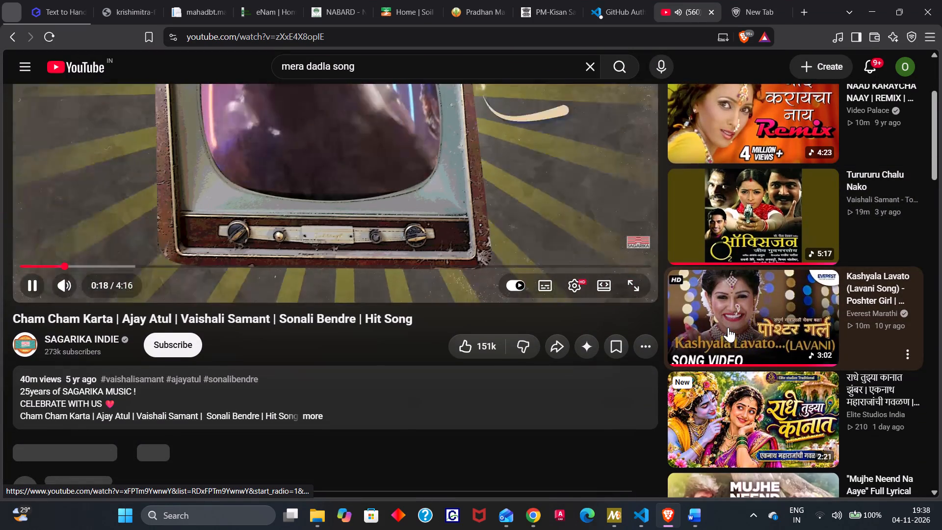
scroll(728, 327, down, 1)
click(730, 299)
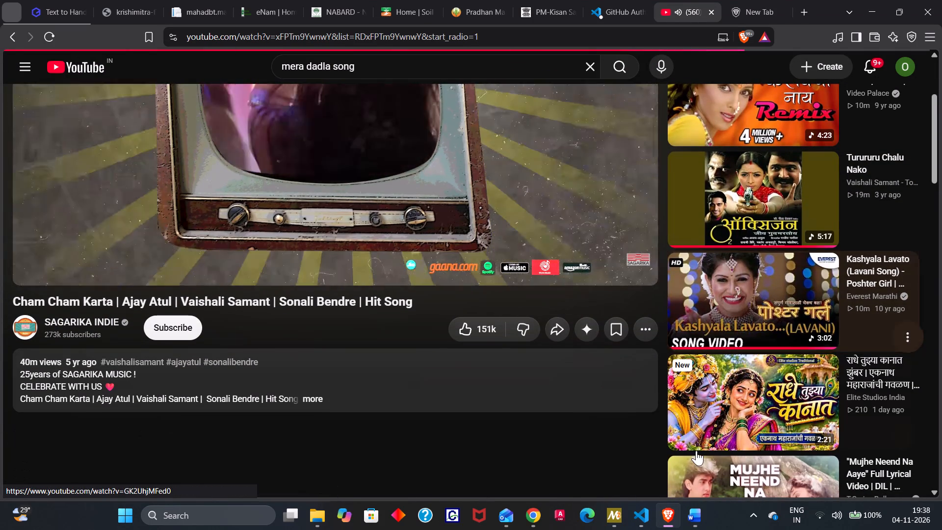
Return to the Chapter 1 seminar document in Word and examine the page numbers from Oxidation Ponds back to the title page.
click(693, 512)
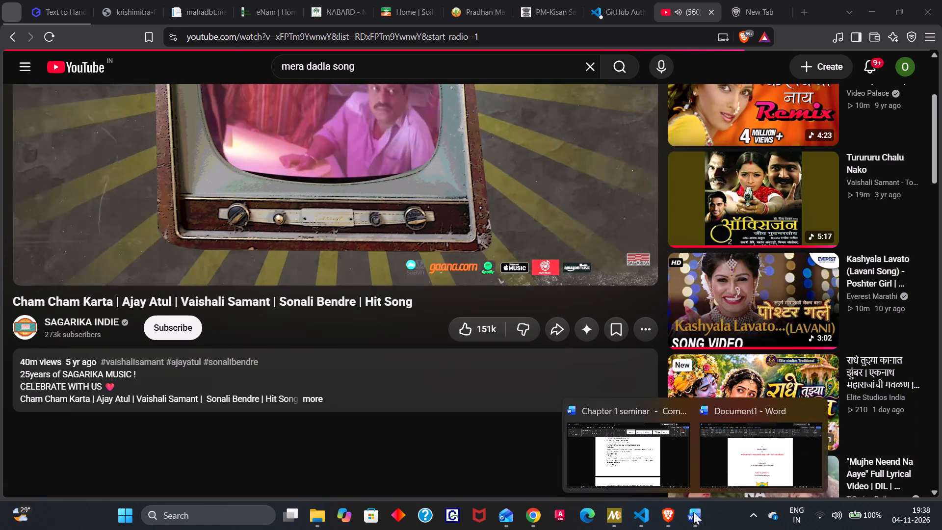
click(636, 464)
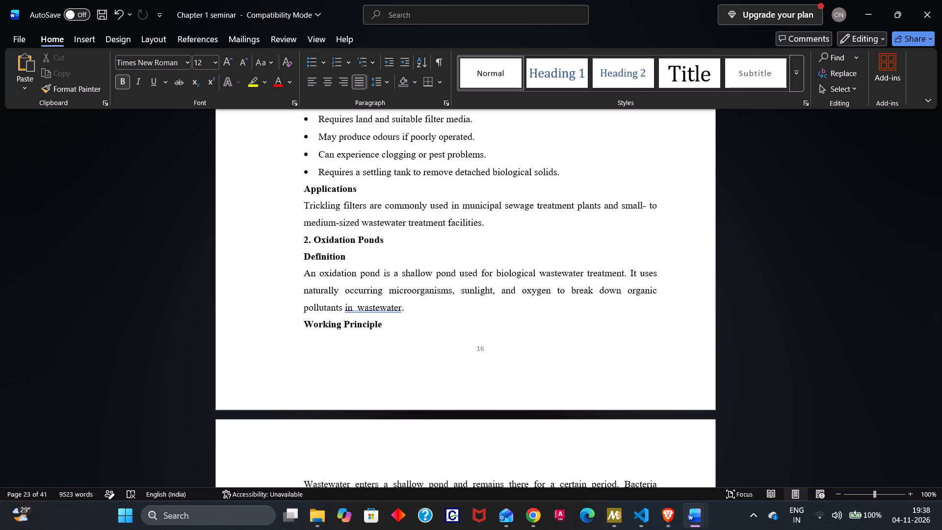
scroll(579, 364, up, 5)
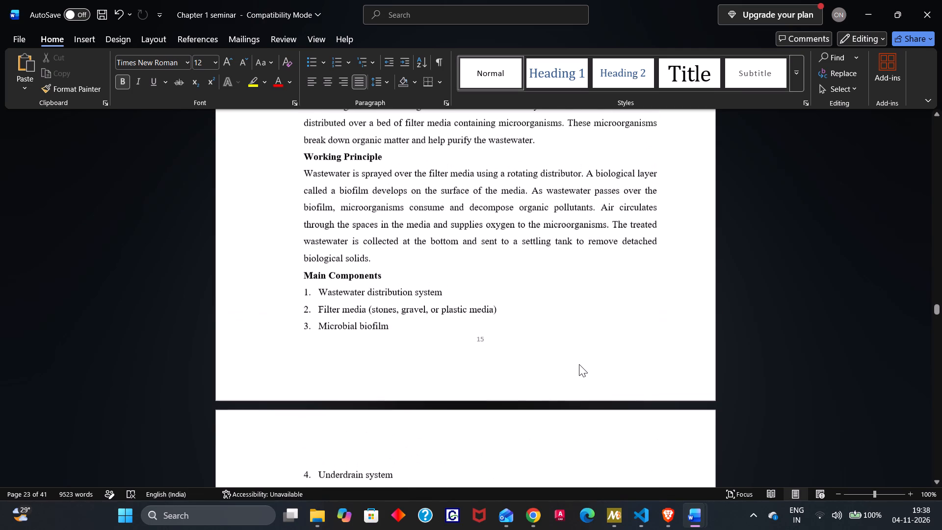
scroll(579, 364, up, 11)
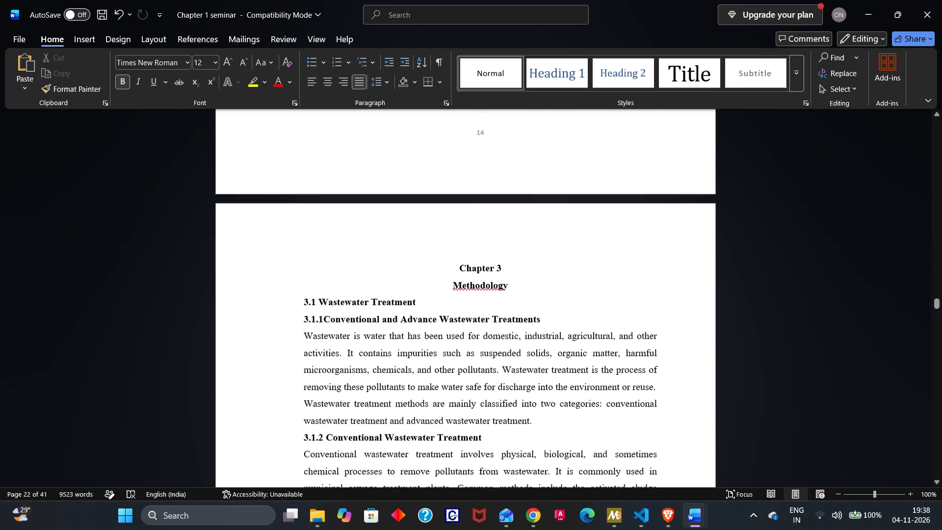
scroll(579, 364, up, 12)
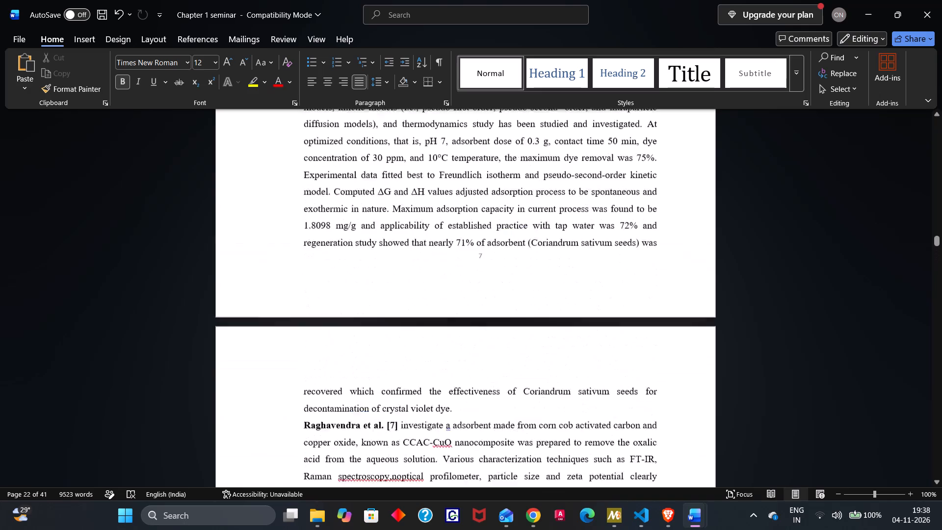
scroll(579, 364, up, 10)
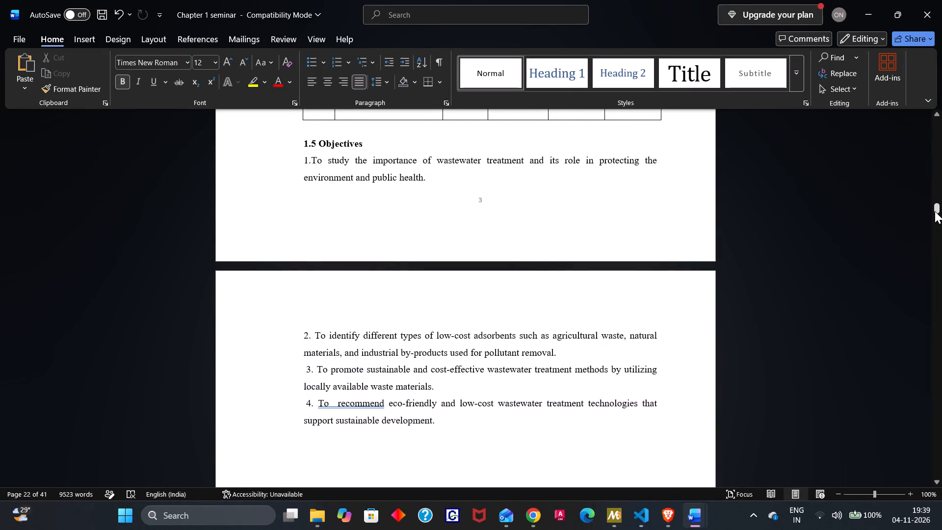
drag(935, 211, 931, 98)
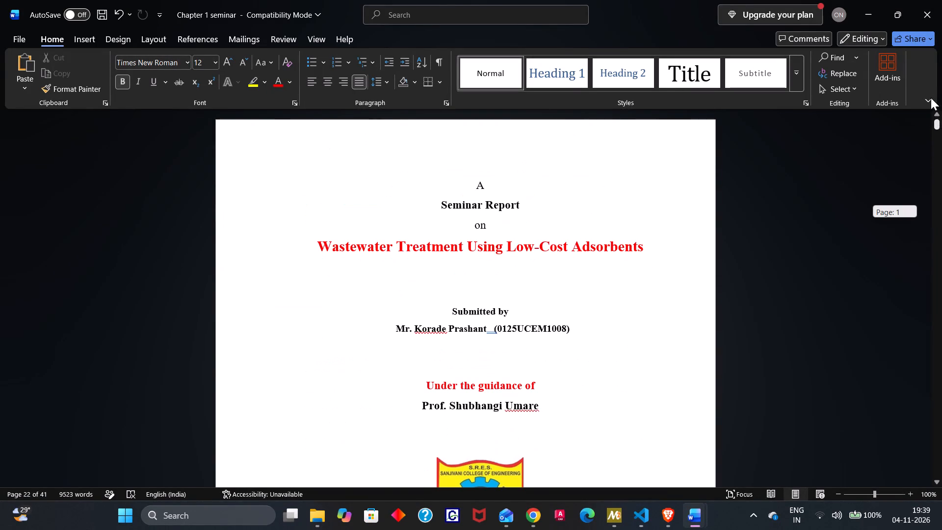
drag(931, 98, 931, 97)
Review the title page and the certificate page, including the certificate's statement paragraph and signatory block.
scroll(509, 220, down, 1)
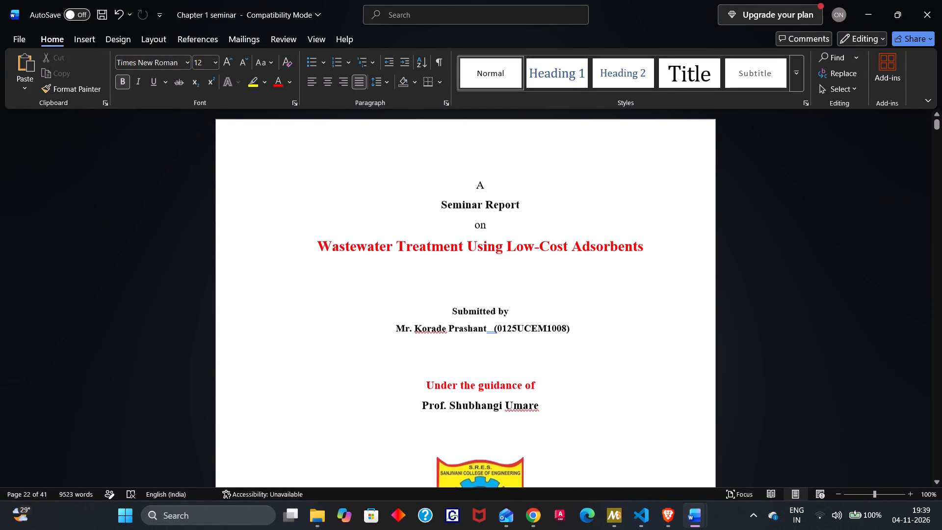
scroll(509, 220, down, 3)
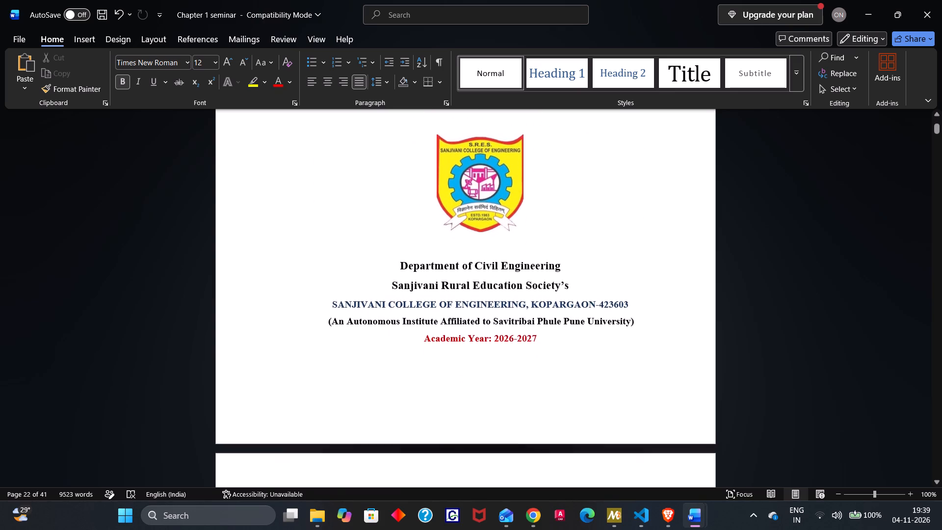
scroll(509, 220, down, 4)
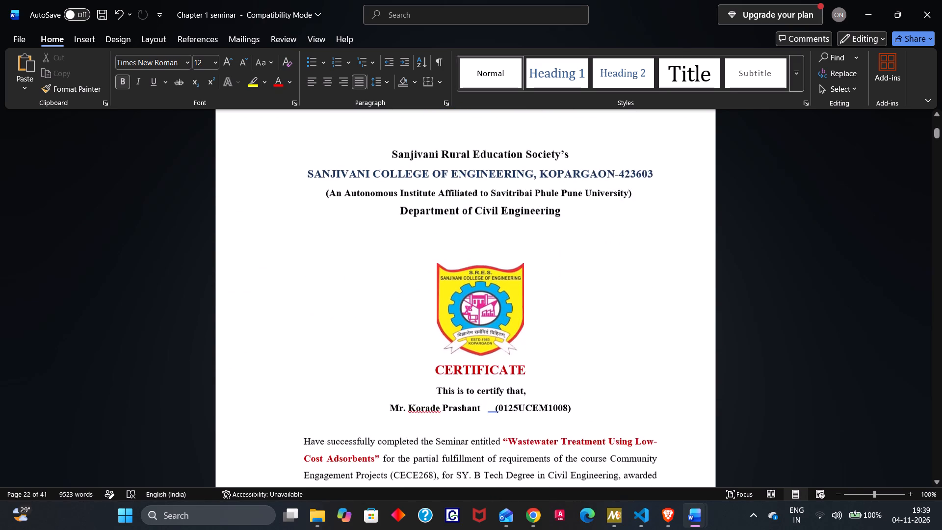
scroll(509, 220, down, 2)
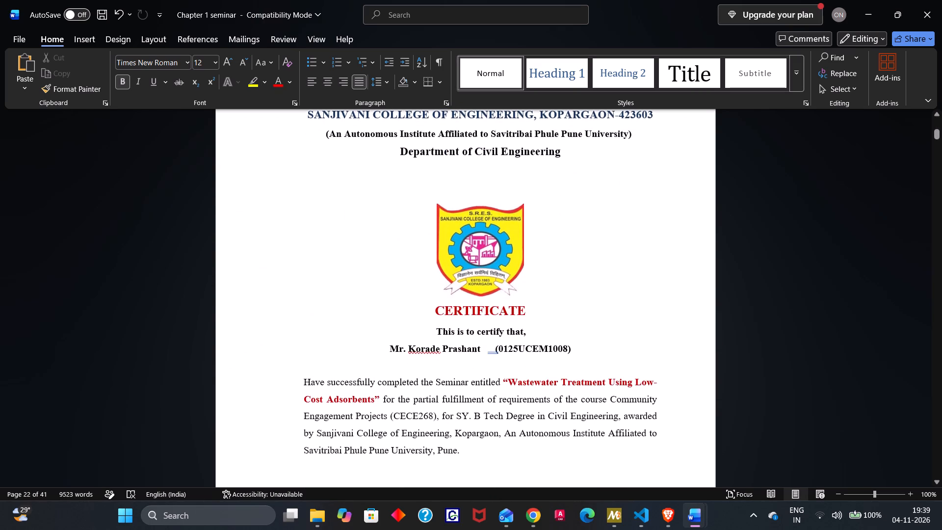
scroll(509, 220, down, 3)
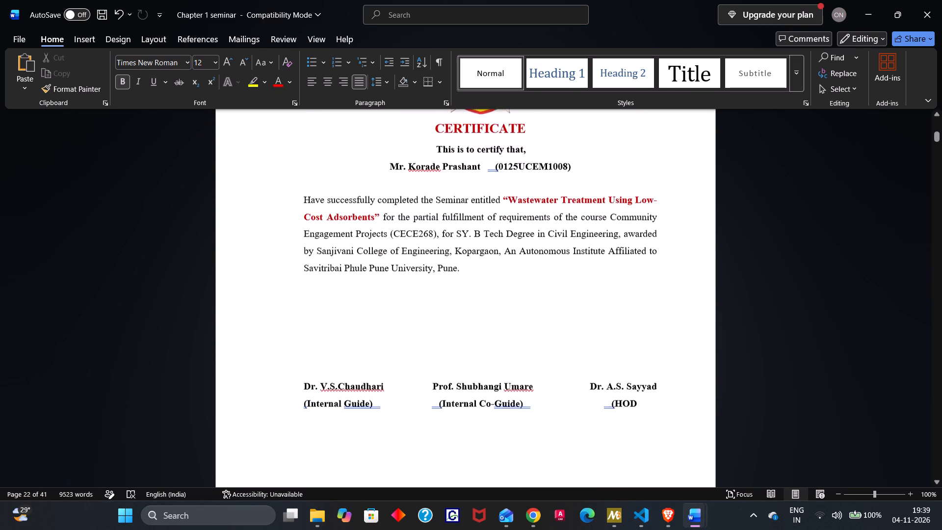
scroll(509, 220, down, 1)
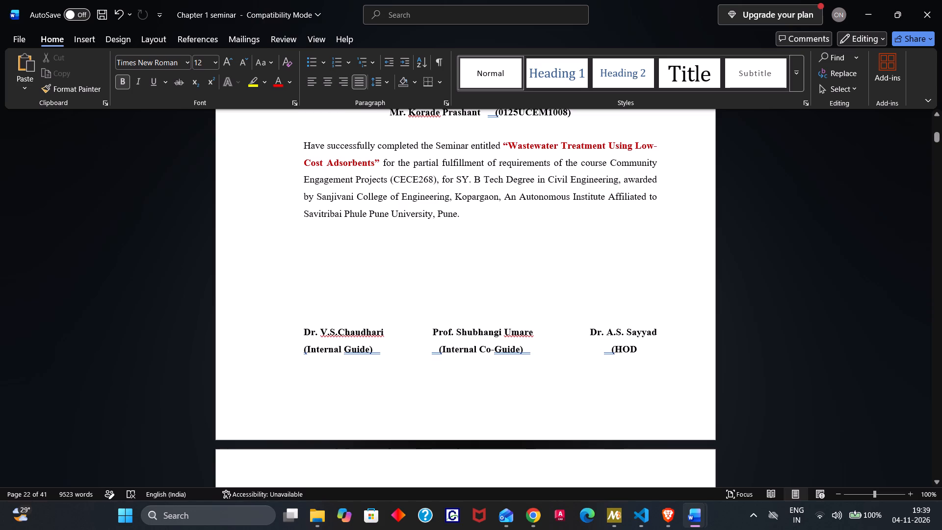
drag(302, 142, 426, 227)
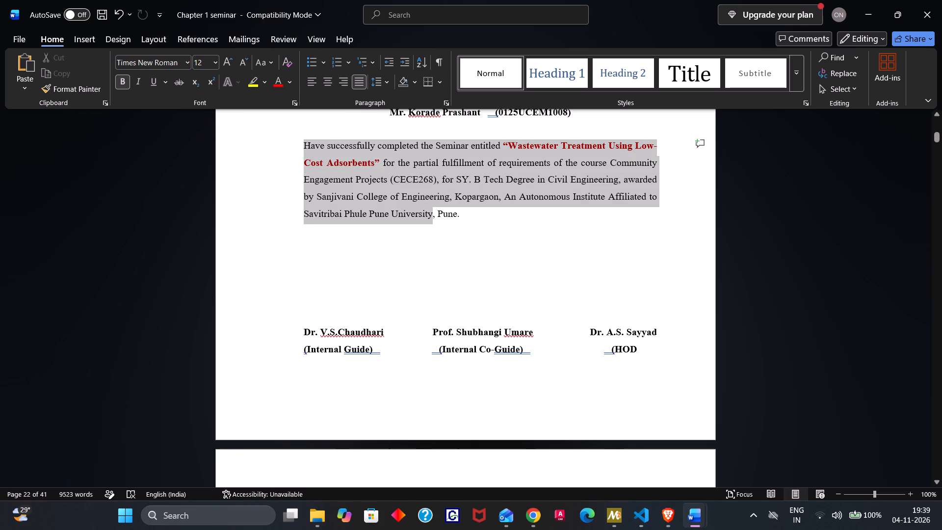
drag(426, 227, 426, 227)
click(426, 232)
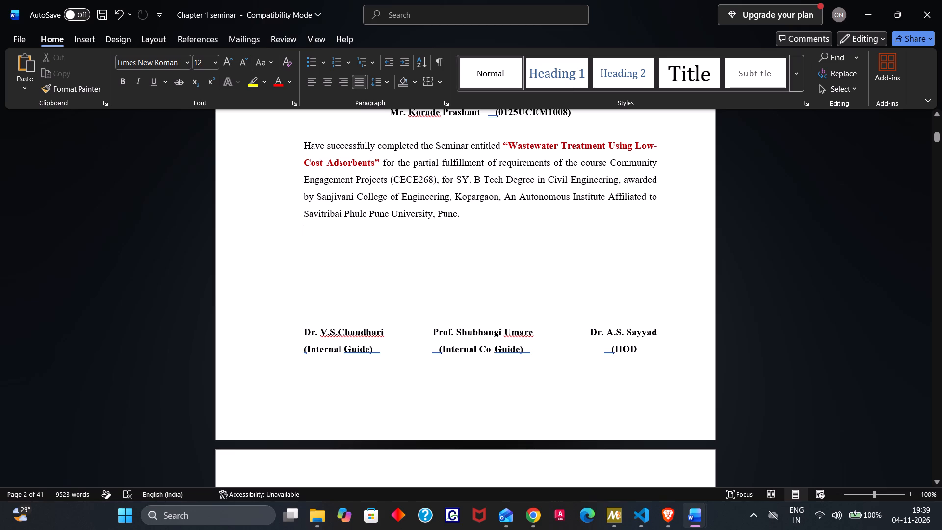
Review the Acknowledgement page down to its Submitted by block.
scroll(437, 248, down, 3)
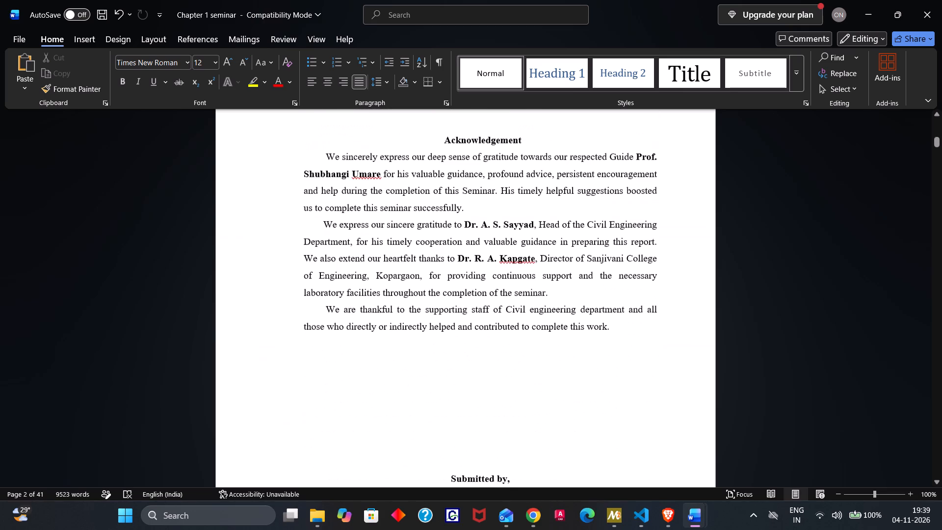
scroll(437, 248, down, 1)
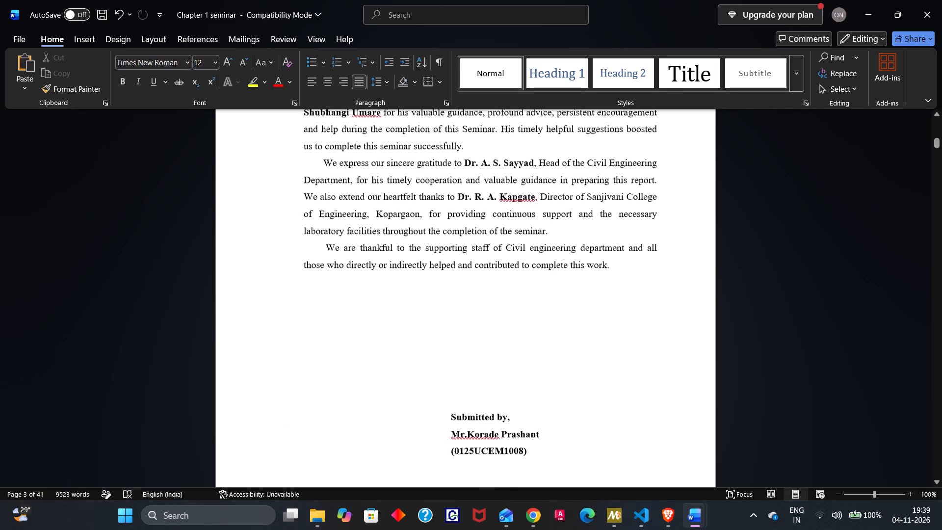
scroll(437, 248, down, 3)
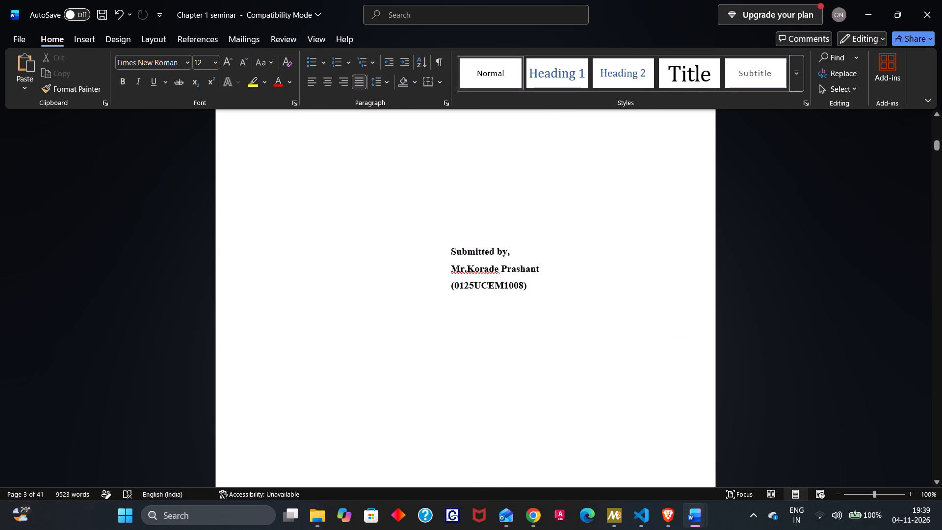
scroll(437, 248, down, 3)
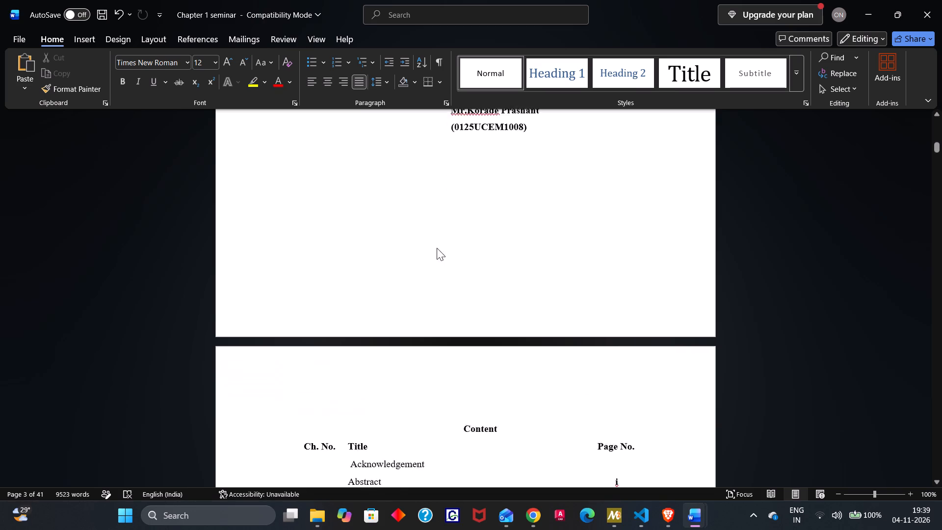
Examine the Content table's chapter titles and page numbers, from Acknowledgement through References.
scroll(437, 248, down, 2)
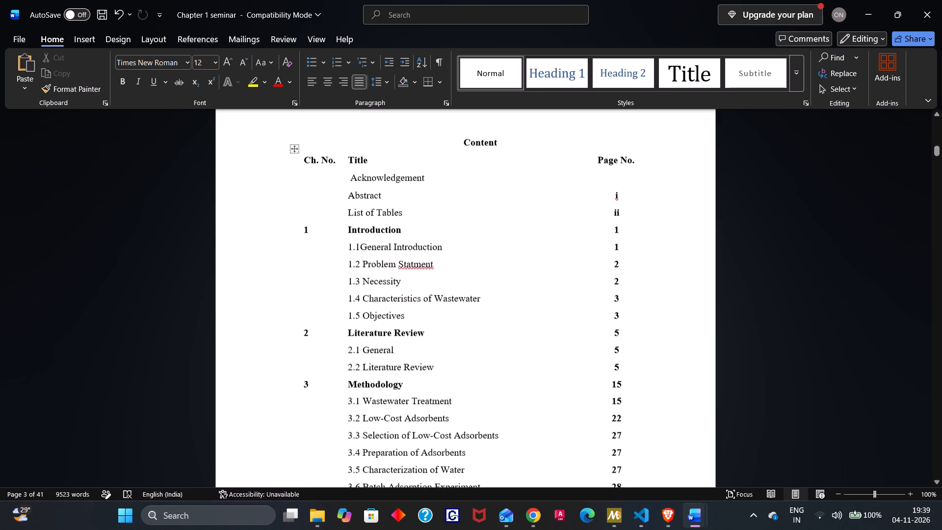
scroll(437, 248, down, 2)
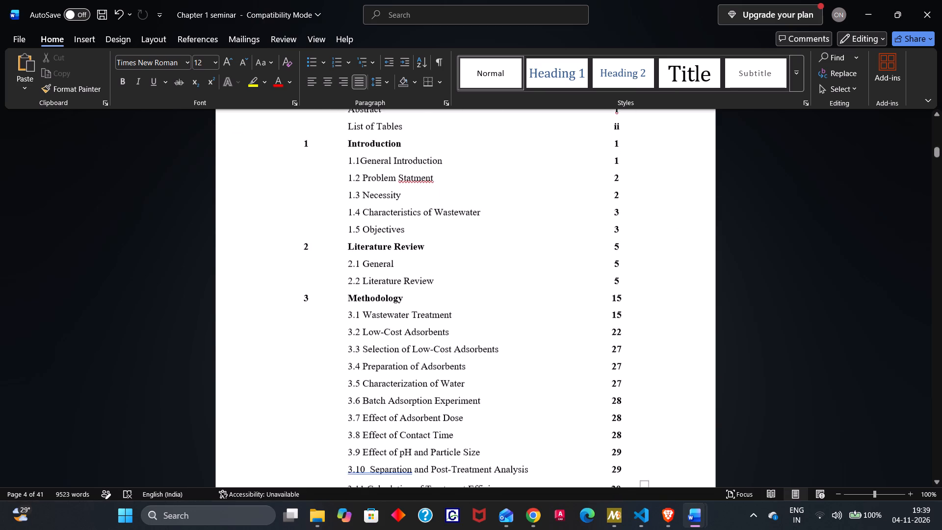
scroll(437, 248, down, 2)
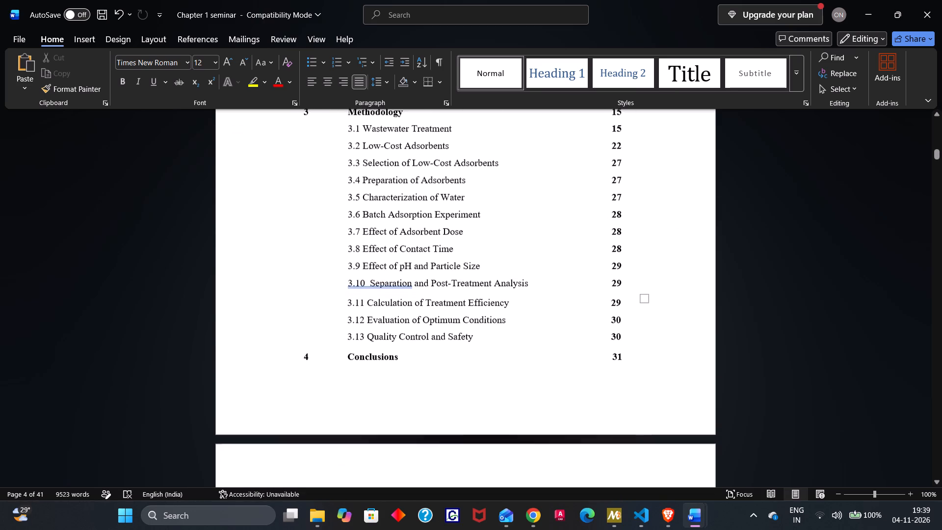
scroll(437, 248, down, 3)
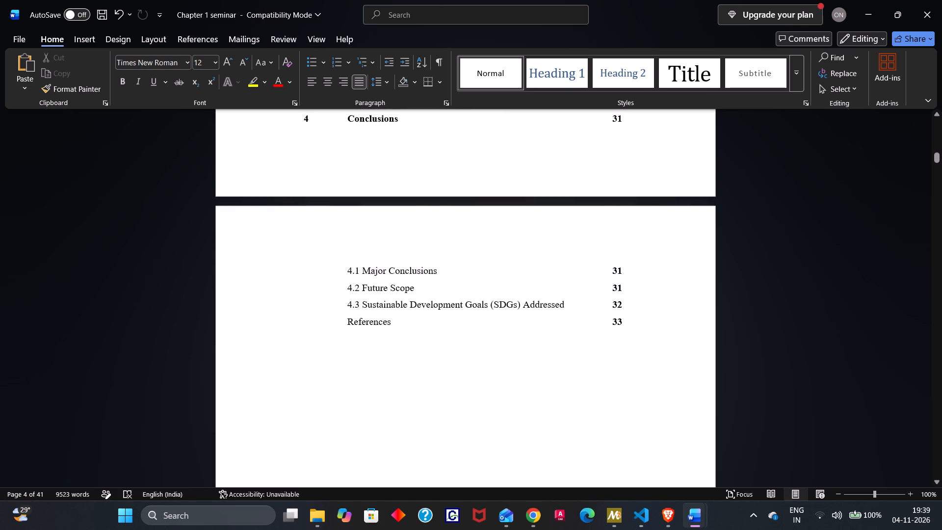
scroll(437, 248, down, 3)
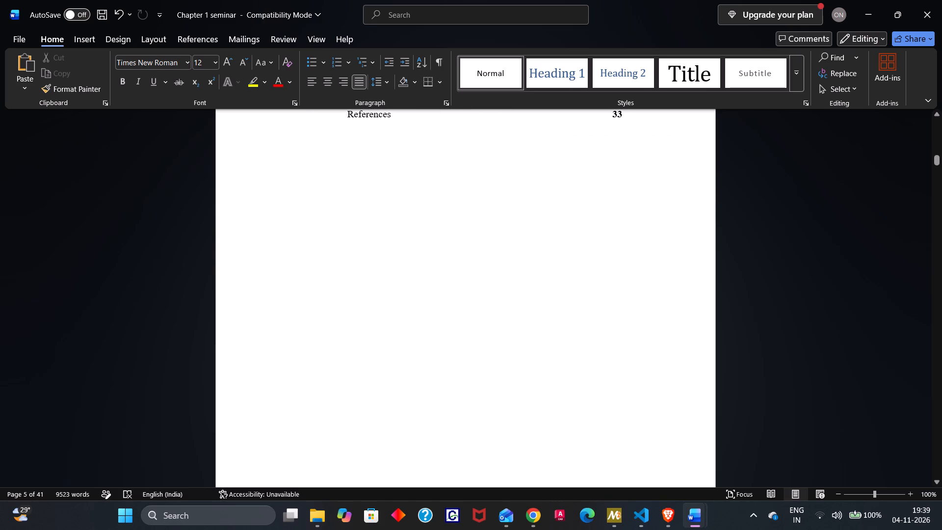
scroll(437, 248, down, 1)
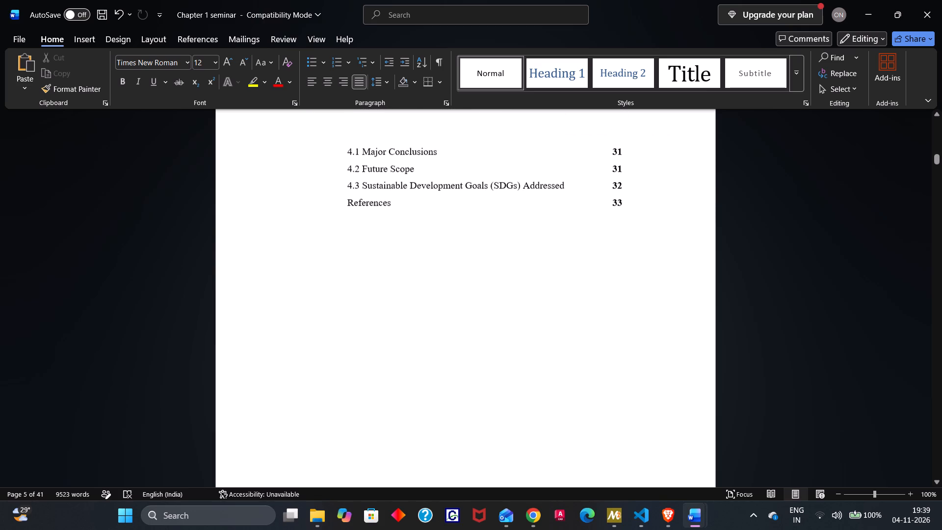
scroll(437, 248, down, 1)
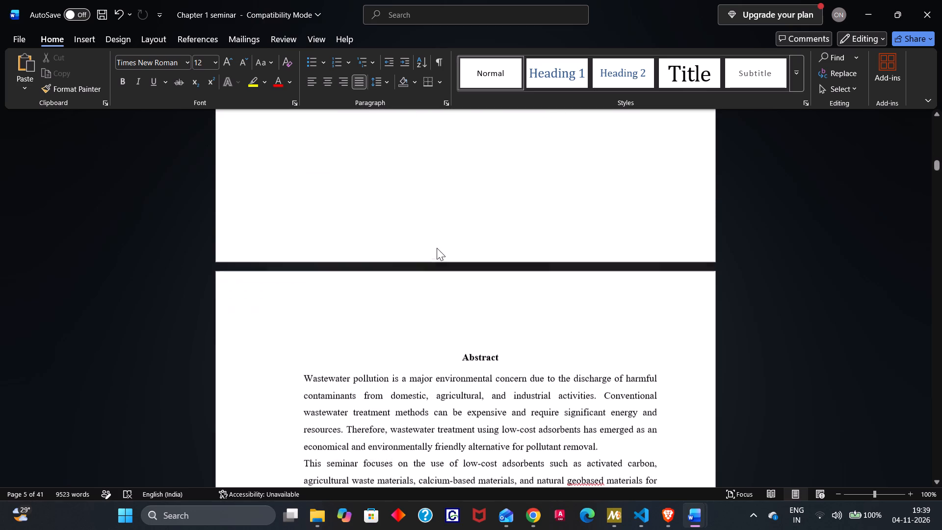
Examine the Abstract page with its footer number and the page numbers in the List of Tables.
scroll(437, 248, down, 3)
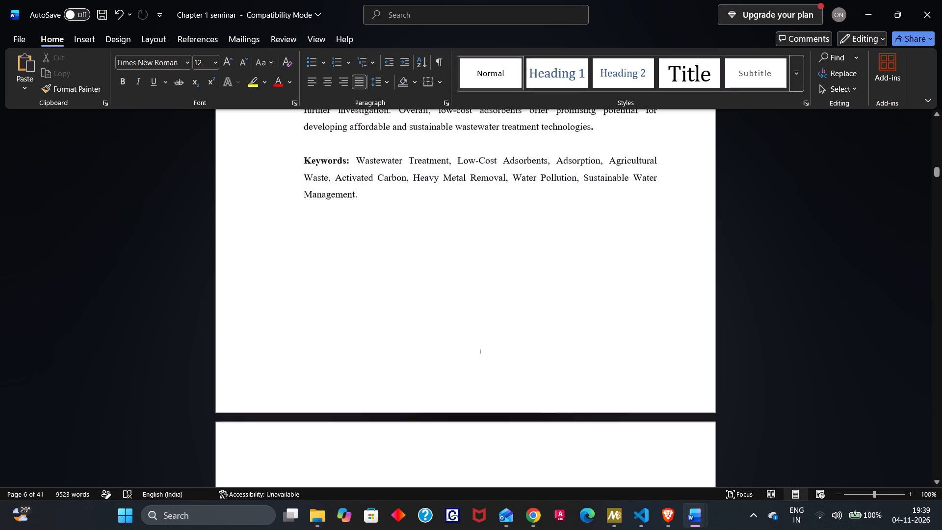
scroll(437, 248, down, 5)
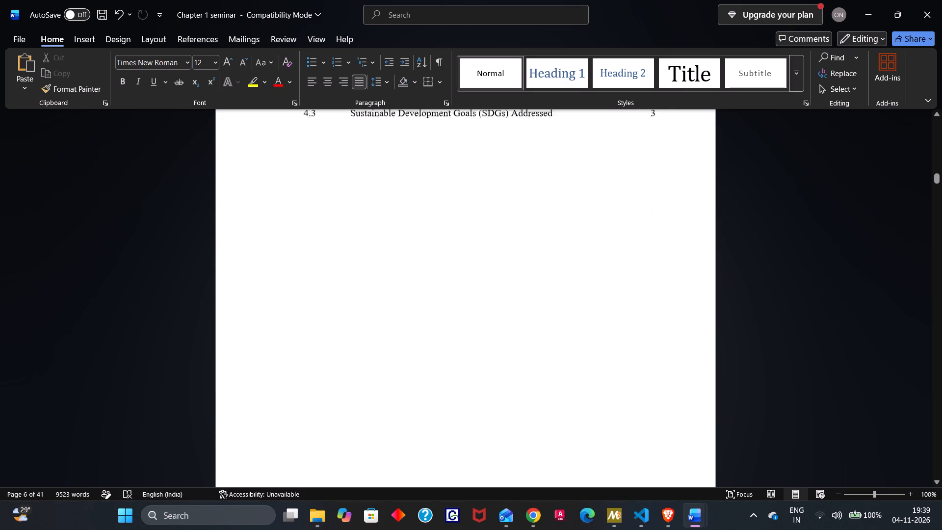
scroll(437, 248, down, 2)
scroll(437, 248, up, 1)
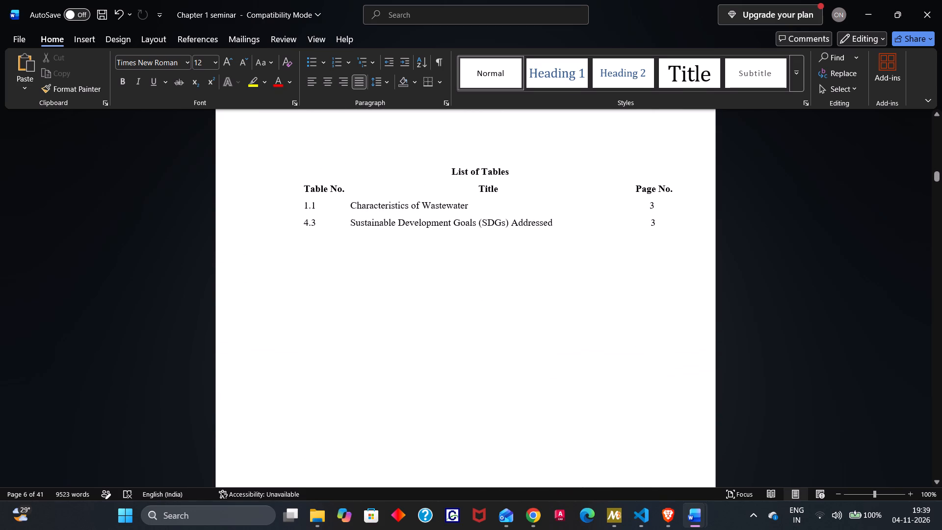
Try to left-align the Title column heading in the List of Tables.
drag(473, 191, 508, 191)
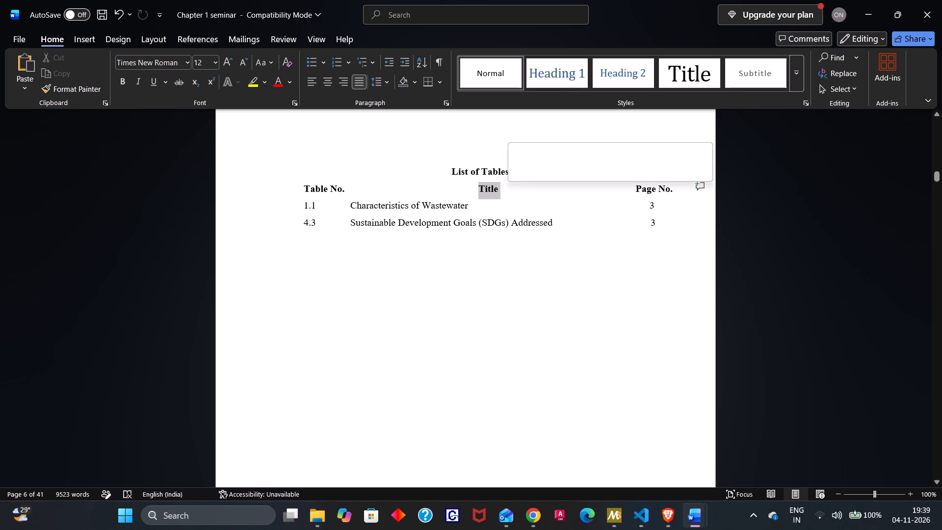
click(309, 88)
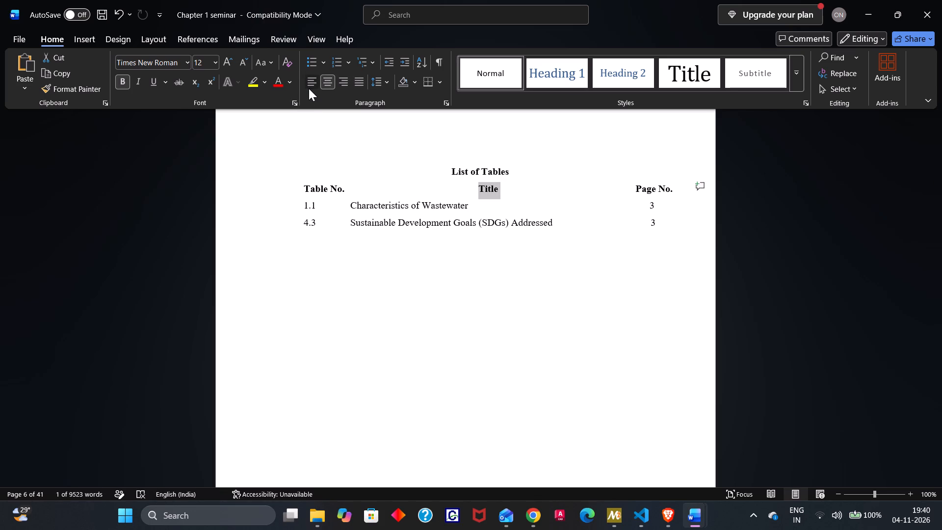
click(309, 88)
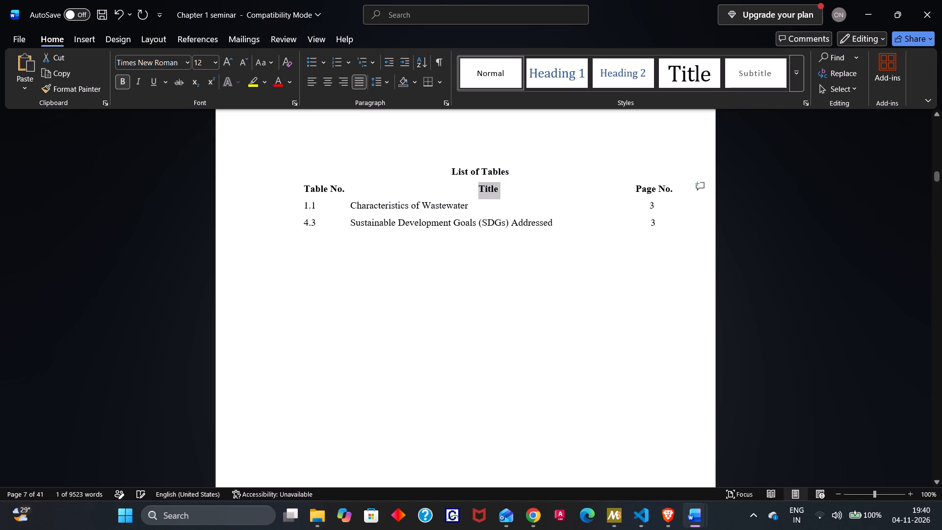
Close the wide gap before the Title heading in the List of Tables, leaving two spaces after Table No.
click(480, 195)
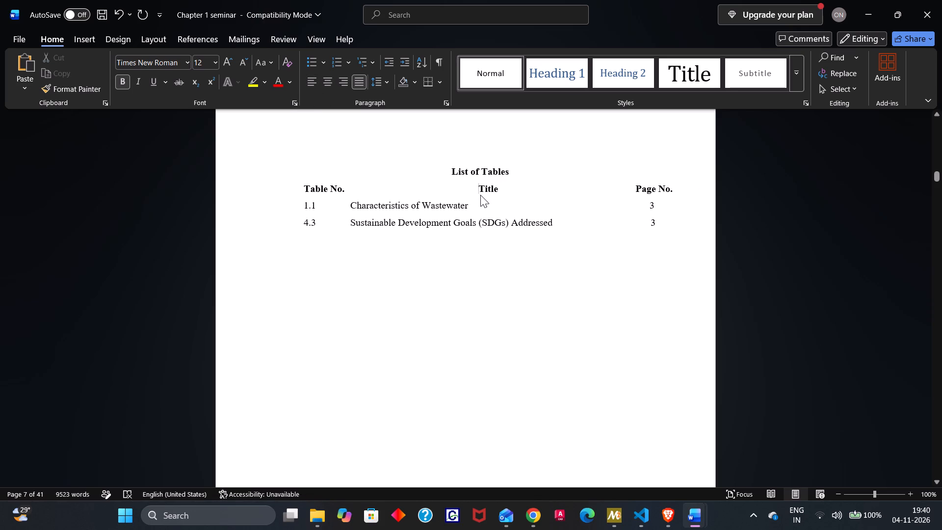
key(BackSpace)
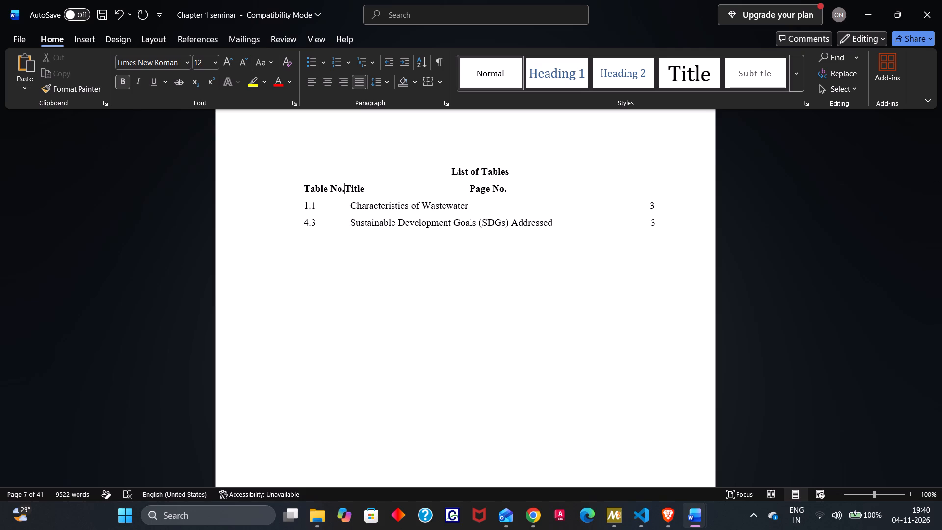
key(space)
key(space)
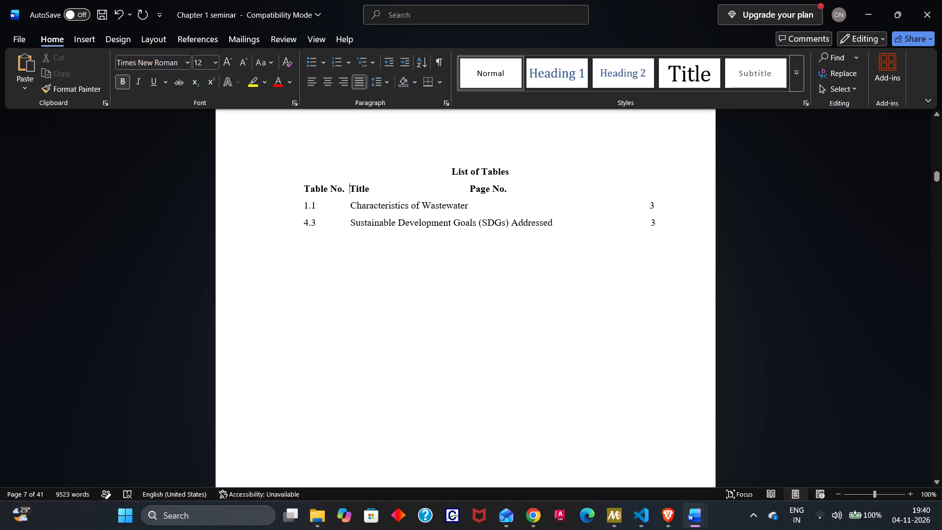
Add spaces before the Page No. heading in the List of Tables until it stands above the page-number column on the same line.
click(463, 184)
key(space)
key(space)
key(space)
key(space)
key(space)
key(space)
key(space)
key(space)
key(space)
key(space)
key(space)
key(space)
key(space)
key(space)
key(space)
key(space)
key(space)
key(space)
key(space)
key(space)
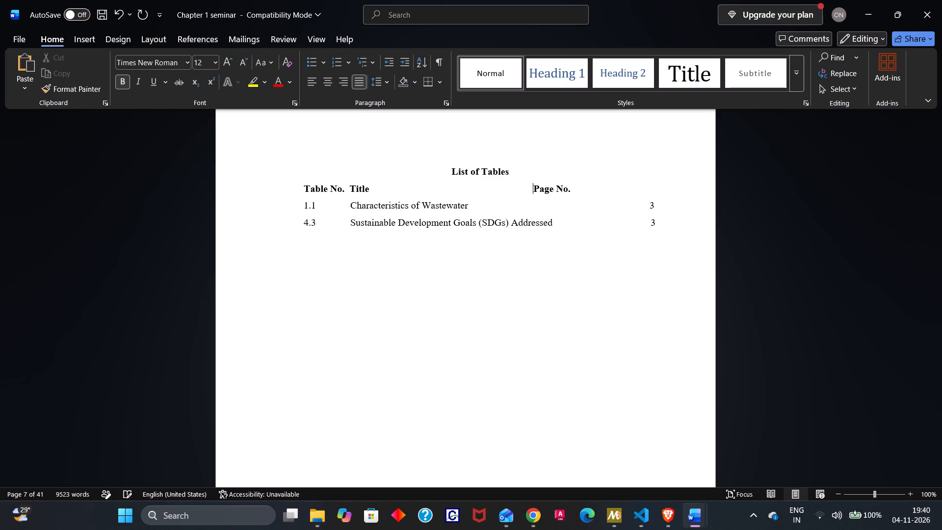
key(space)
key(space)
key(space)
key(space)
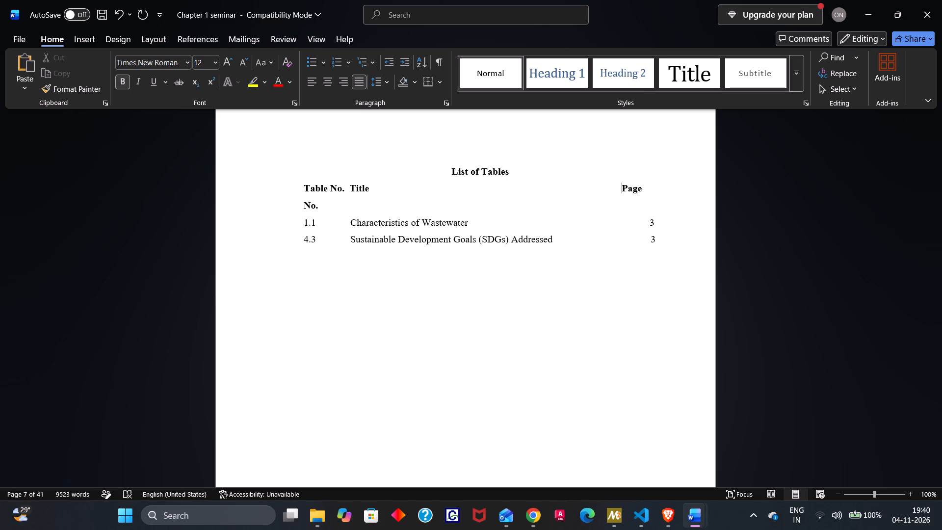
key(BackSpace)
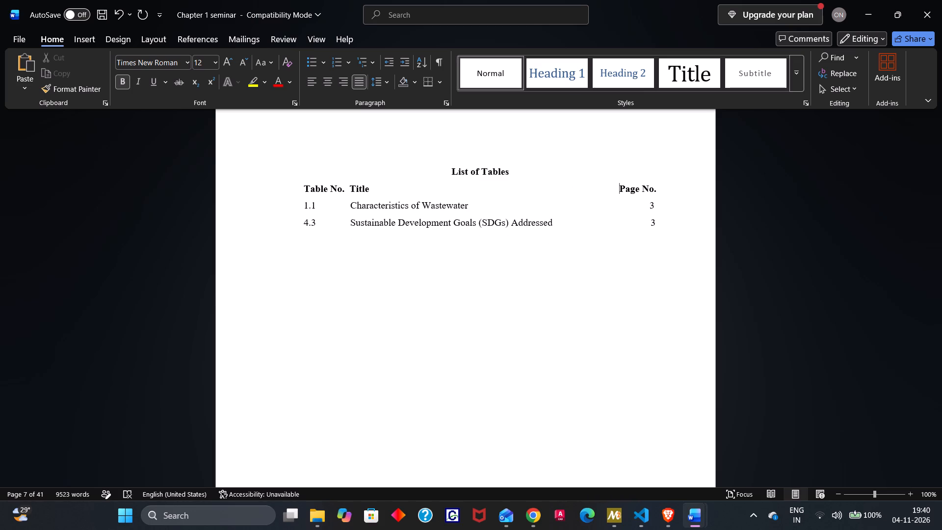
Remove spaces before the Characteristics of Wastewater page number so it is centred beneath the Page No. heading.
click(649, 206)
key(BackSpace)
key(BackSpace)
key(BackSpace)
key(BackSpace)
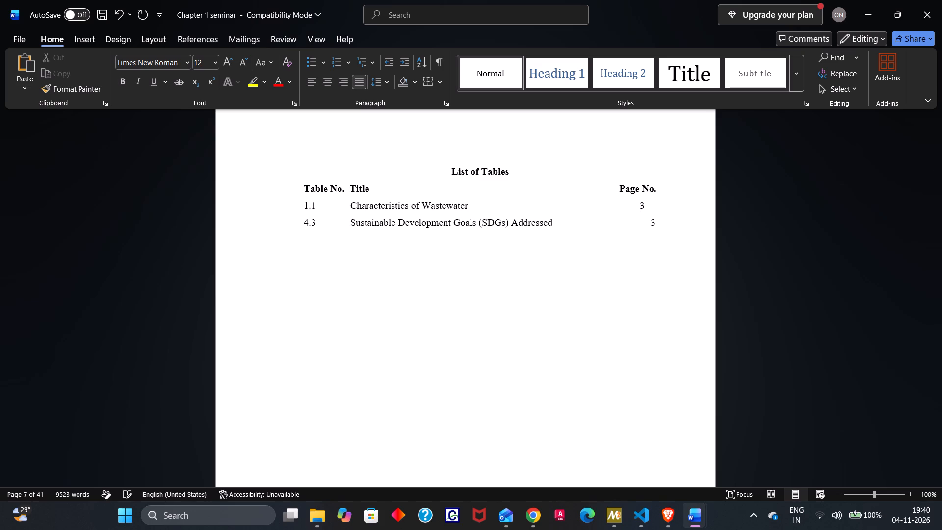
key(BackSpace)
Adjust the spaces before the Sustainable Development Goals (SDGs) Addressed page number so it lines up with the number in the row above.
key(Down)
key(Right)
key(Right)
key(Right)
key(Right)
key(Right)
key(BackSpace)
key(BackSpace)
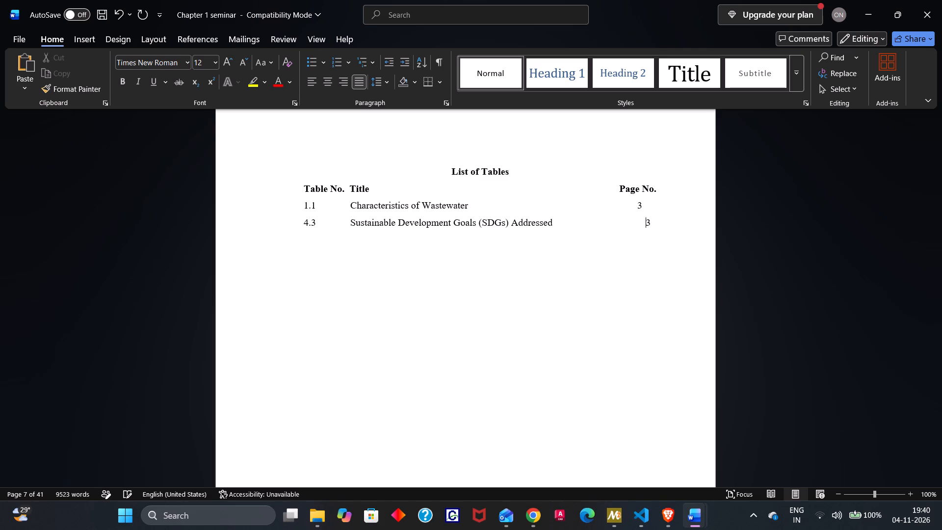
key(BackSpace)
key(BackSpace)
key(BackSpace)
key(BackSpace)
key(space)
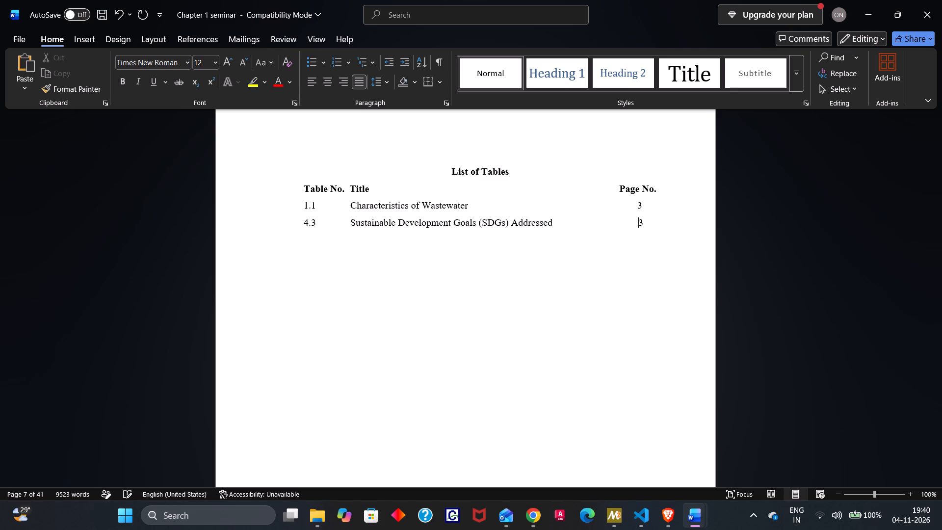
Save the document.
key(ctrl+s)
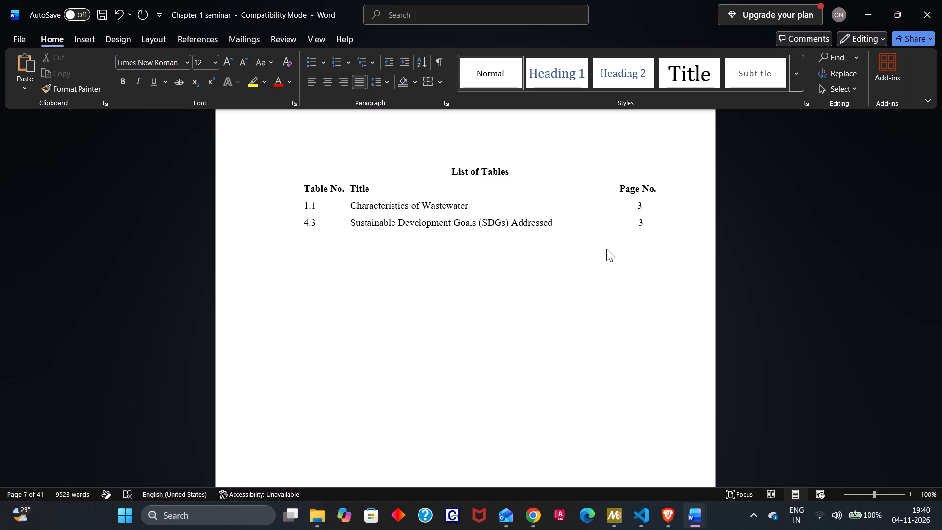
Examine the footer numbers from the List of Tables page through Chapter 1, including the page holding Table 1.1 Characteristics of Wastewater.
scroll(549, 282, down, 3)
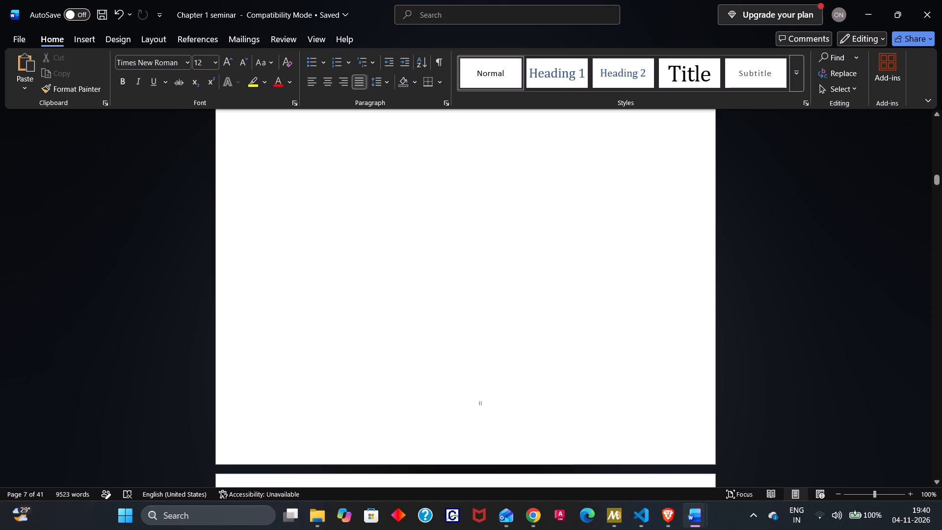
scroll(549, 282, down, 5)
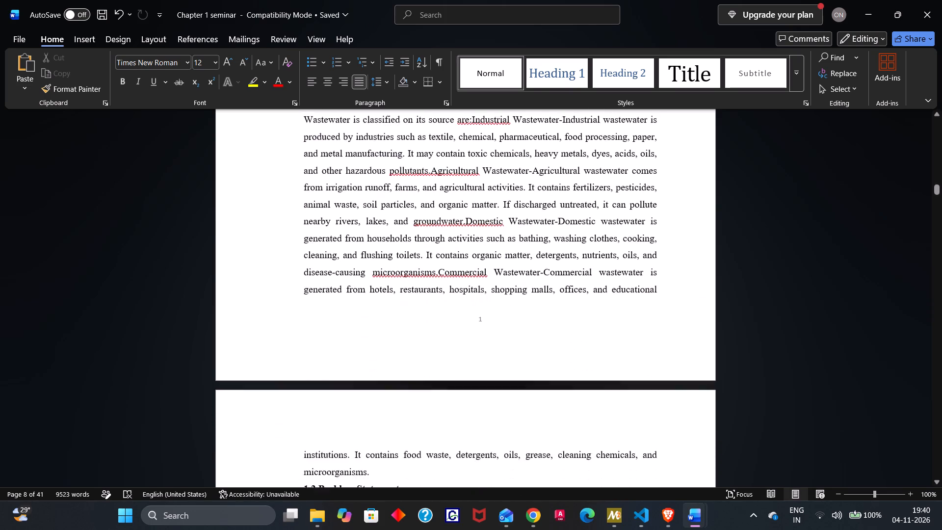
scroll(549, 282, down, 7)
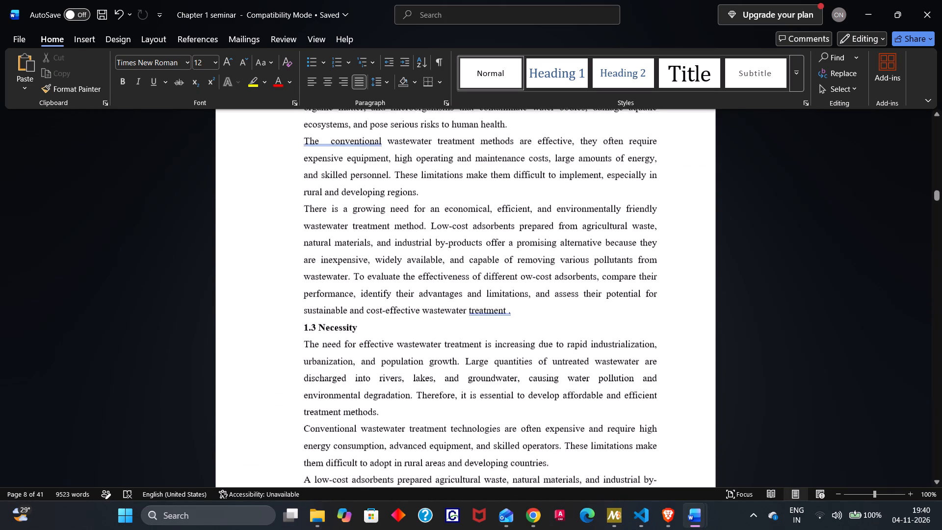
scroll(549, 282, down, 5)
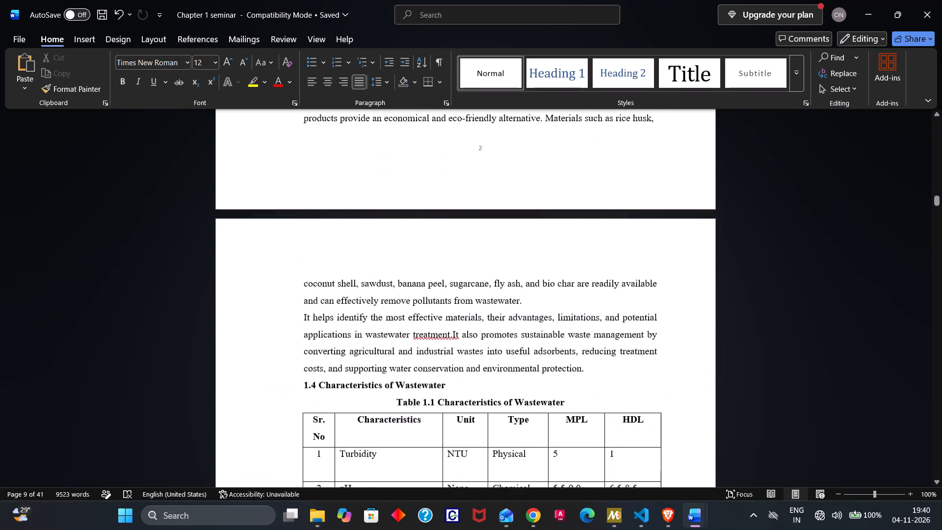
scroll(549, 282, down, 3)
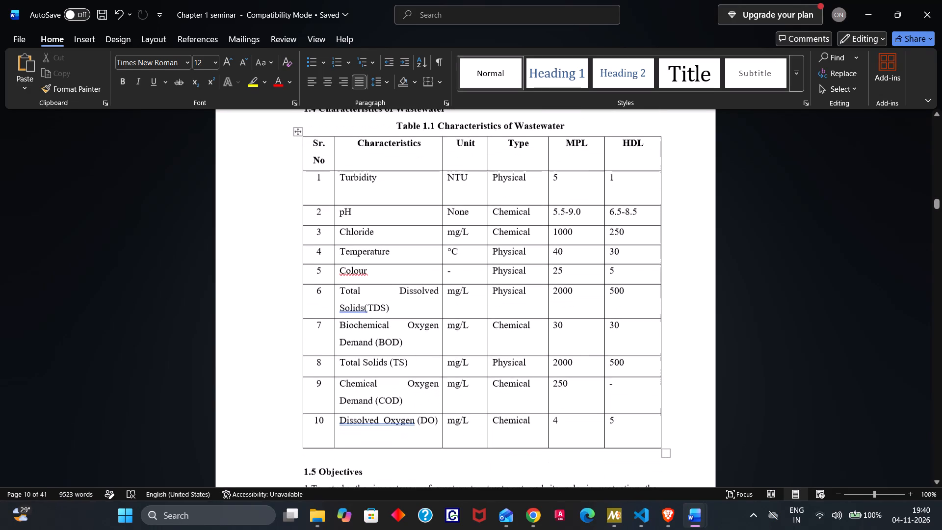
scroll(549, 282, down, 1)
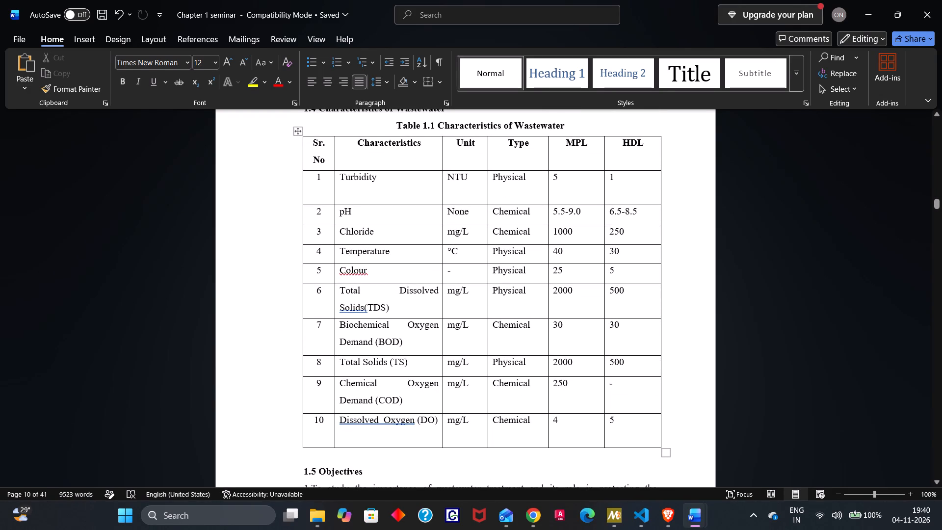
scroll(404, 252, down, 3)
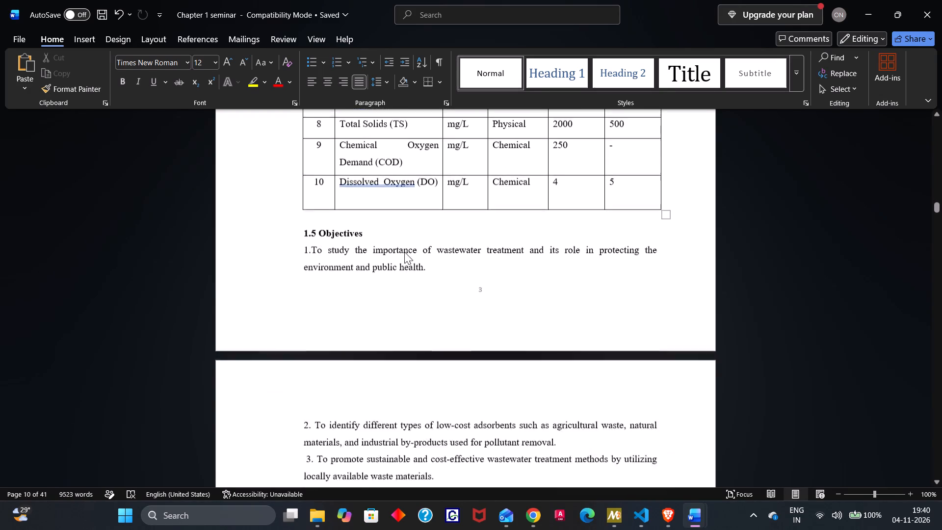
Review the pages from the 1.5 Objectives through literature review entry [11], checking their text and footer page numbers.
scroll(404, 252, down, 13)
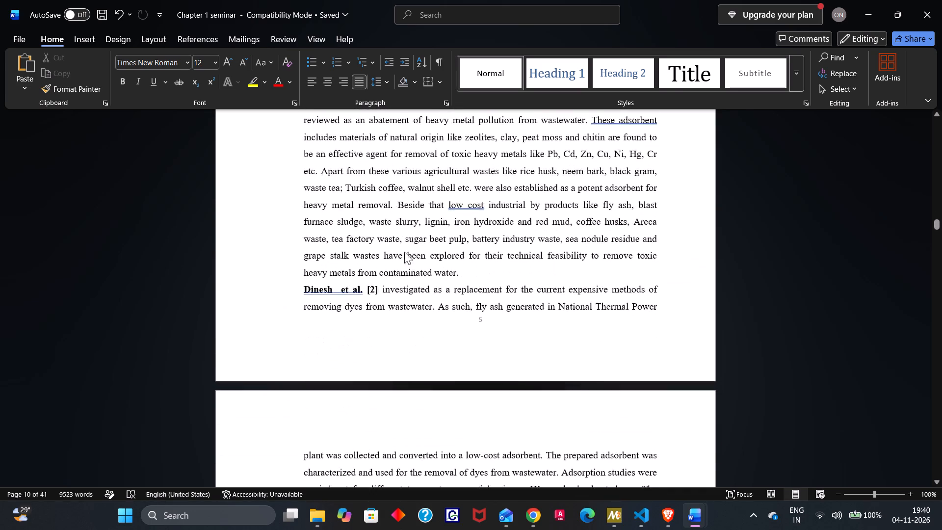
scroll(404, 252, down, 10)
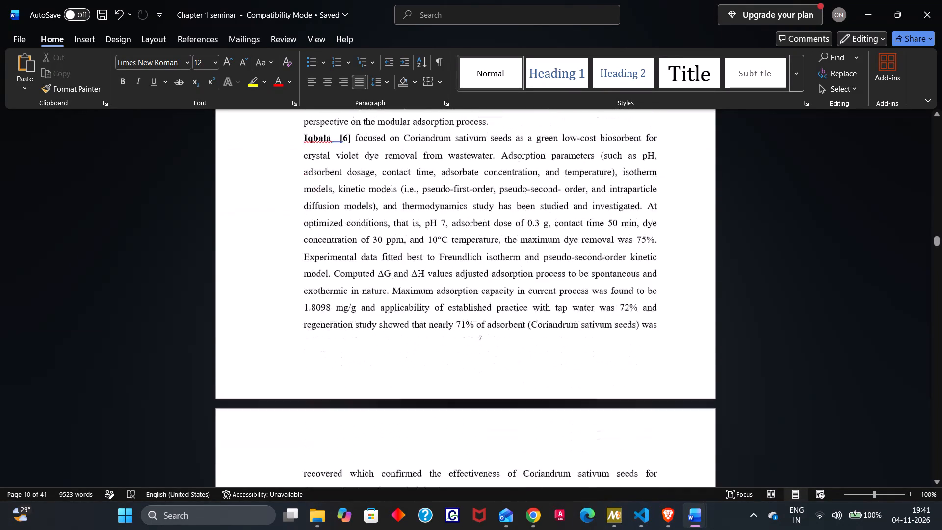
scroll(404, 252, down, 6)
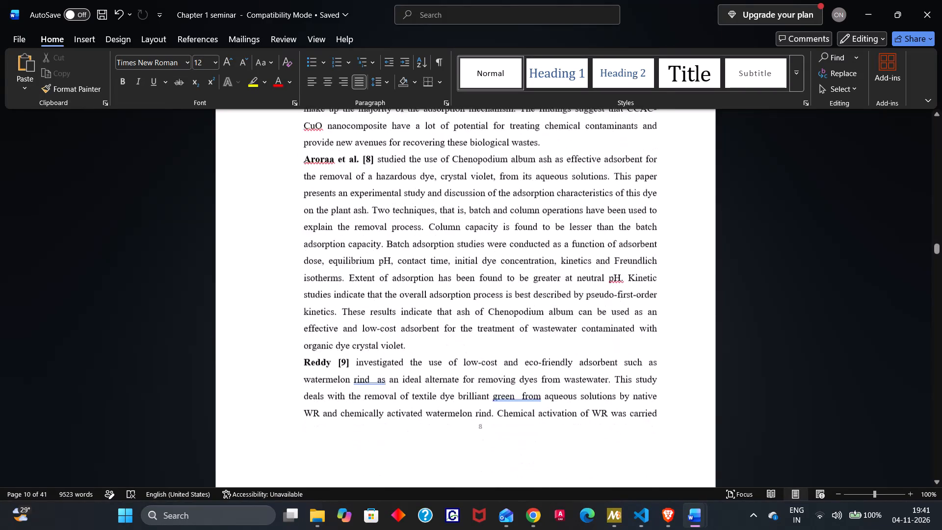
scroll(404, 252, down, 8)
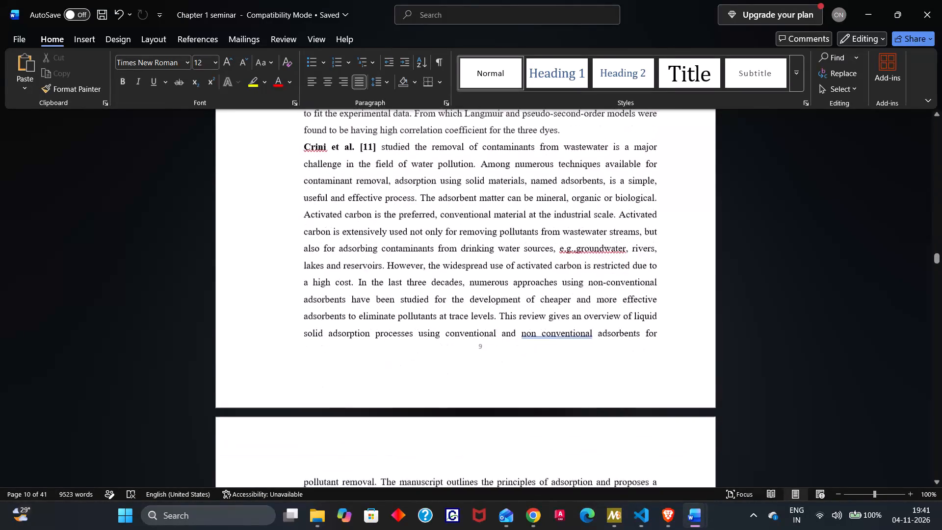
Review the literature review pages from entry [11] through entry [20], checking their text and footer page numbers.
scroll(404, 252, down, 3)
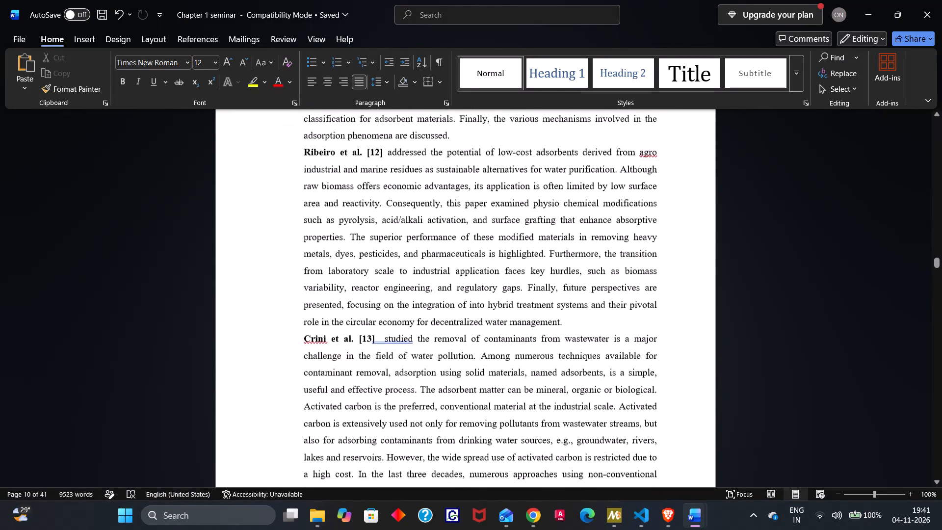
scroll(404, 252, down, 3)
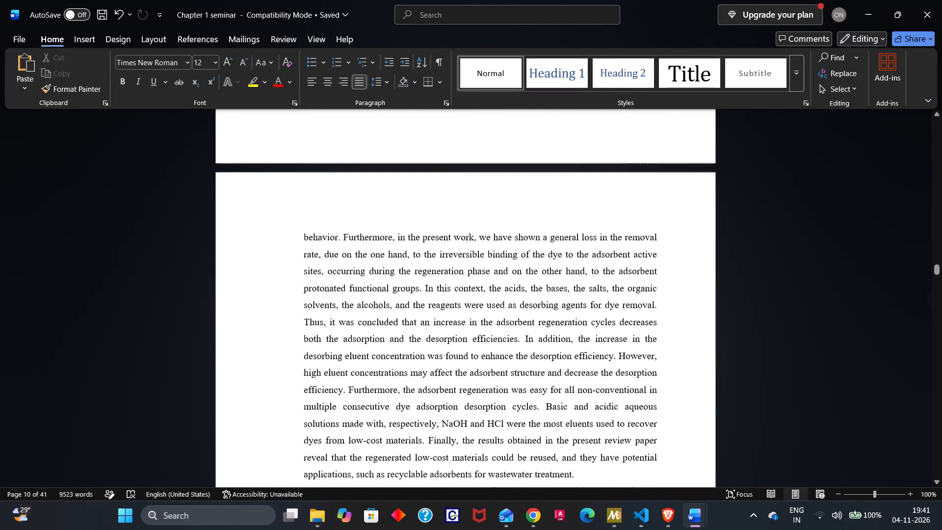
scroll(404, 252, down, 4)
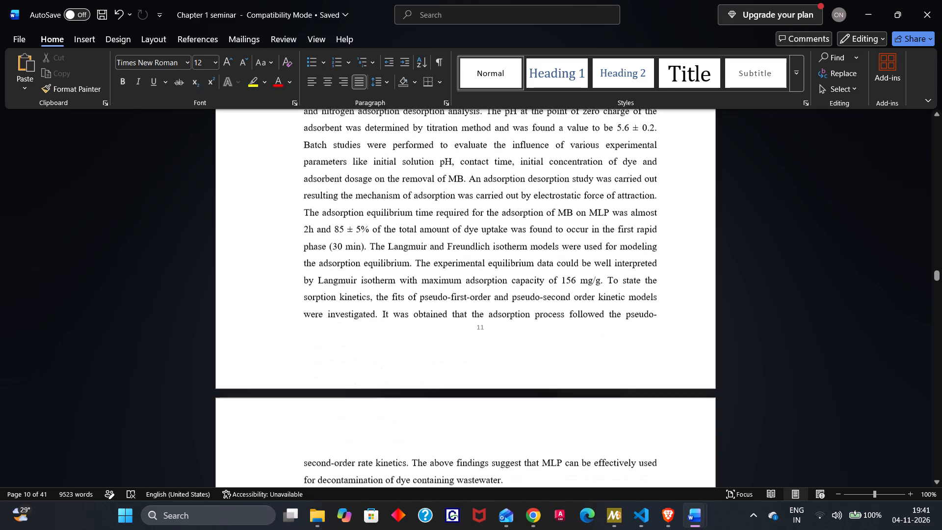
scroll(404, 252, down, 2)
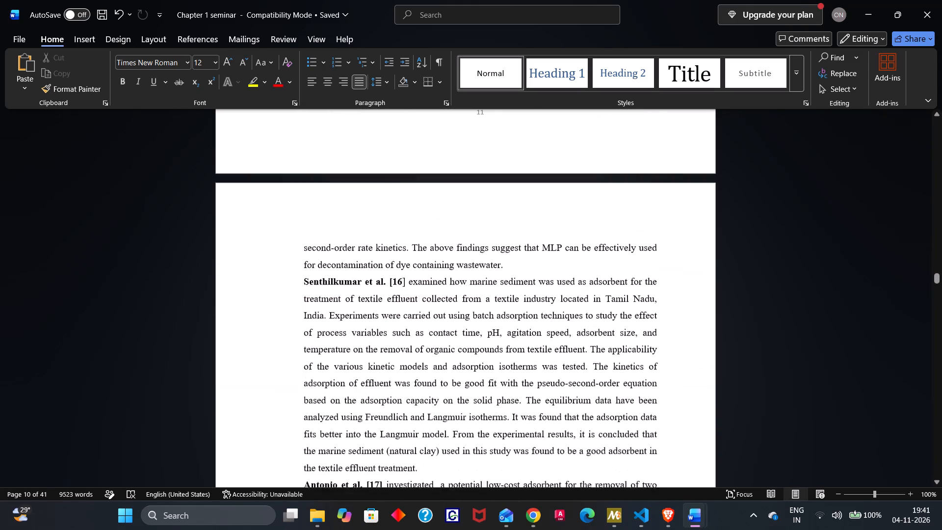
scroll(404, 252, down, 7)
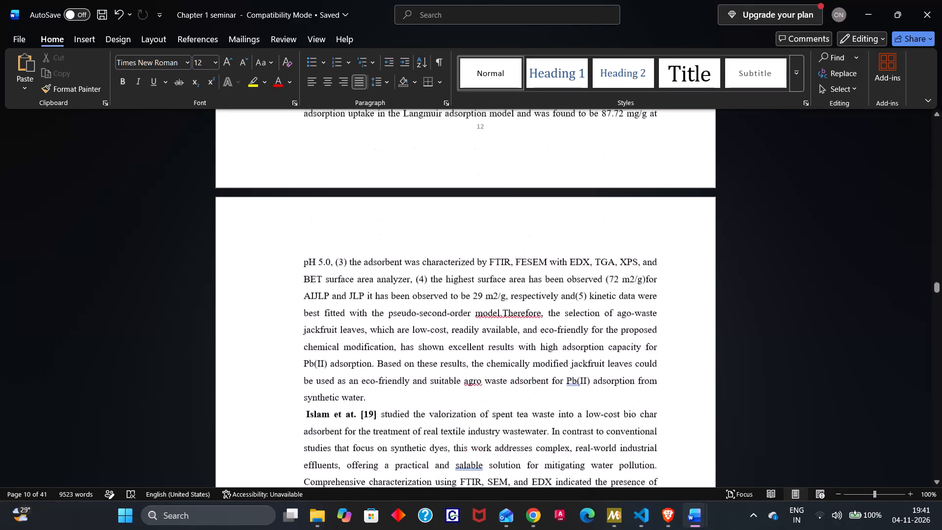
scroll(404, 252, down, 6)
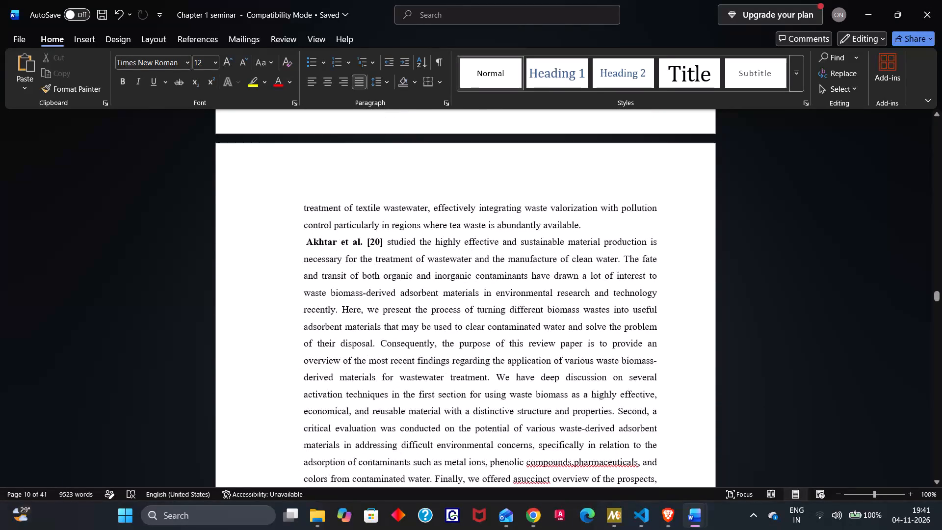
scroll(404, 252, down, 7)
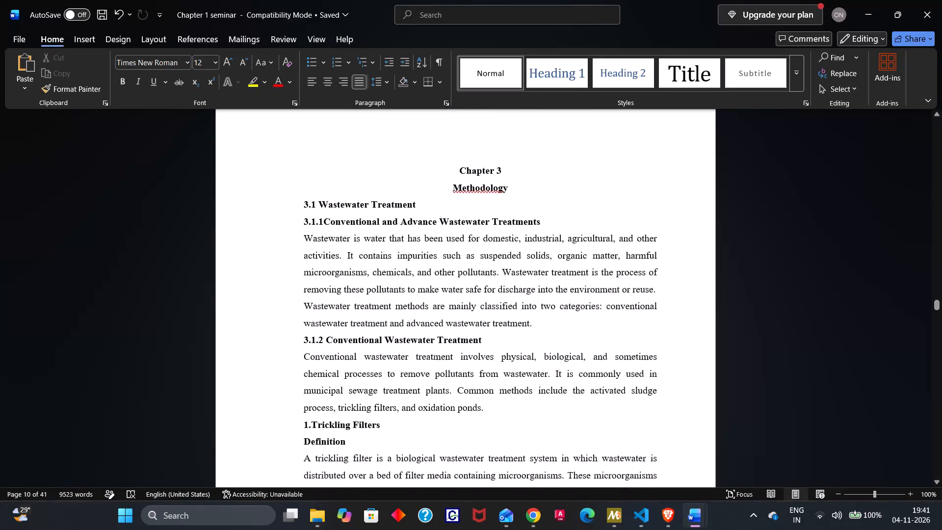
Review the Chapter 3 Methodology pages on conventional and advanced wastewater treatment, checking their layout and footer page numbers.
scroll(404, 252, down, 5)
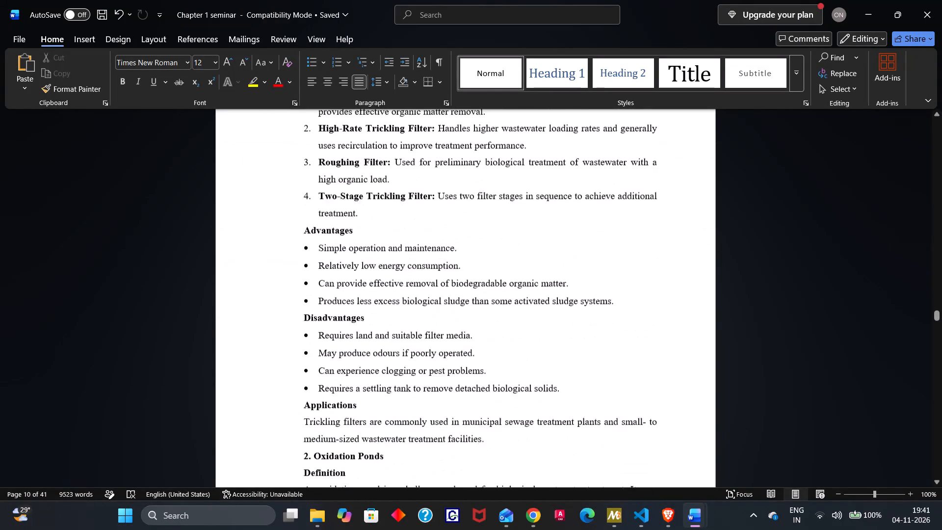
scroll(404, 252, down, 5)
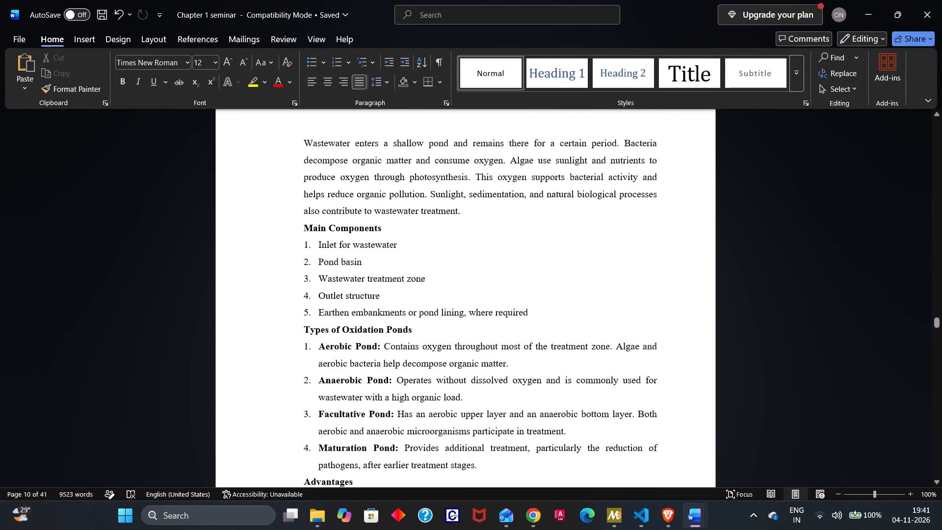
scroll(404, 252, down, 6)
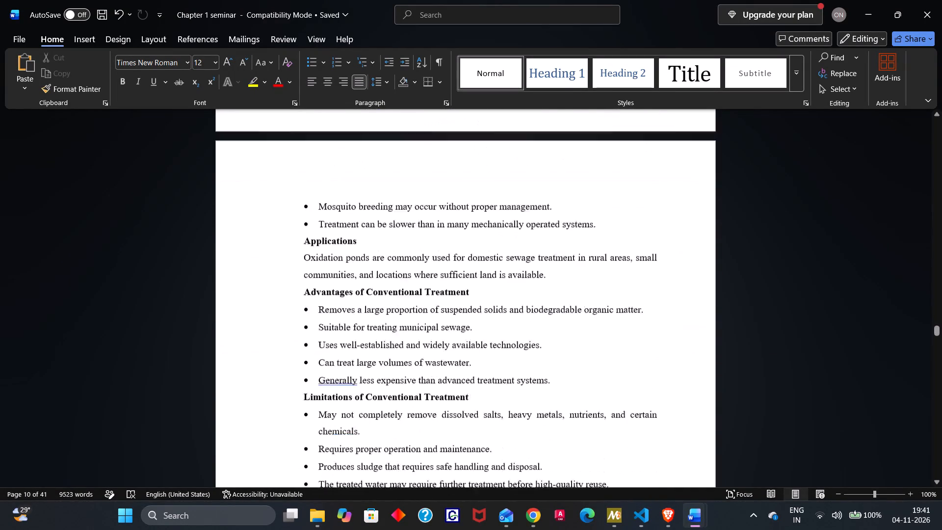
scroll(404, 252, down, 7)
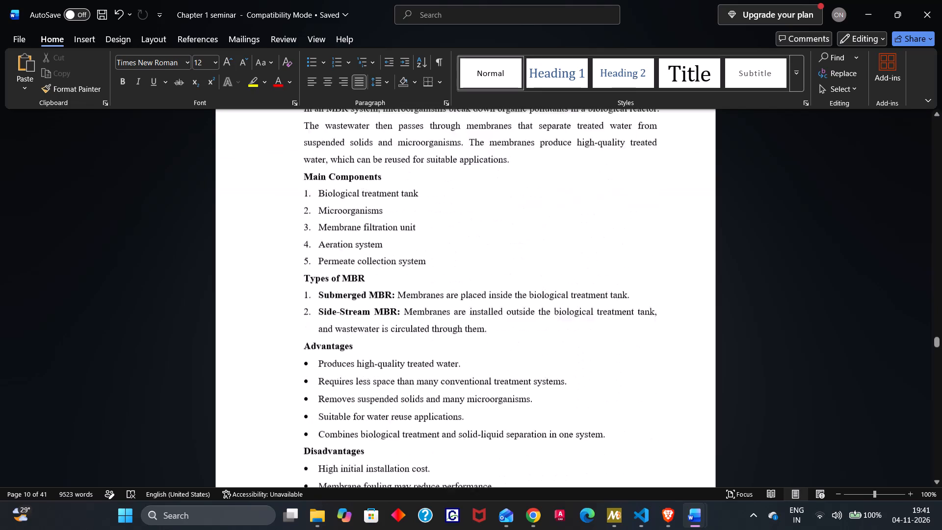
scroll(404, 252, down, 6)
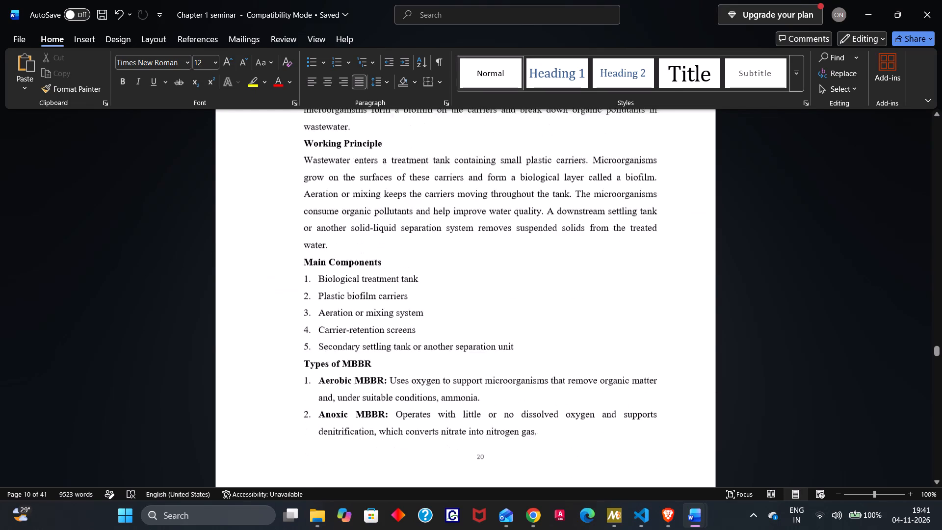
scroll(404, 252, down, 1)
scroll(404, 252, up, 1)
scroll(404, 252, down, 1)
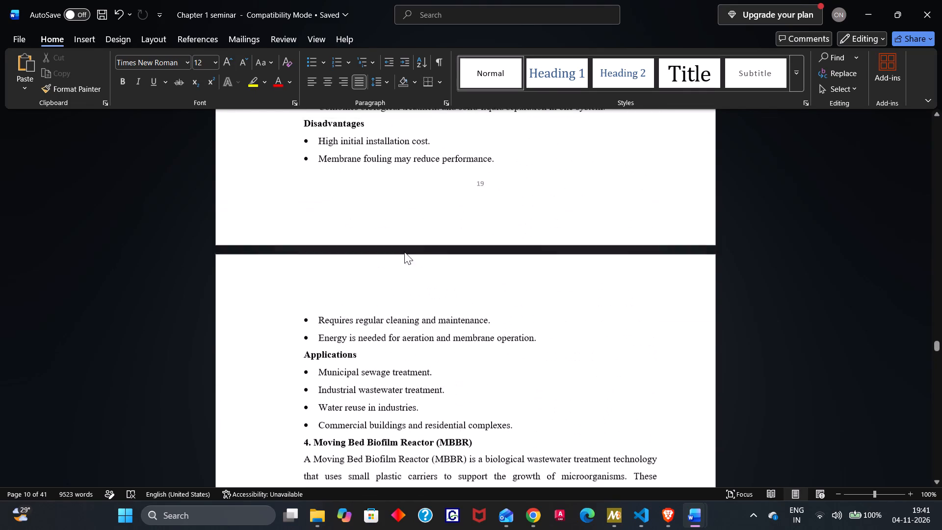
scroll(404, 252, down, 4)
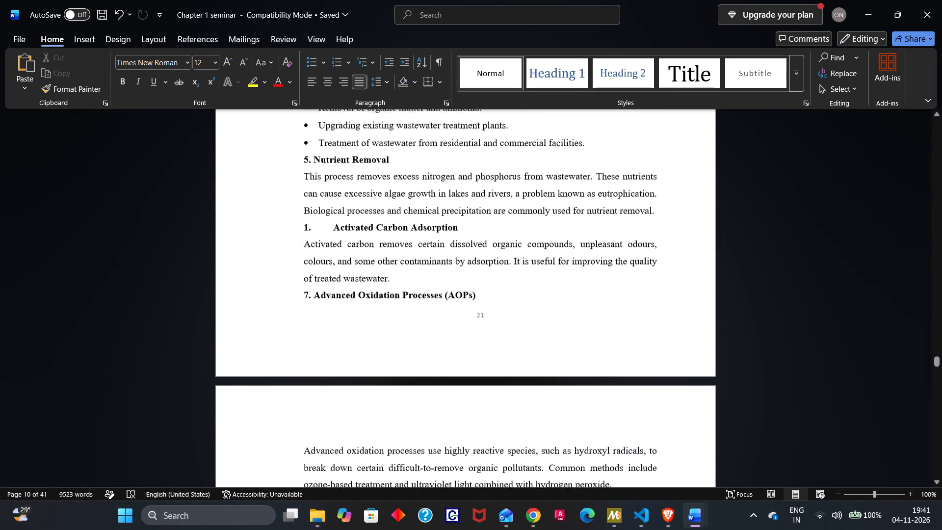
scroll(404, 252, down, 5)
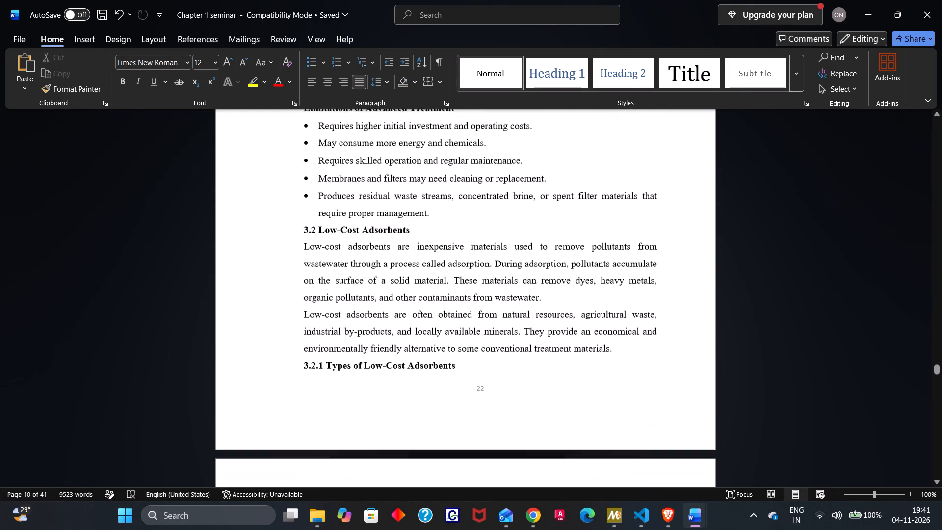
Review the Chapter 3 pages from 3.2.1 Types of Low-Cost Adsorbents through 3.13 Quality Control and Safety, checking headings and footer numbers.
scroll(404, 252, down, 7)
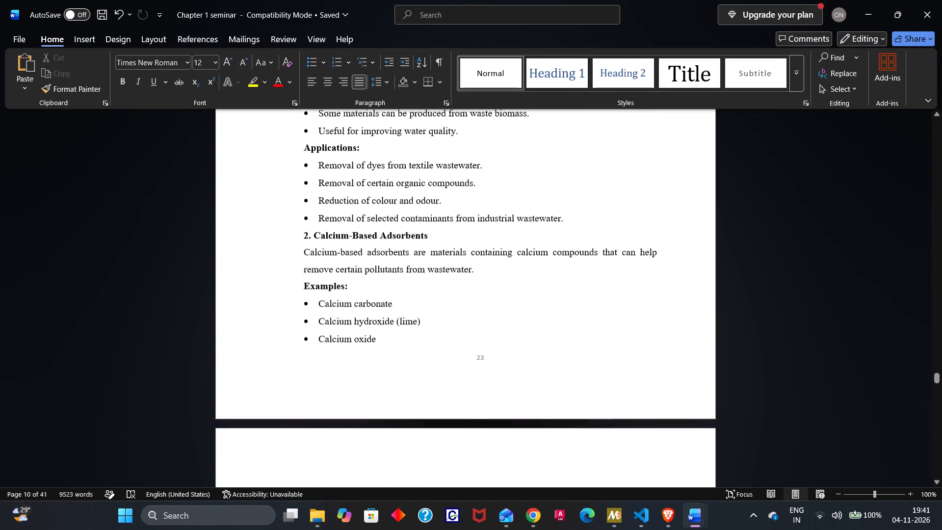
scroll(404, 252, down, 6)
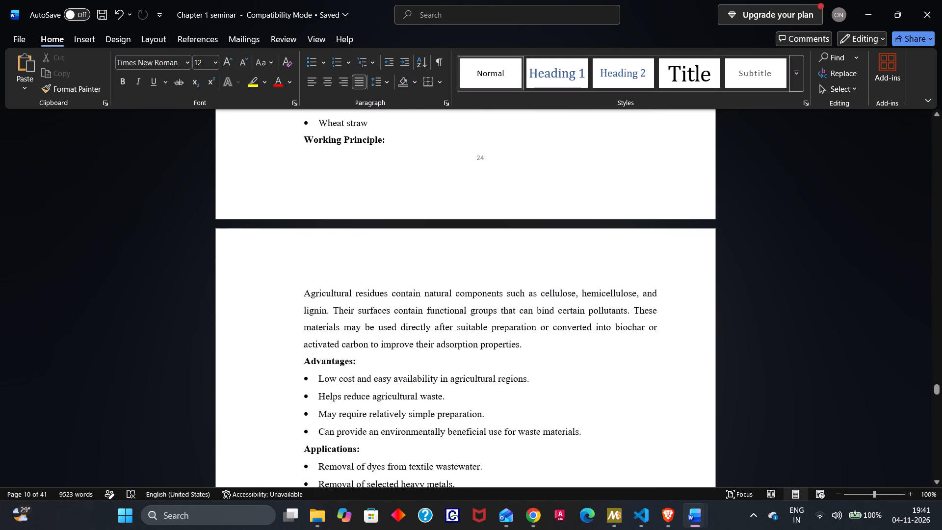
scroll(404, 252, down, 5)
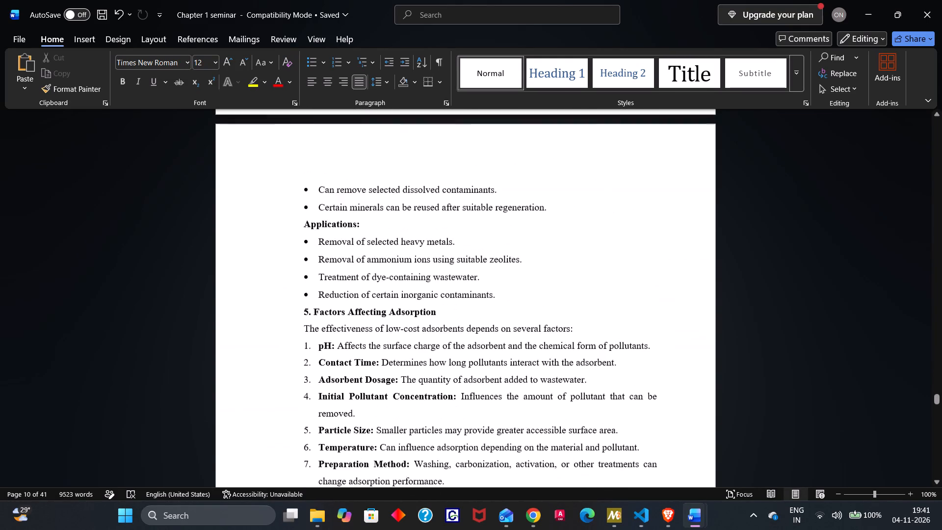
scroll(404, 252, down, 4)
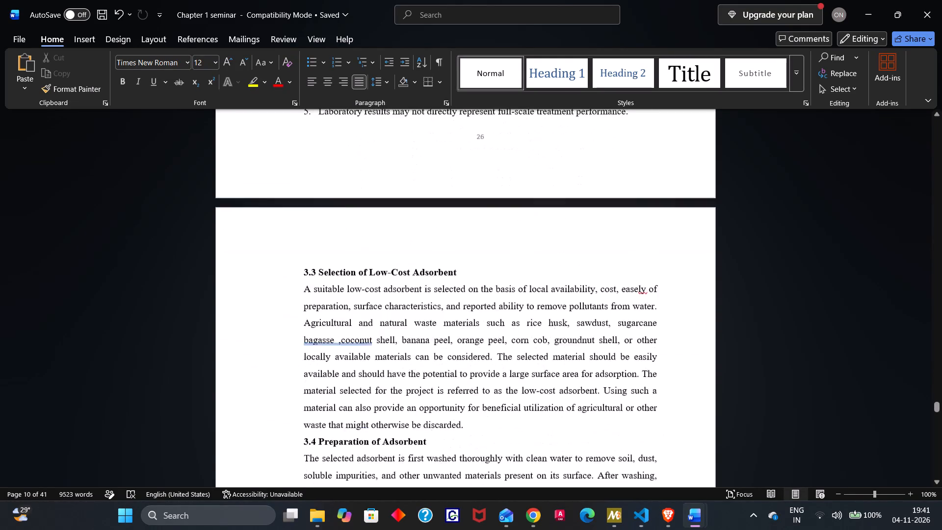
scroll(404, 252, down, 5)
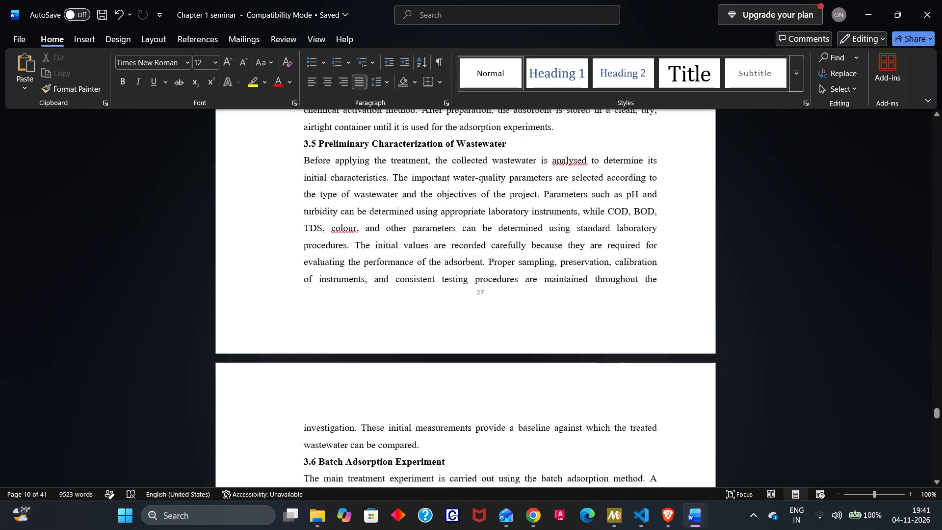
scroll(404, 252, down, 4)
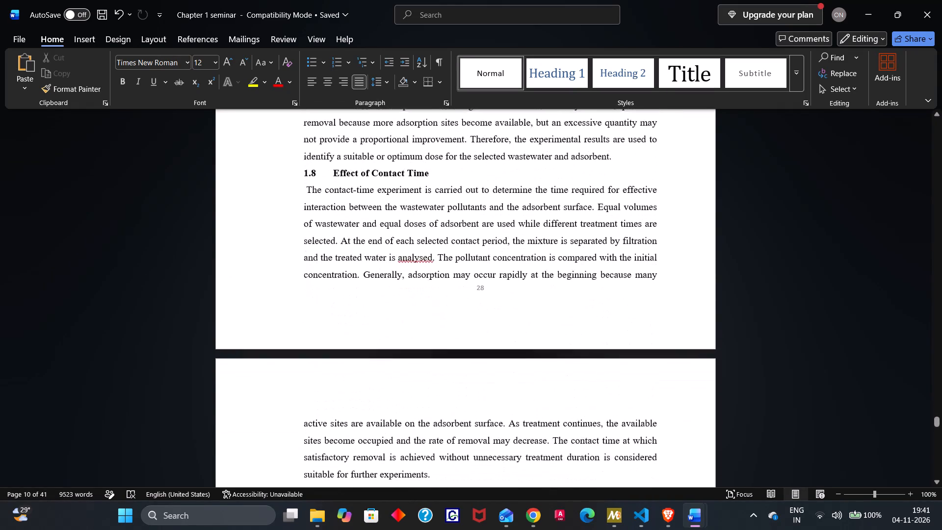
scroll(404, 252, down, 5)
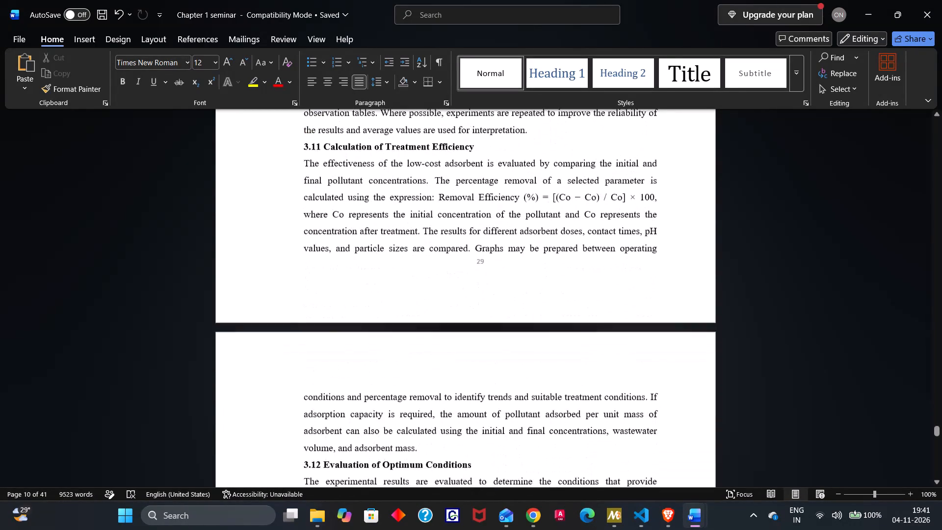
scroll(404, 252, down, 4)
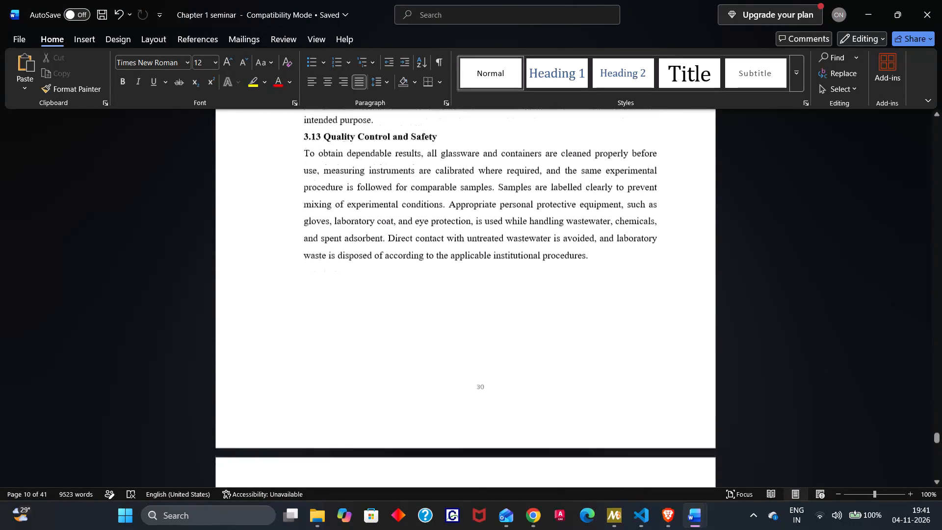
Review the Chapter 4 Conclusion pages through the Sustainable Development Goals table, checking their content and footer page numbers.
scroll(404, 252, down, 3)
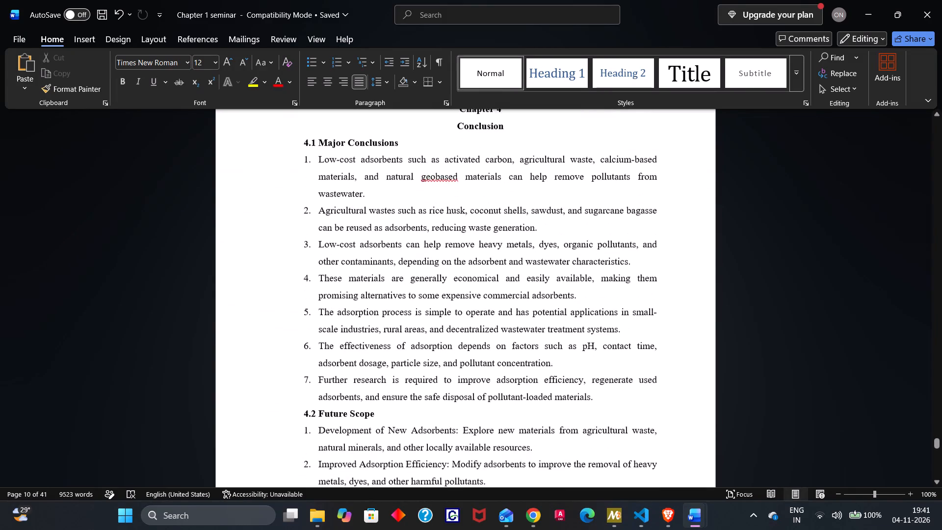
scroll(404, 252, down, 4)
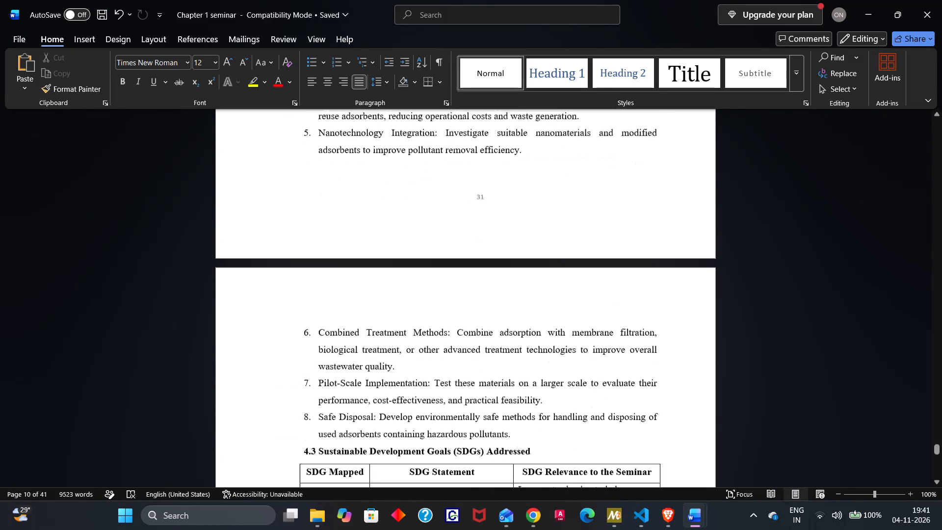
scroll(404, 252, down, 3)
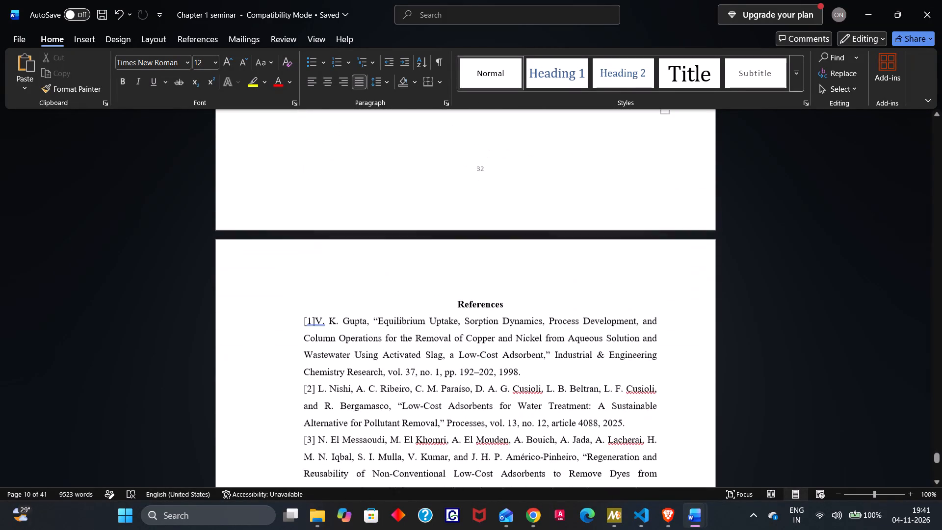
Examine the References pages from entry [1] through entry [11], checking the entries and footer page numbers.
scroll(404, 252, down, 3)
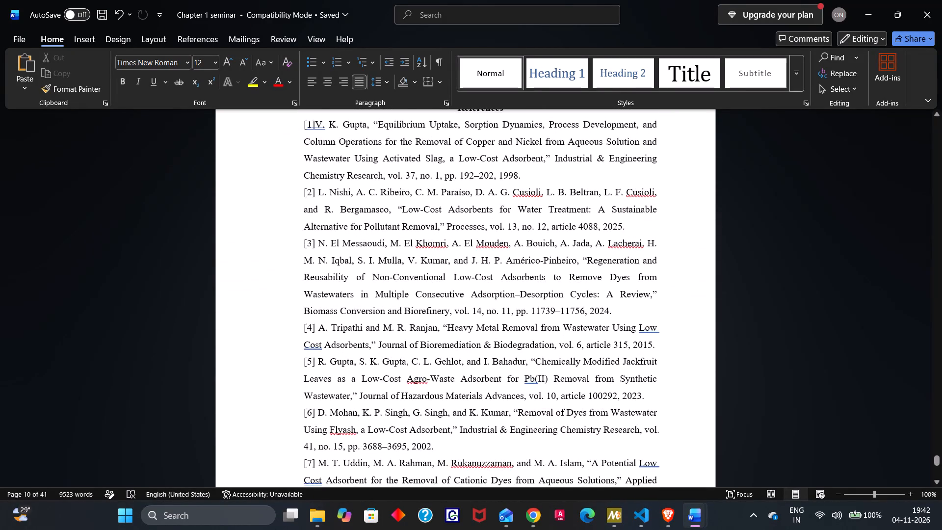
scroll(404, 252, down, 1)
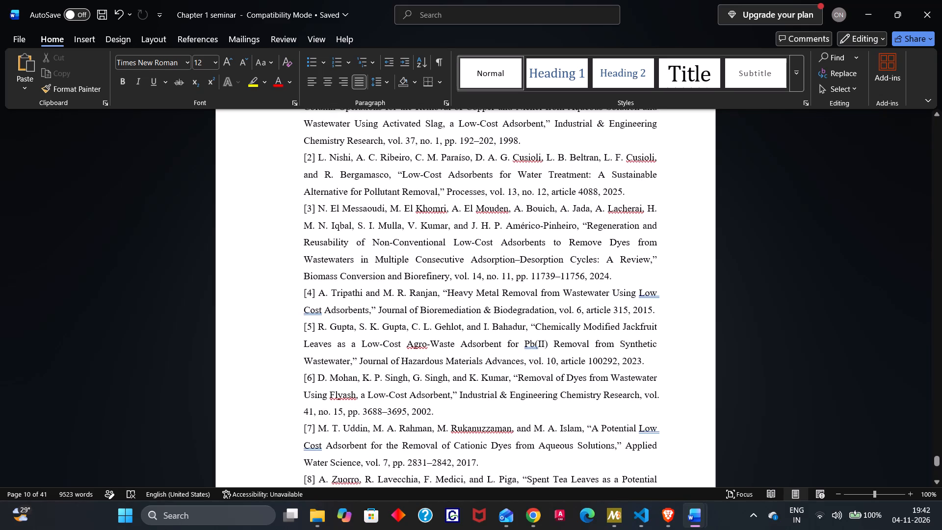
scroll(404, 252, down, 3)
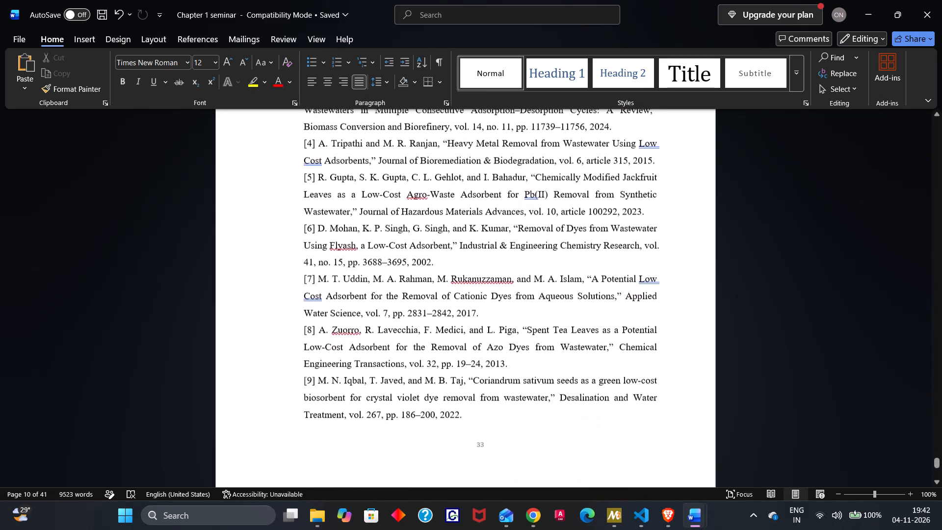
scroll(404, 252, down, 3)
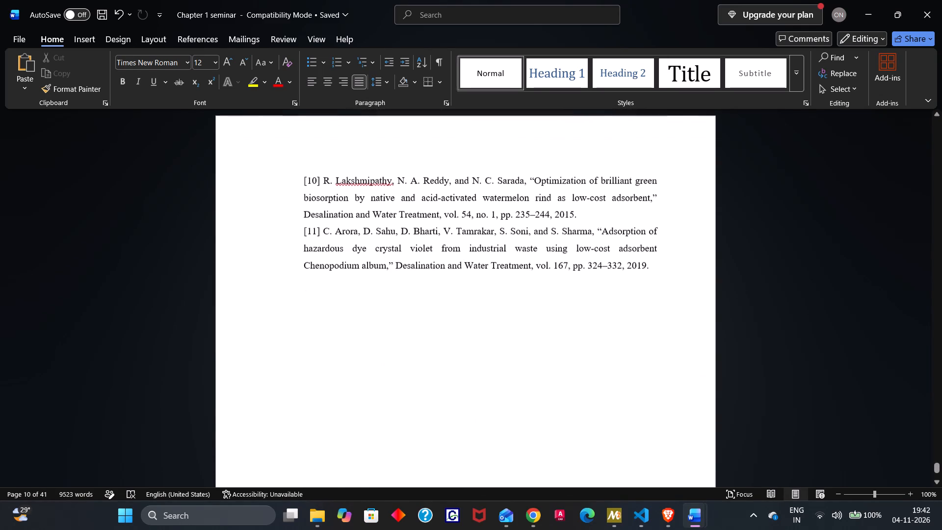
scroll(404, 252, up, 5)
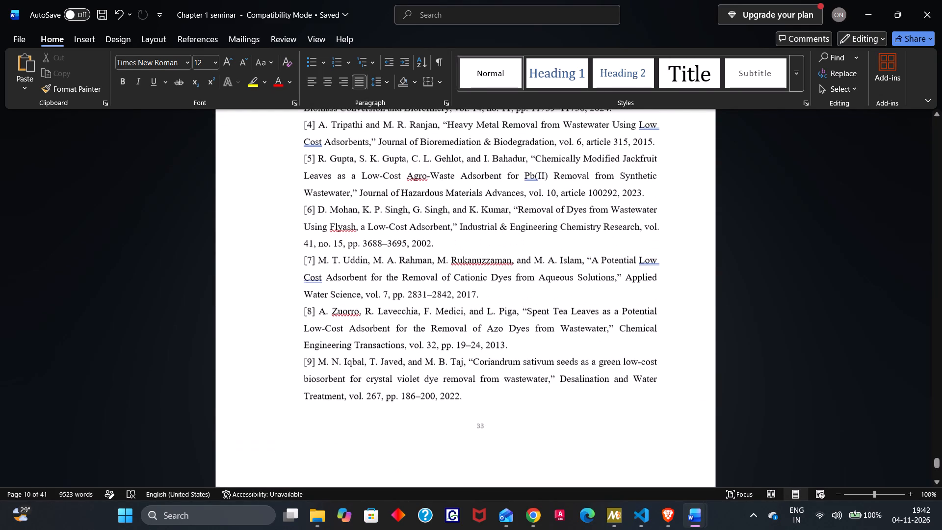
scroll(404, 252, up, 2)
scroll(404, 252, down, 1)
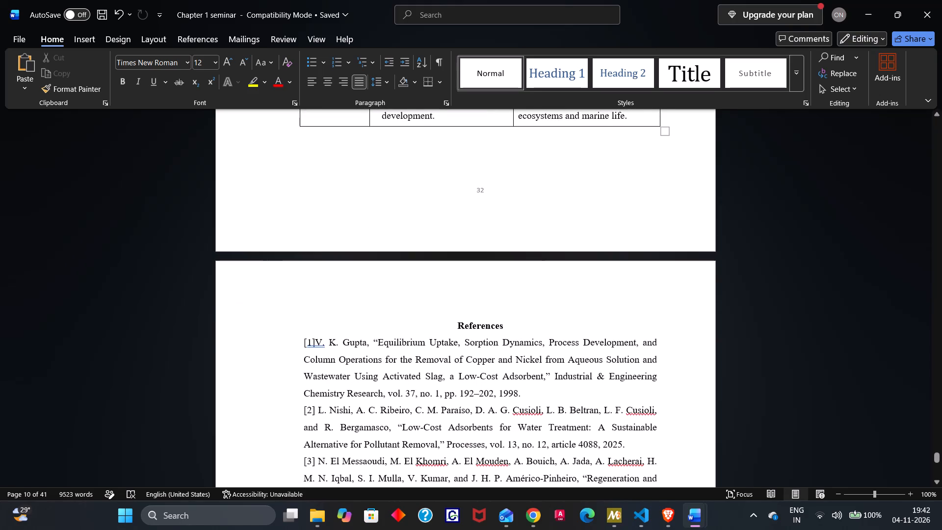
Apply automatic 1. 2. 3. numbering to all reference entries from [1] through [11].
scroll(359, 329, down, 1)
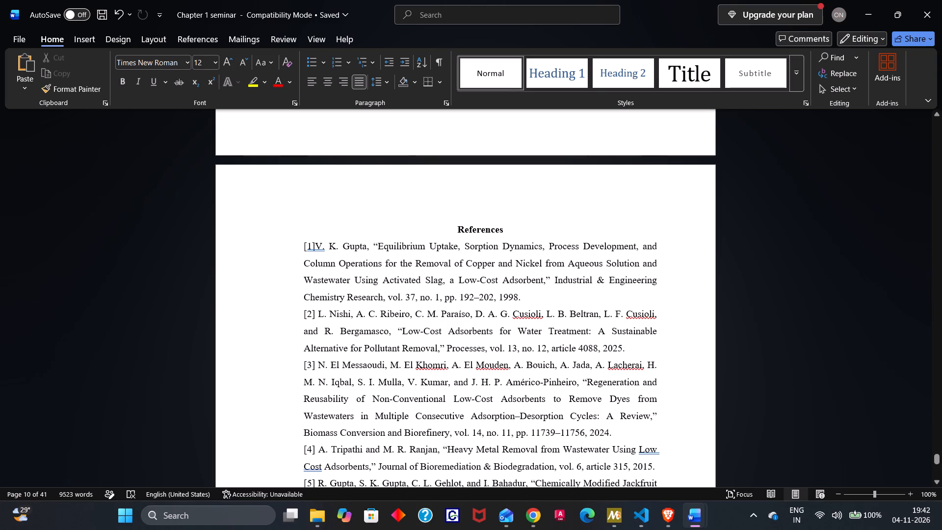
drag(302, 242, 382, 313)
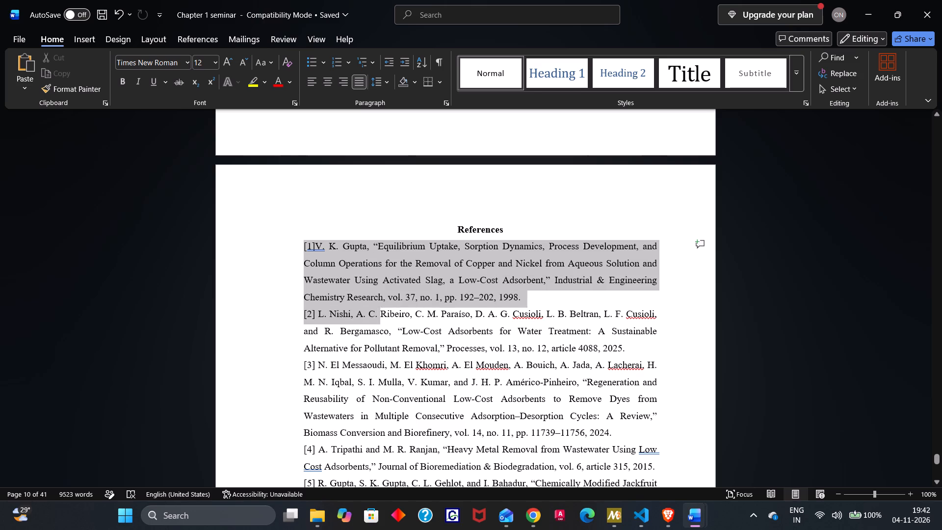
drag(382, 313, 473, 454)
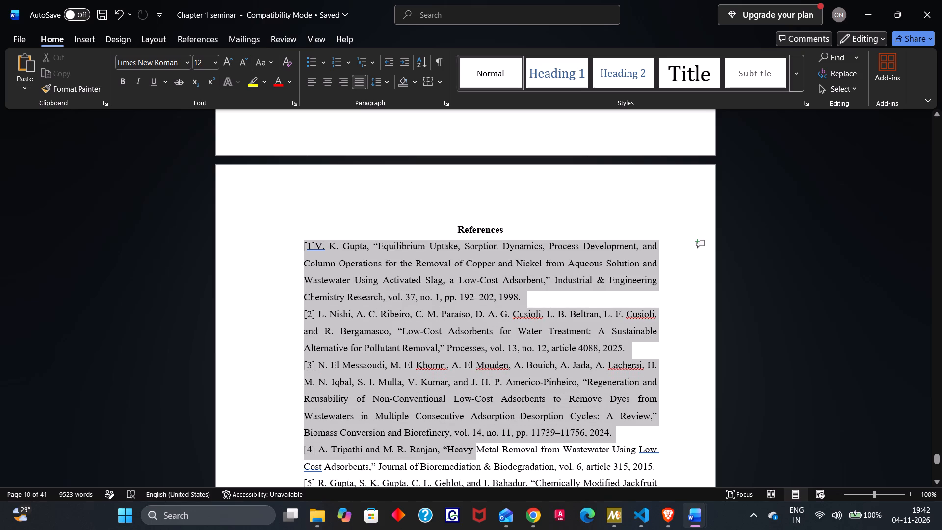
drag(473, 454, 523, 508)
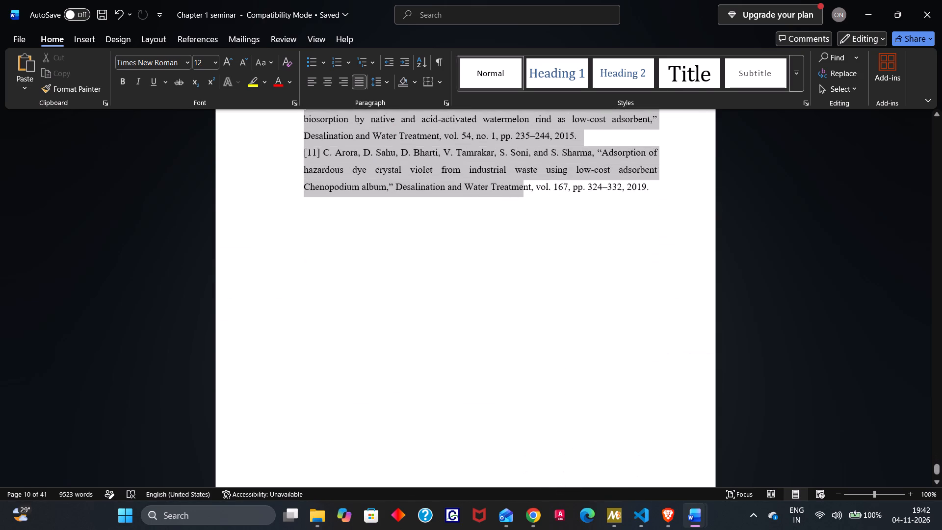
drag(523, 508, 574, 223)
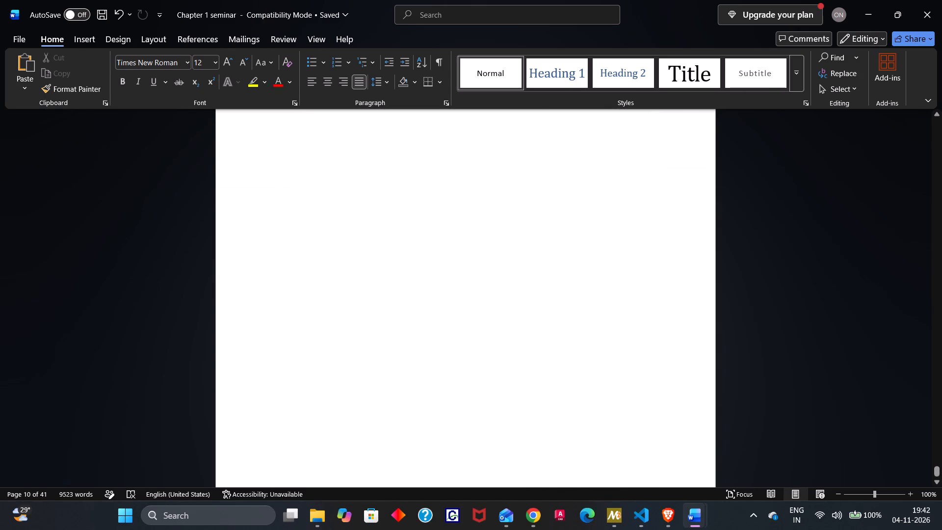
drag(574, 223, 559, 84)
drag(559, 84, 638, 436)
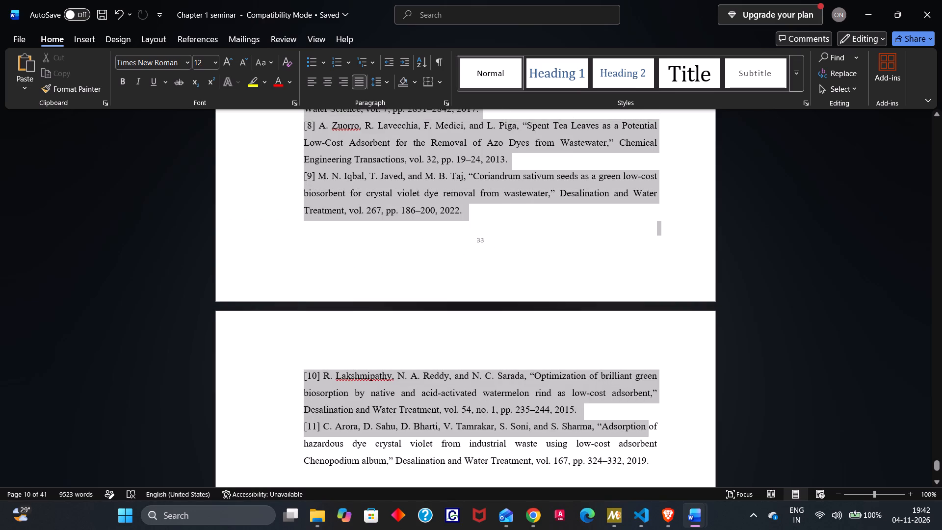
drag(638, 436, 654, 461)
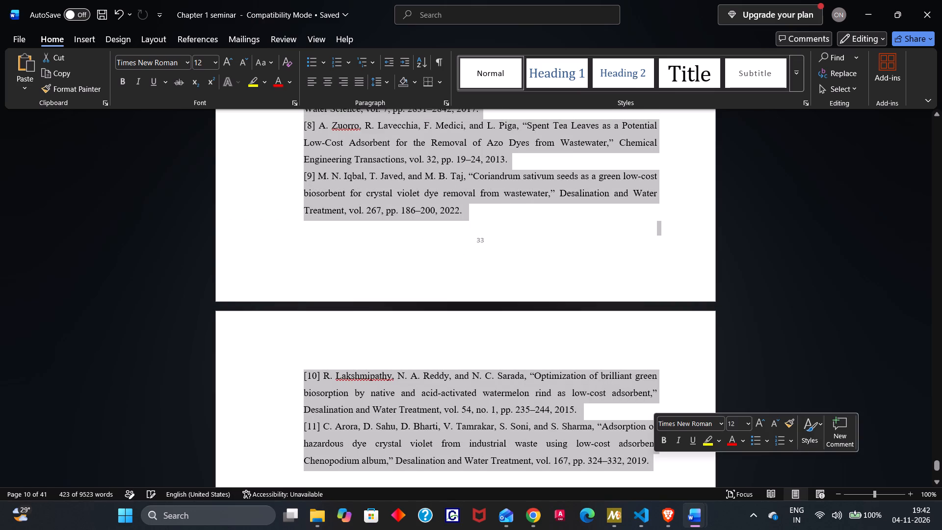
click(347, 59)
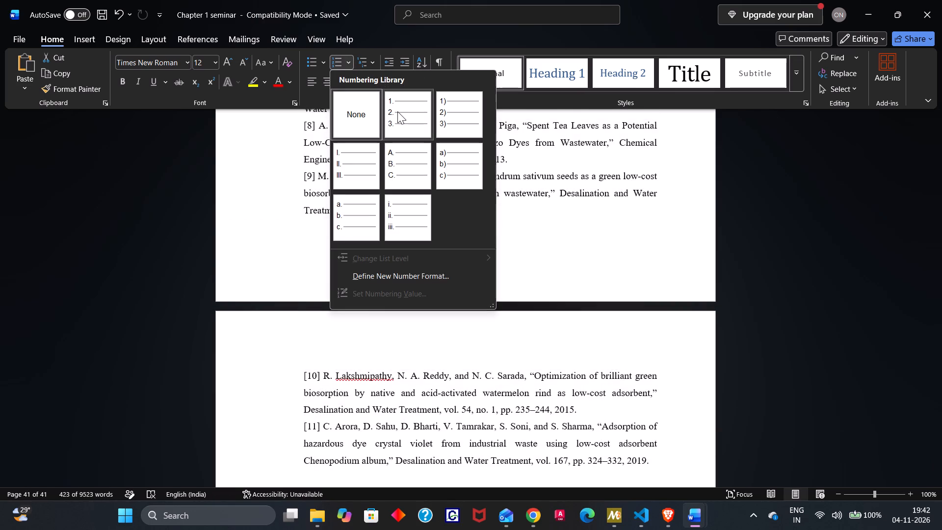
click(397, 111)
Delete the typed "[1]" label from the first reference entry, keeping its automatic list number.
scroll(356, 236, up, 1)
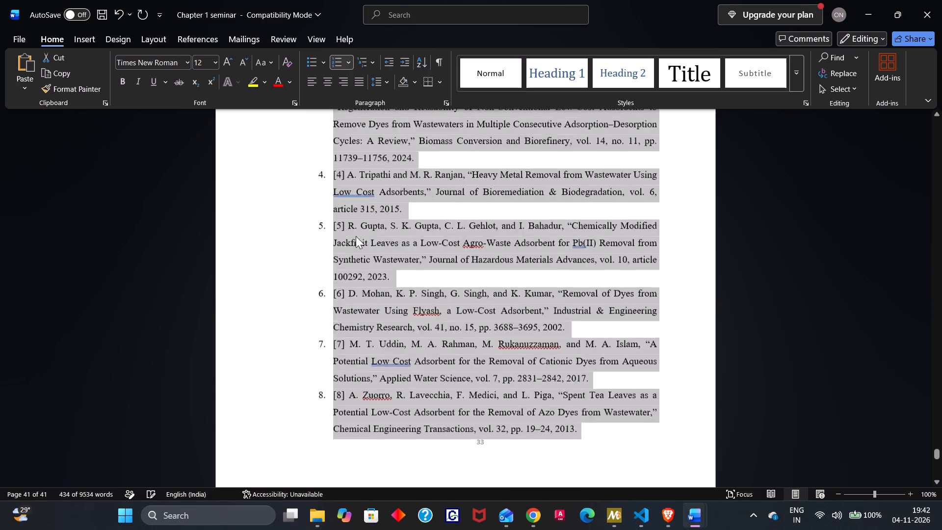
scroll(356, 236, up, 3)
click(356, 236)
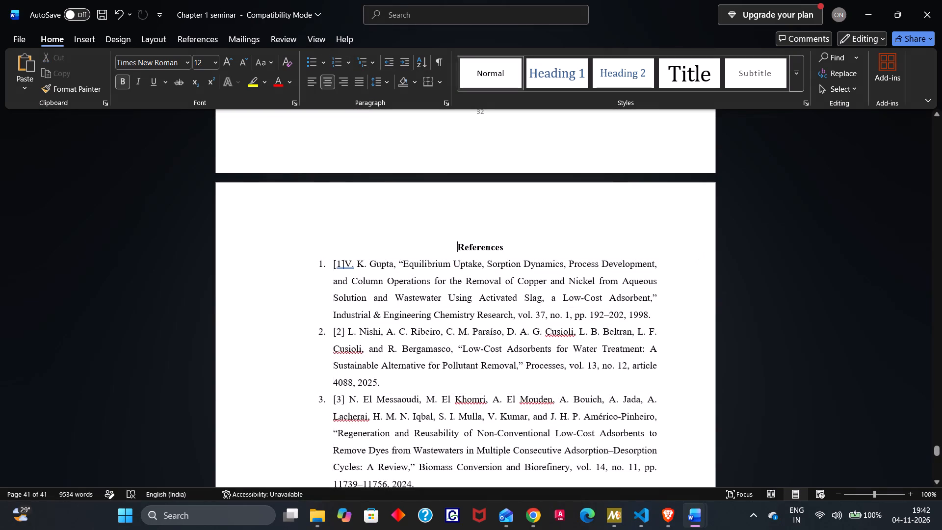
click(345, 262)
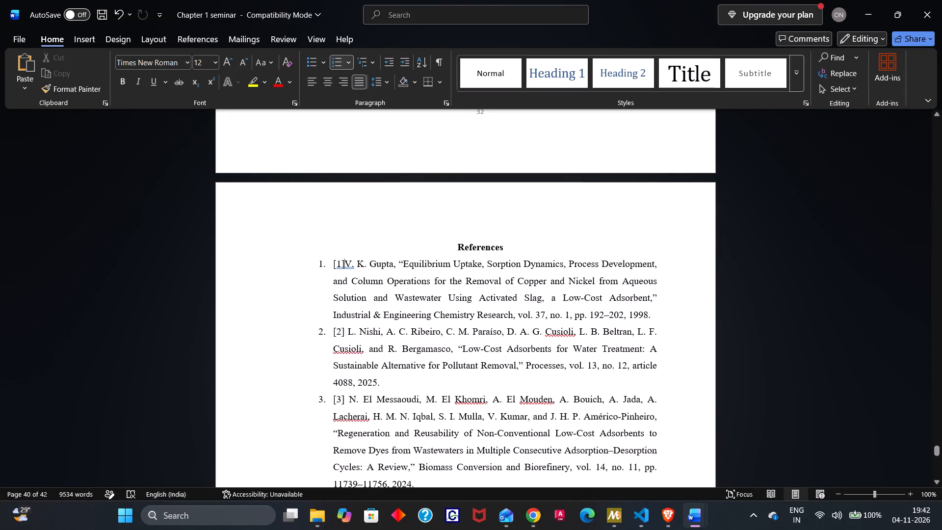
key(BackSpace)
key(BackSpace)
key(BackSpace)
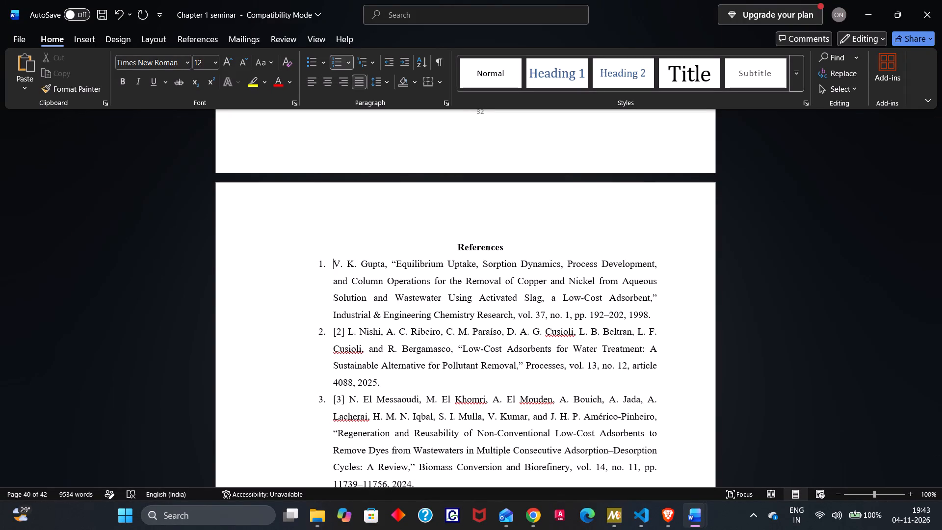
key(BackSpace)
key(ctrl+z)
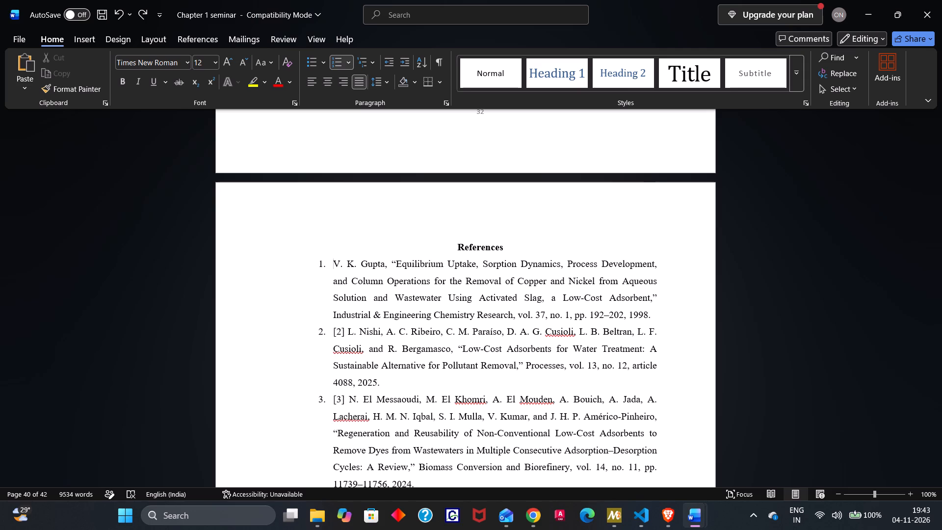
Delete the typed "[2]" label and its following space from the second reference entry, keeping its automatic list number.
key(Down)
key(Down)
key(Down)
key(Down)
key(Right)
key(Right)
key(Right)
key(BackSpace)
key(BackSpace)
key(BackSpace)
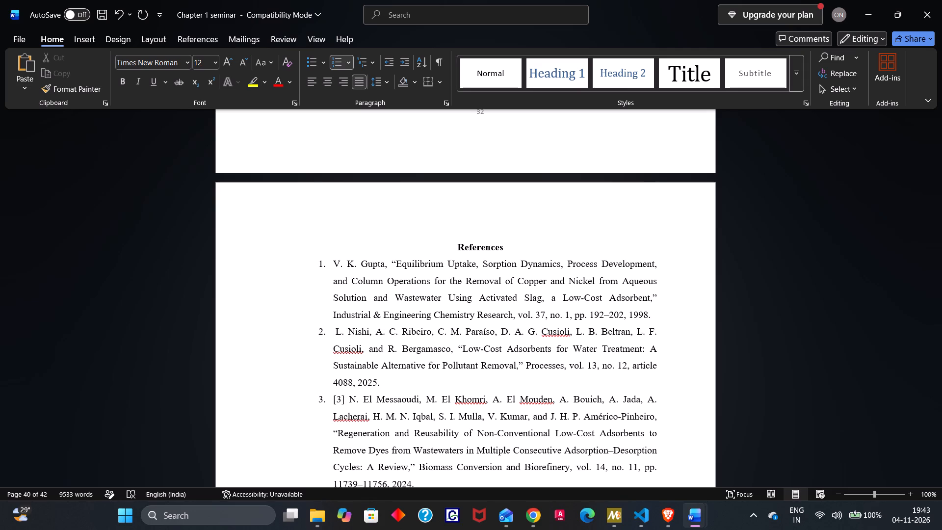
key(BackSpace)
key(ctrl+z)
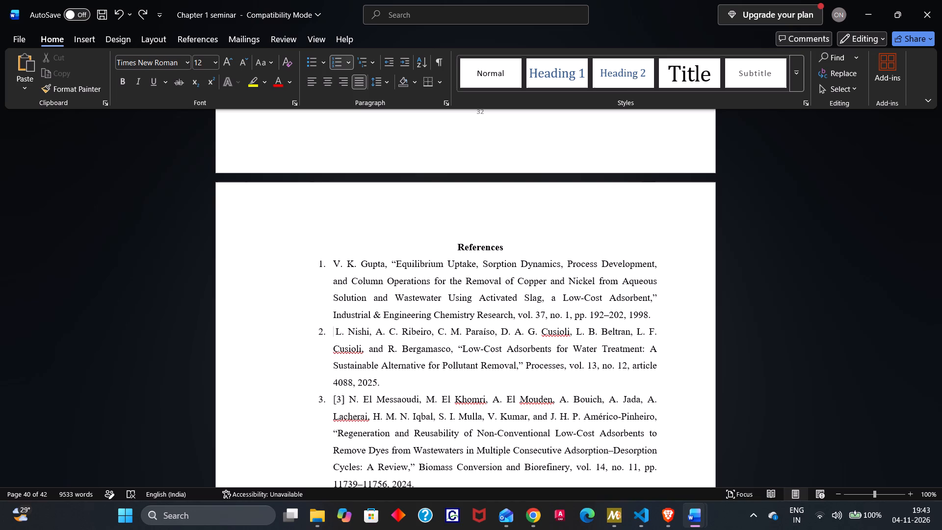
key(Right)
key(BackSpace)
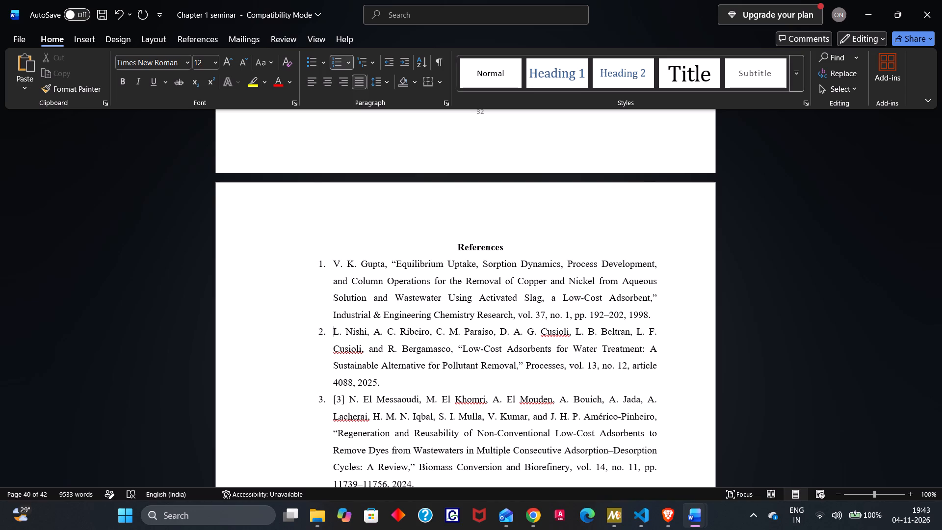
Delete the typed "[3]" label and its following space from the third reference entry.
key(Down)
key(Down)
key(Down)
key(Down)
key(Right)
key(Right)
key(Right)
key(Right)
key(BackSpace)
key(BackSpace)
key(BackSpace)
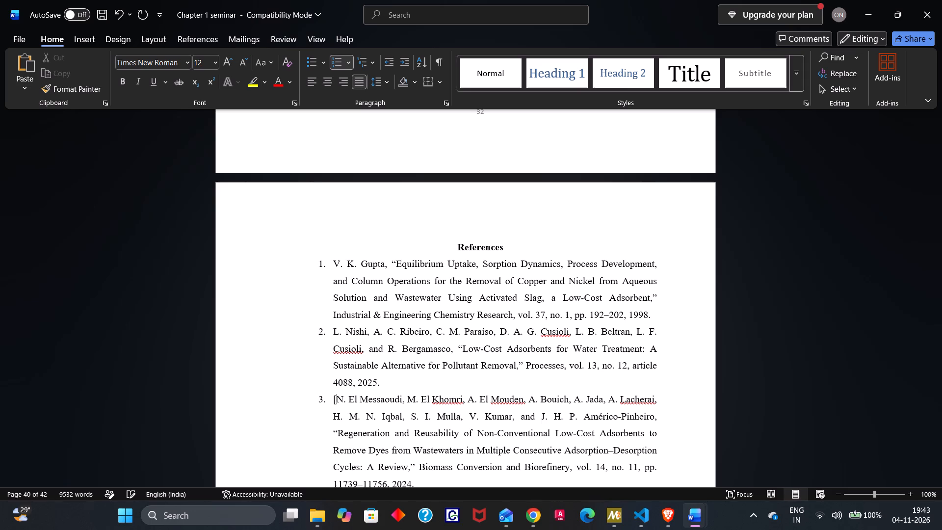
key(BackSpace)
Delete the typed "[4]" label and its following space from the fourth reference entry.
scroll(345, 262, down, 1)
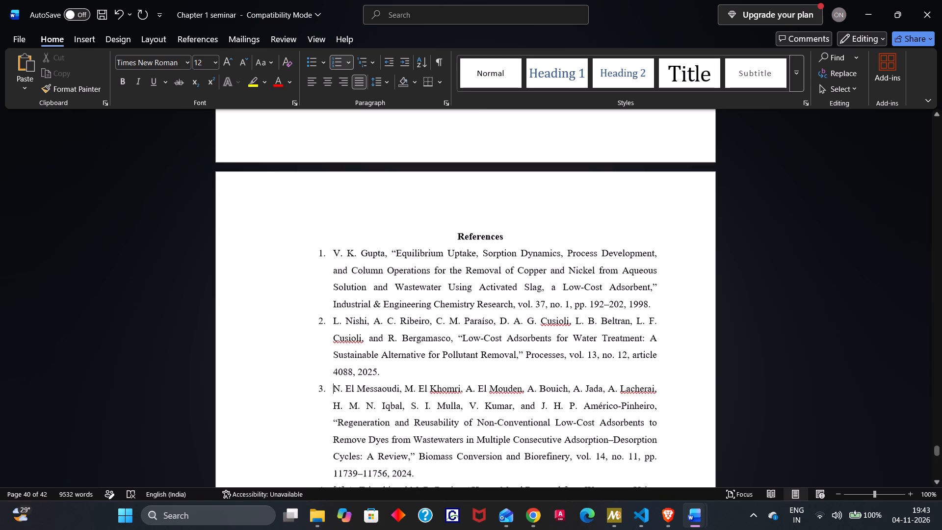
scroll(345, 262, down, 1)
key(Down)
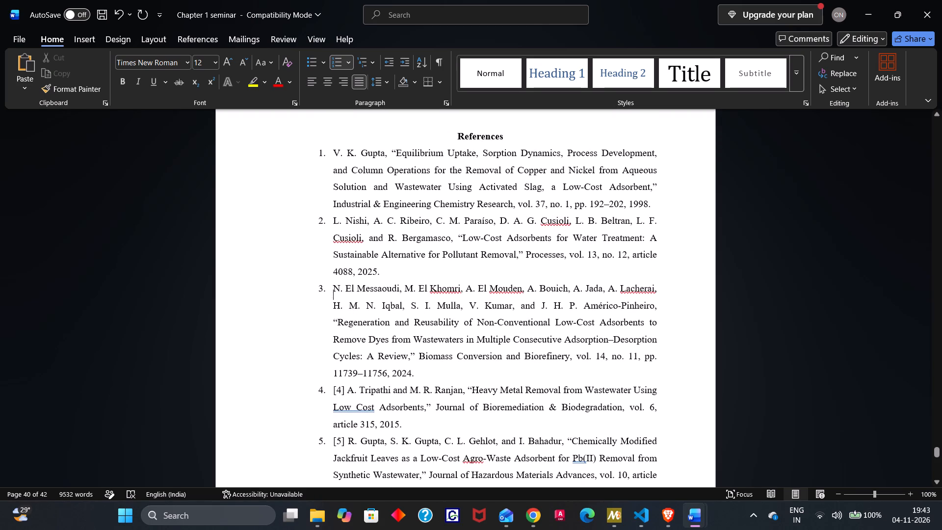
key(Down)
key(Down)
key(Down)
key(Down)
key(Down)
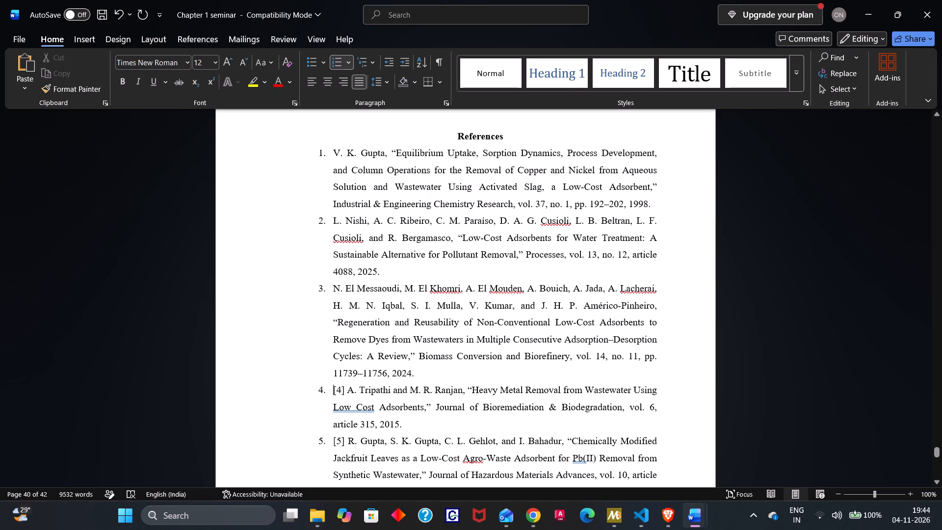
key(Right)
key(Right)
key(Right)
key(Right)
key(BackSpace)
key(BackSpace)
key(BackSpace)
key(BackSpace)
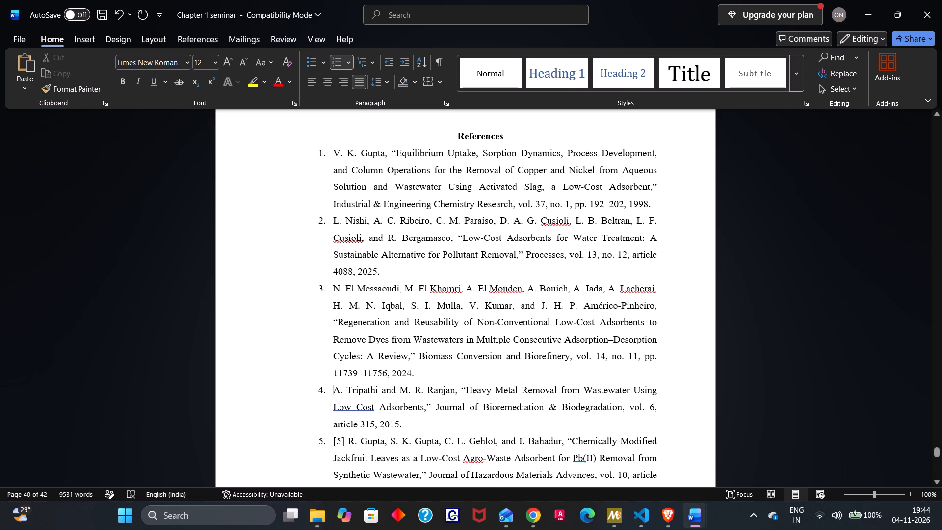
Delete the typed "[5]" label and its following space from the fifth reference entry.
scroll(364, 390, down, 1)
key(Down)
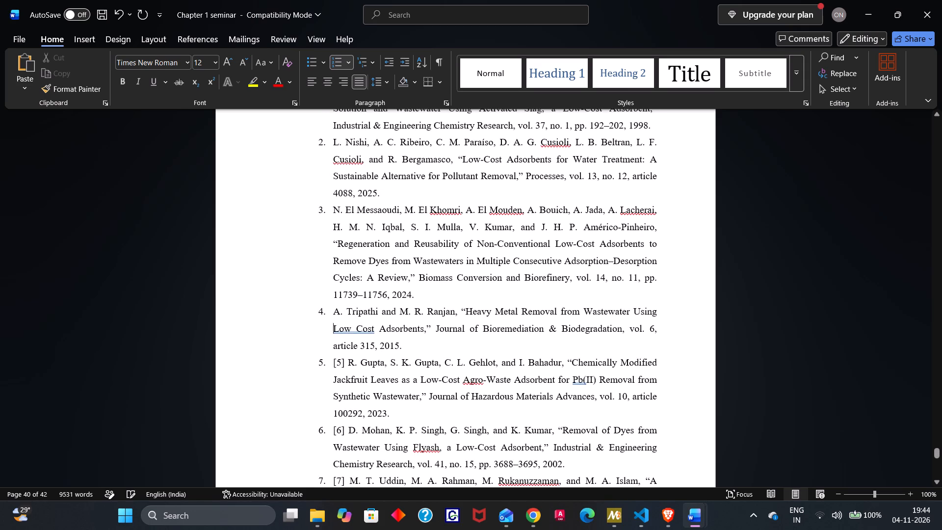
key(Down)
key(Down)
key(Right)
key(Right)
key(Right)
key(Right)
key(BackSpace)
key(BackSpace)
key(BackSpace)
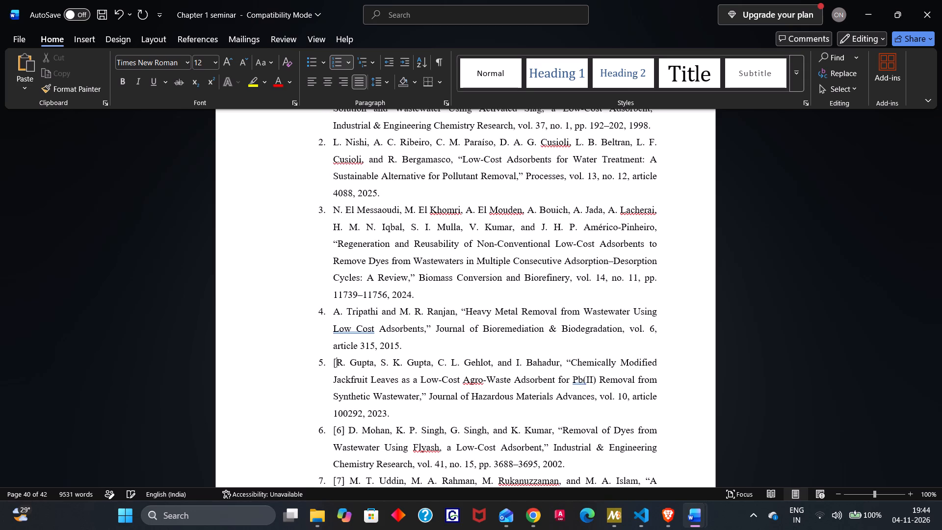
key(BackSpace)
Delete the typed "[6]" label and its following space from the sixth reference entry.
key(Down)
key(Down)
key(Down)
key(Down)
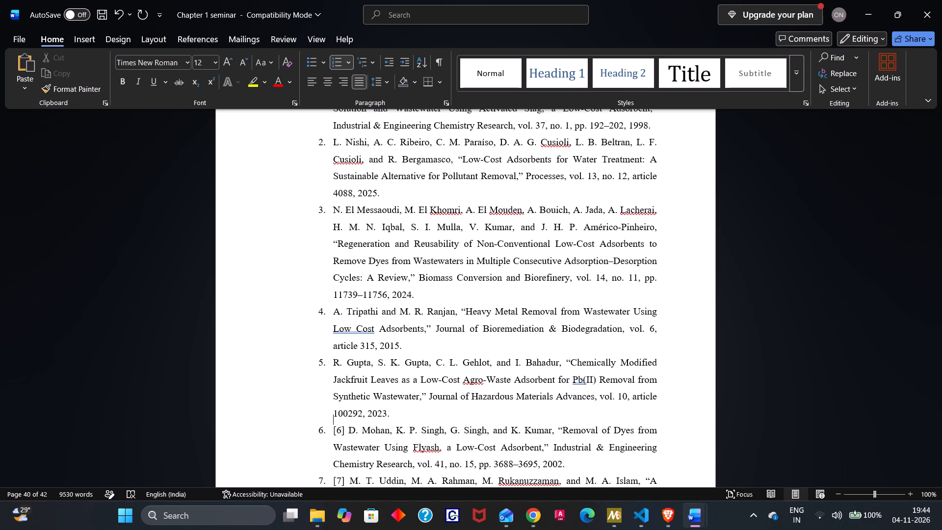
key(Right)
key(Right)
key(Right)
key(Right)
key(BackSpace)
key(BackSpace)
key(BackSpace)
key(BackSpace)
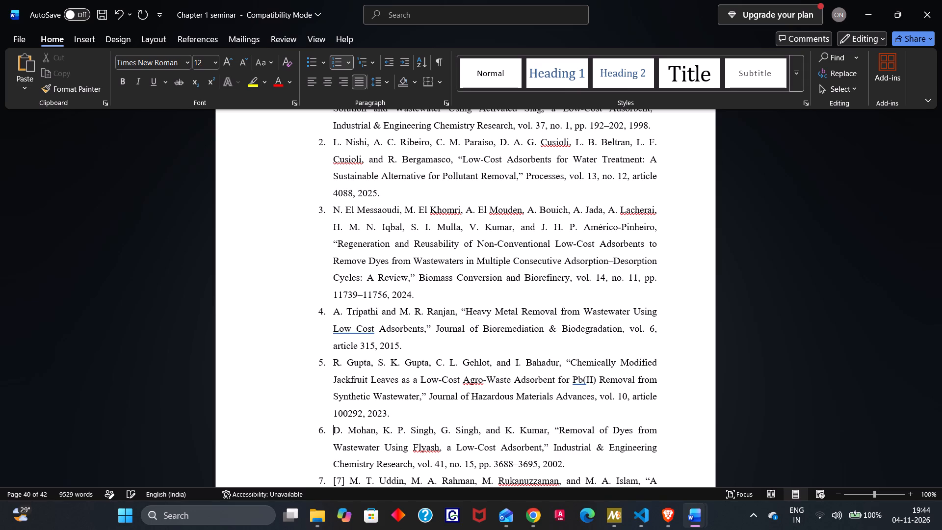
Save the Chapter 1 seminar document.
key(ctrl+s)
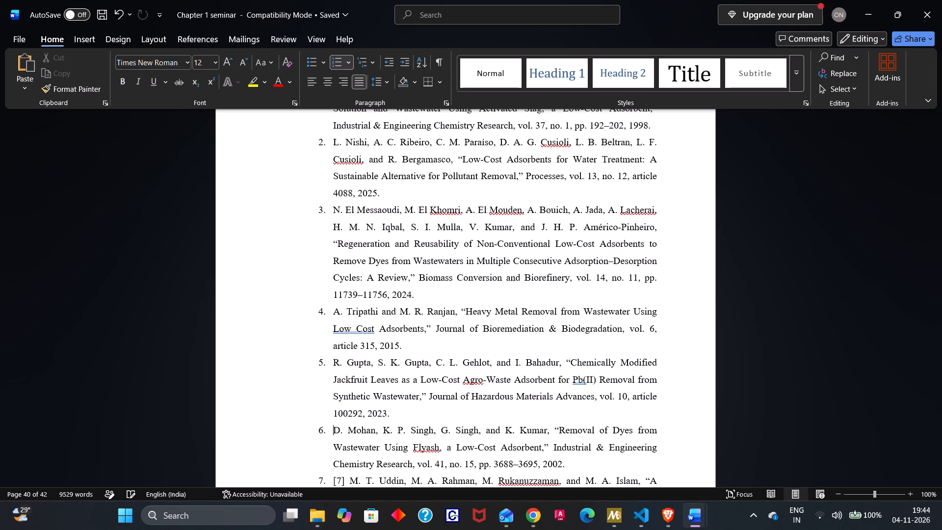
Switch to the Brave browser, look through the recommended videos, and pause the song video that is playing.
click(665, 522)
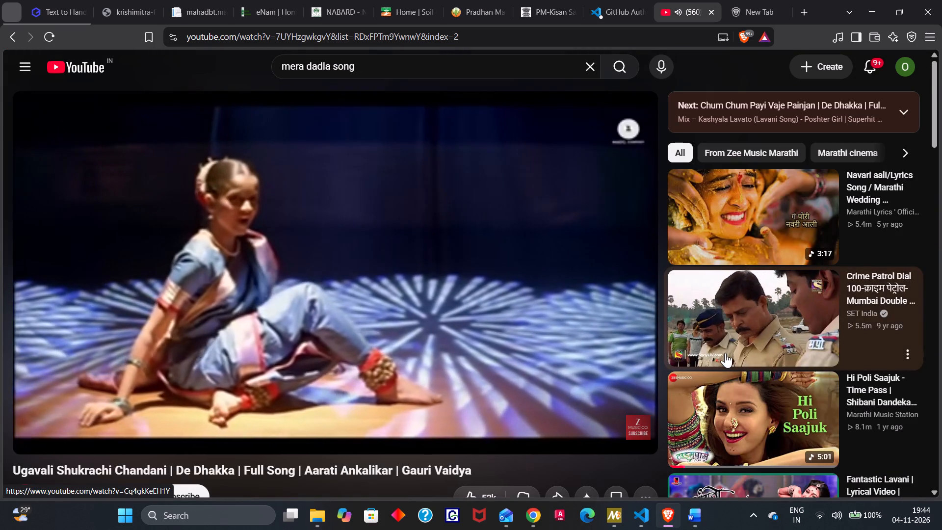
scroll(788, 245, up, 1)
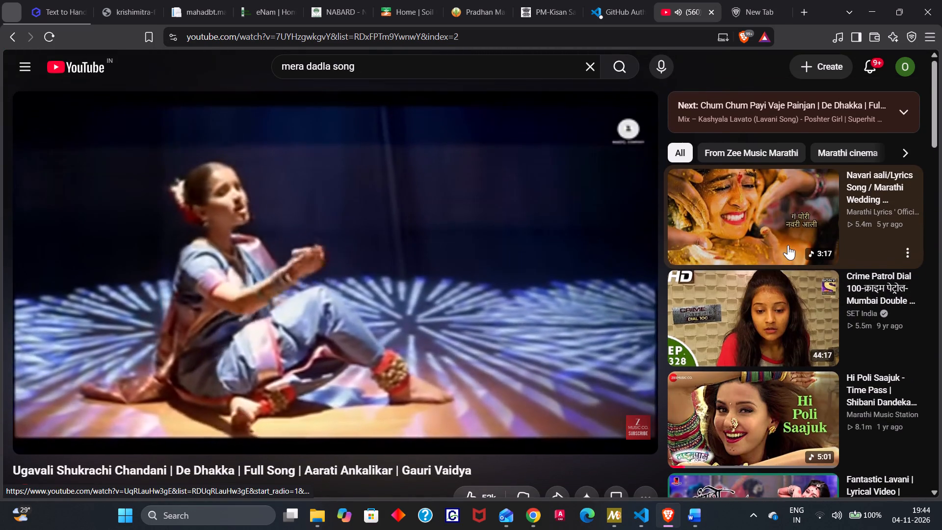
scroll(788, 245, up, 1)
scroll(819, 332, down, 2)
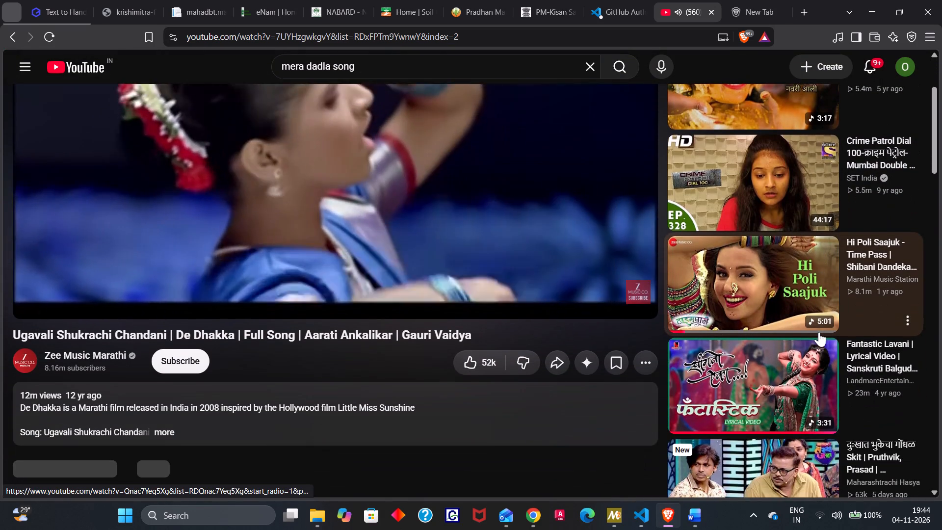
scroll(774, 379, down, 1)
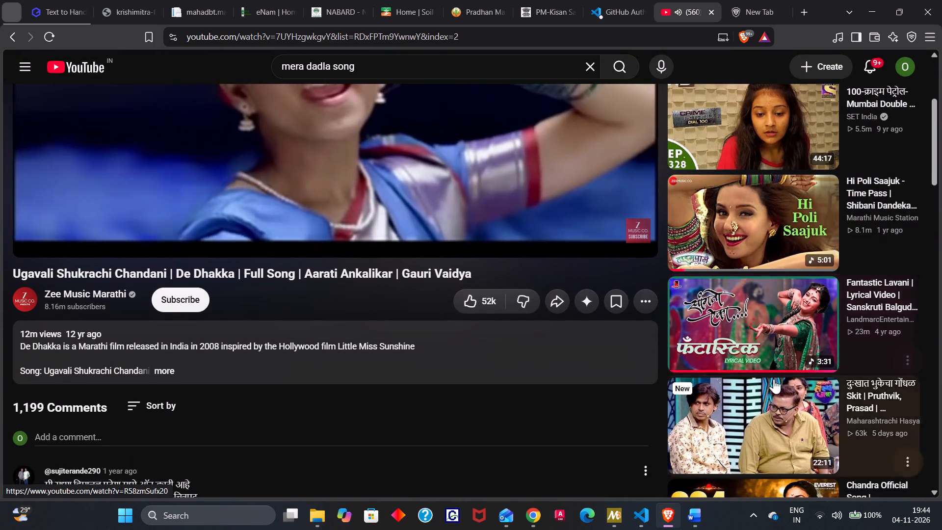
scroll(774, 379, down, 3)
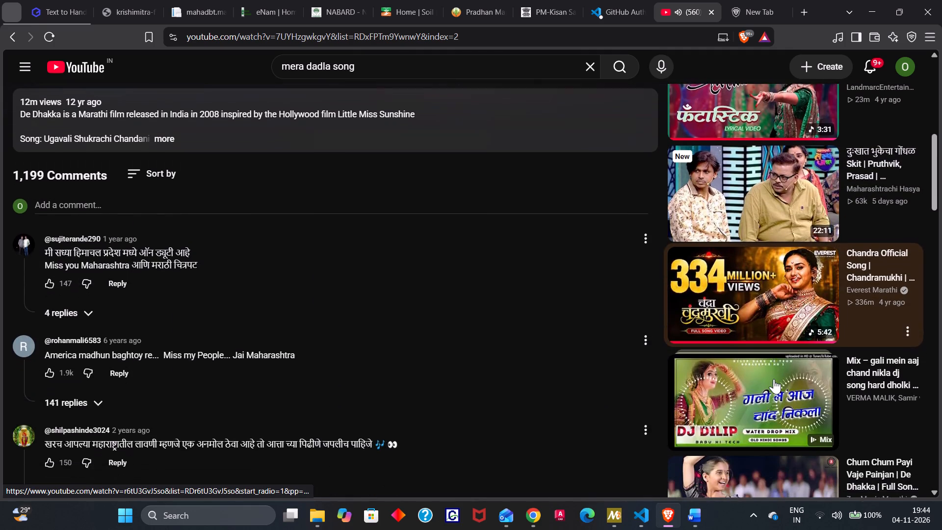
scroll(774, 379, down, 3)
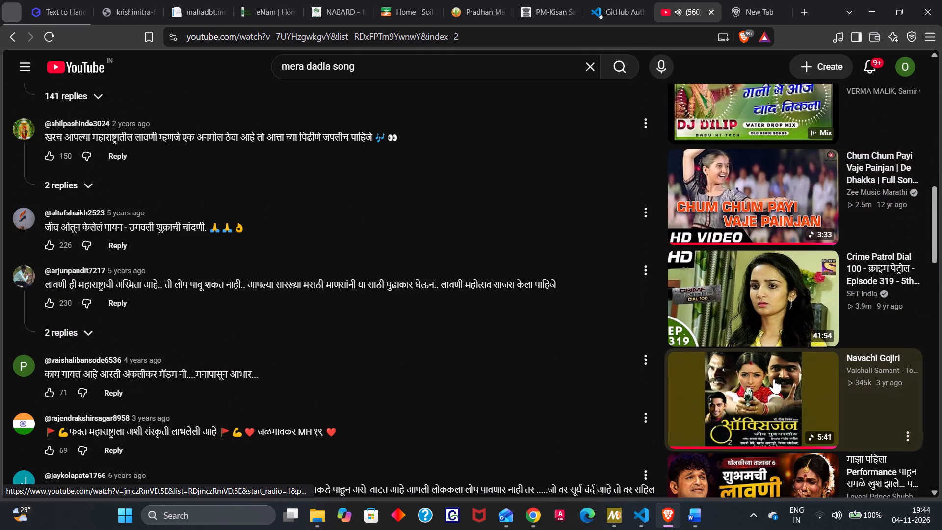
scroll(774, 379, down, 2)
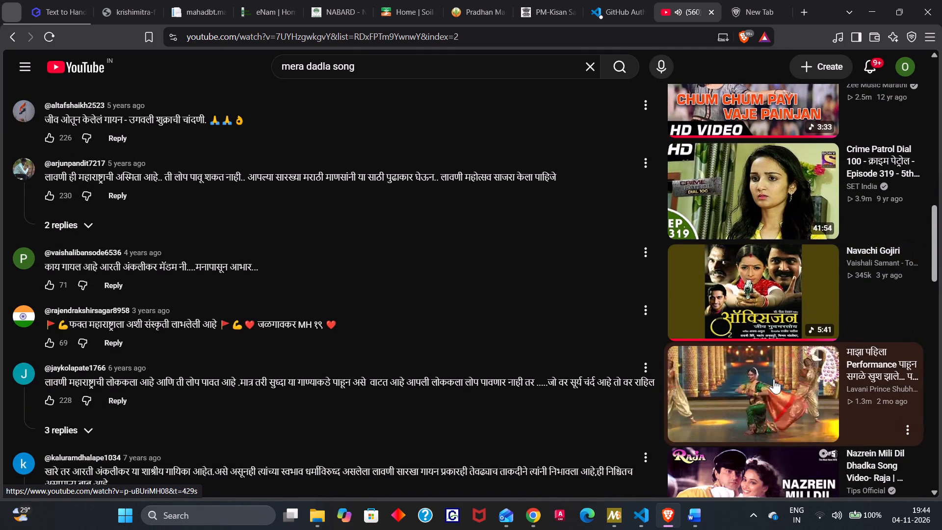
scroll(585, 351, up, 6)
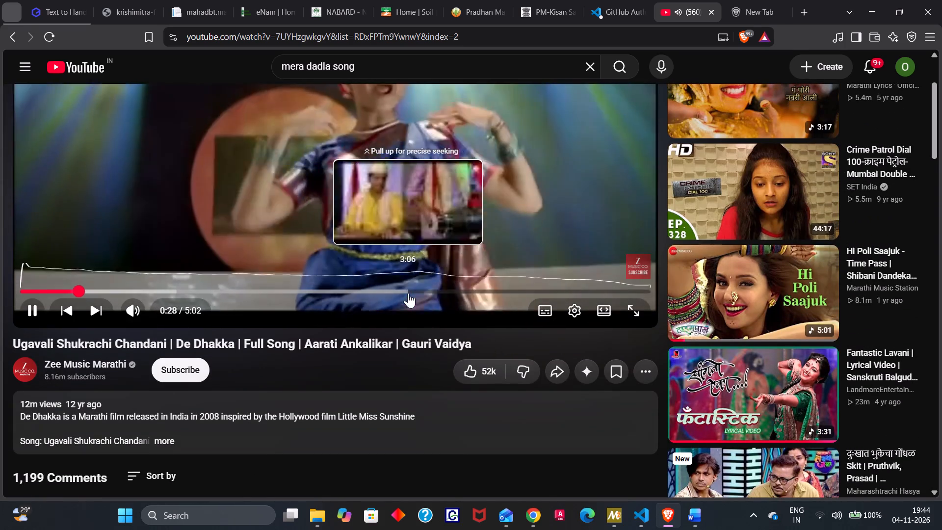
click(359, 252)
Find and play the "Bring It On - Full Video" song from the recommended videos.
scroll(725, 292, down, 1)
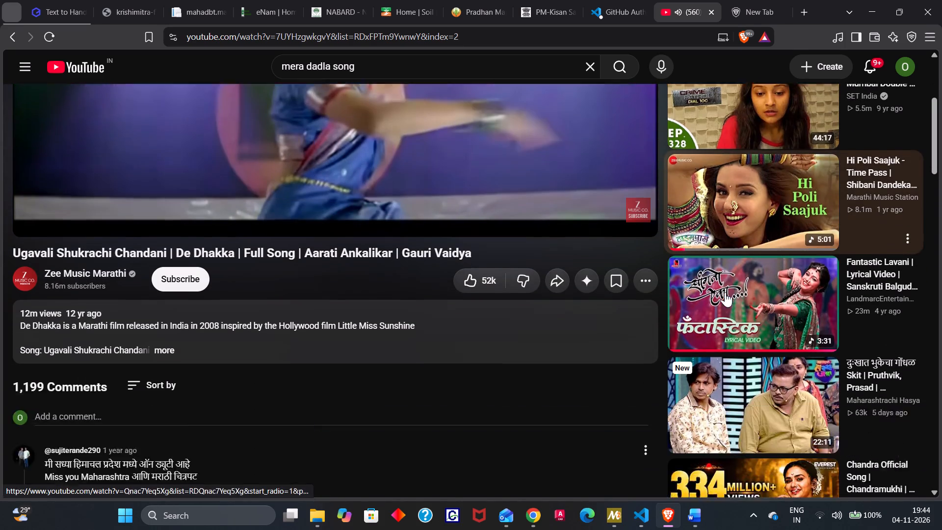
scroll(725, 292, down, 5)
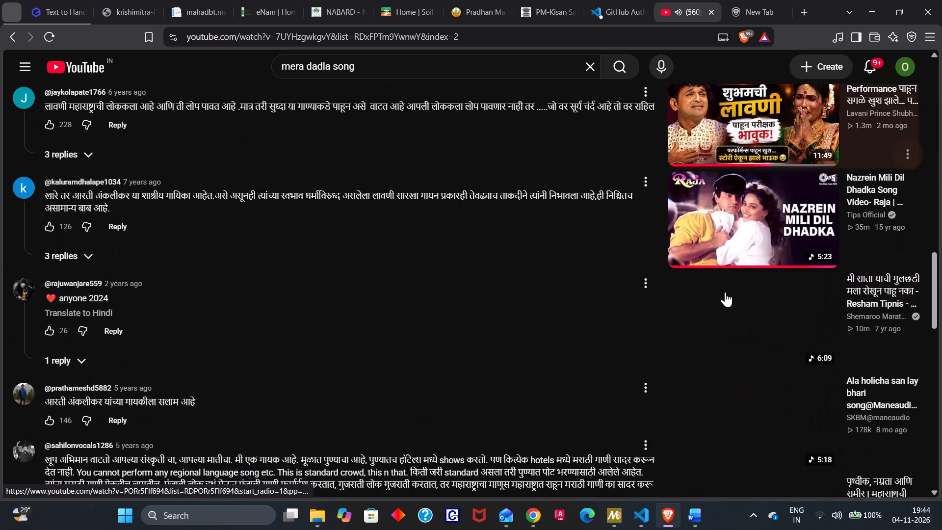
scroll(725, 292, down, 1)
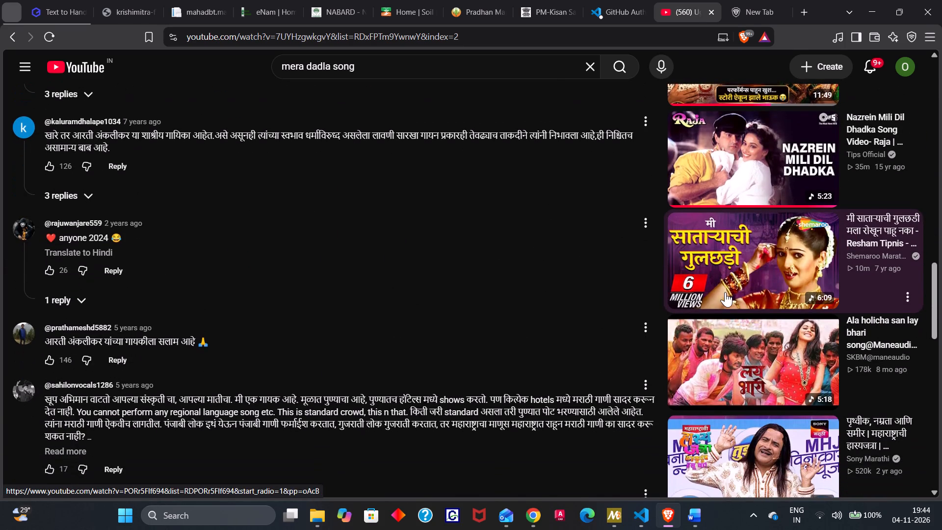
scroll(725, 292, down, 4)
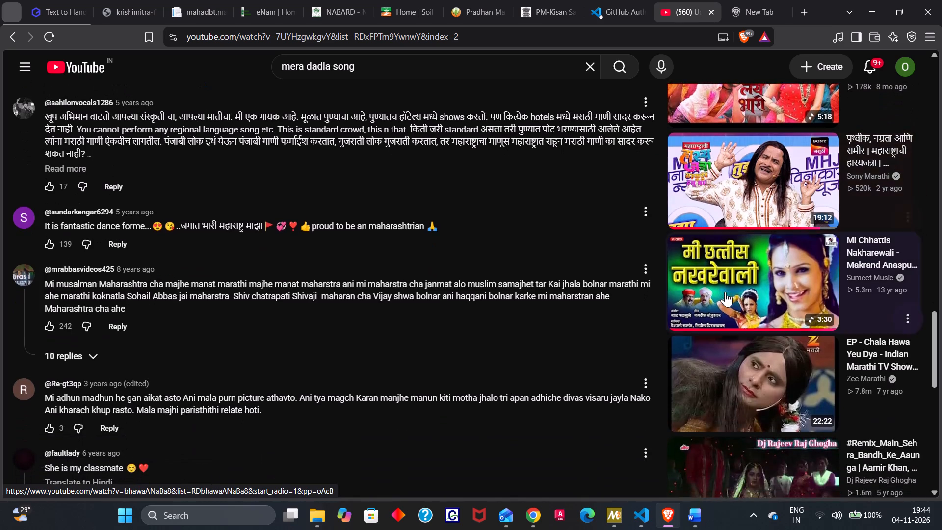
scroll(725, 292, down, 2)
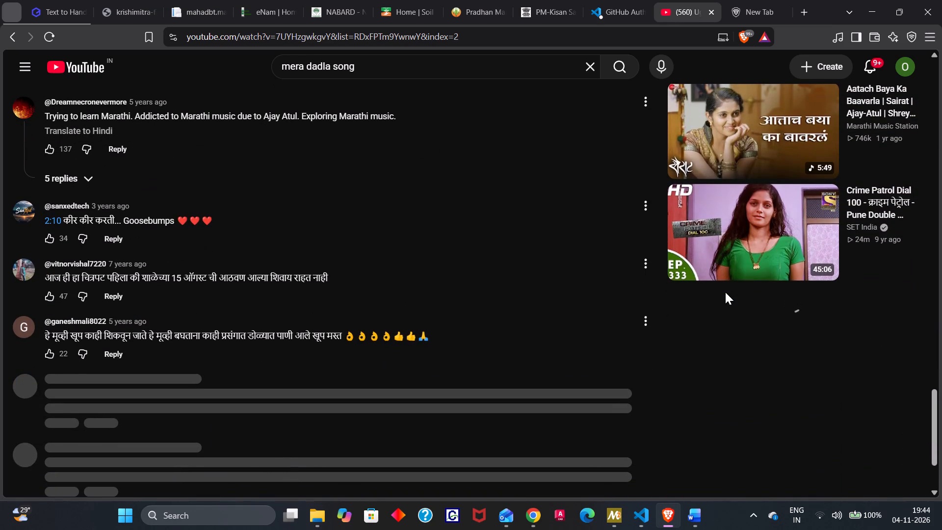
scroll(725, 292, down, 1)
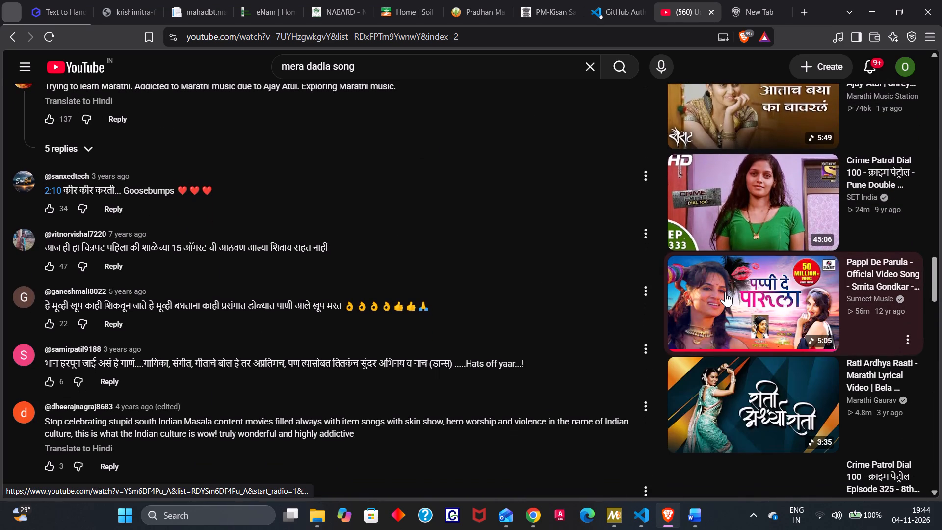
scroll(725, 292, down, 3)
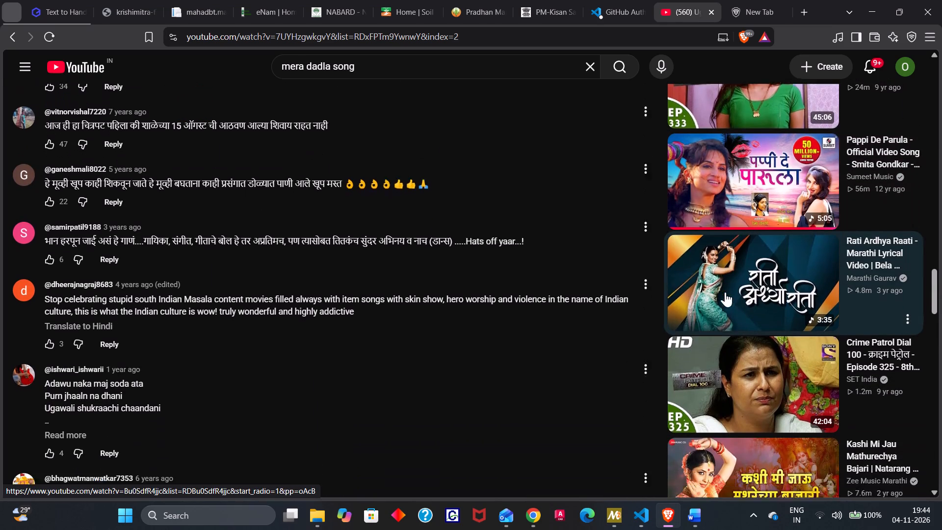
scroll(725, 292, down, 3)
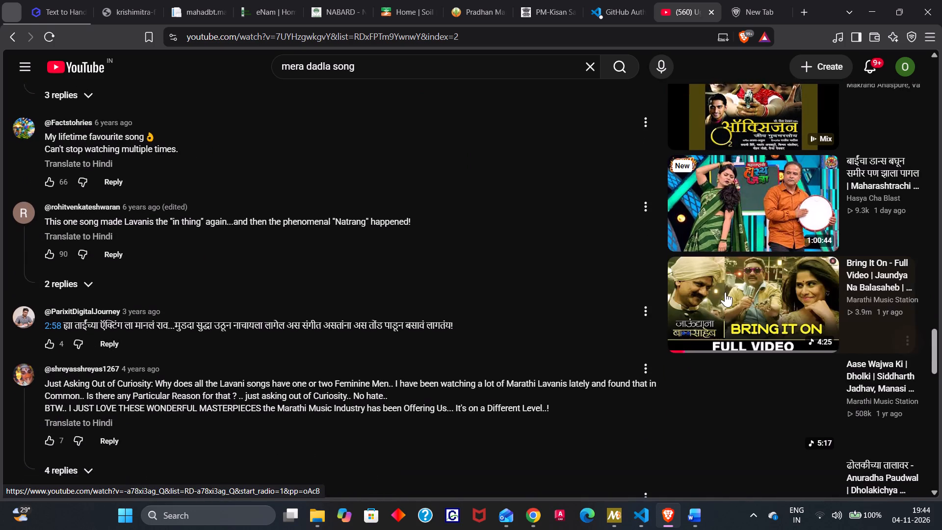
click(725, 292)
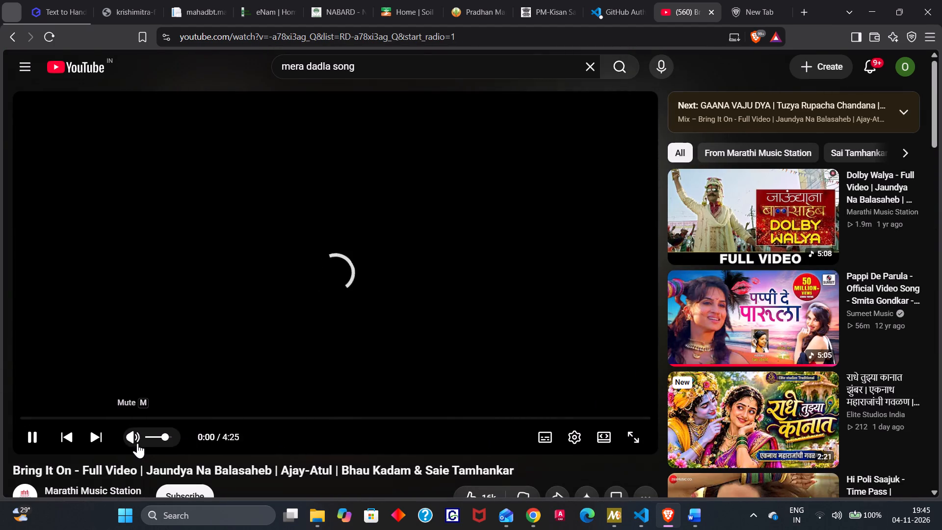
Lower the song video's volume and return to the Chapter 1 seminar document in Word.
click(164, 433)
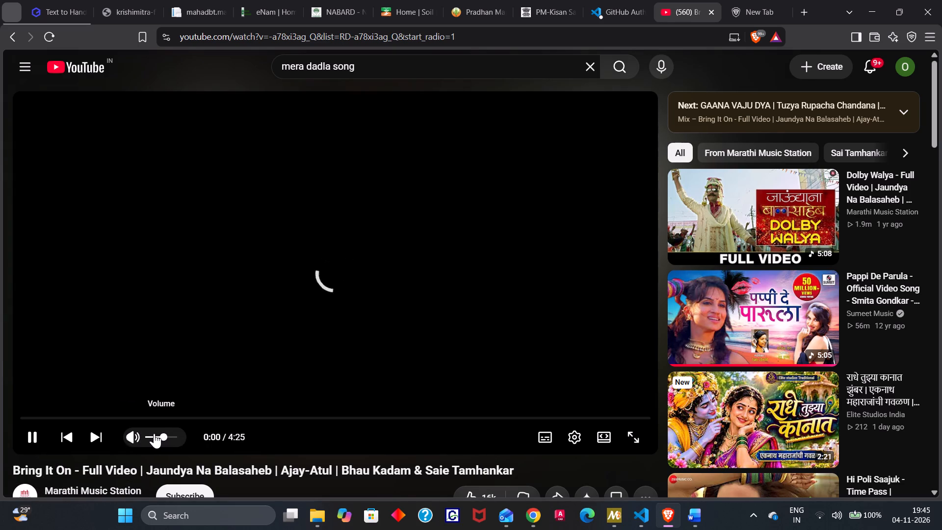
click(154, 433)
click(691, 512)
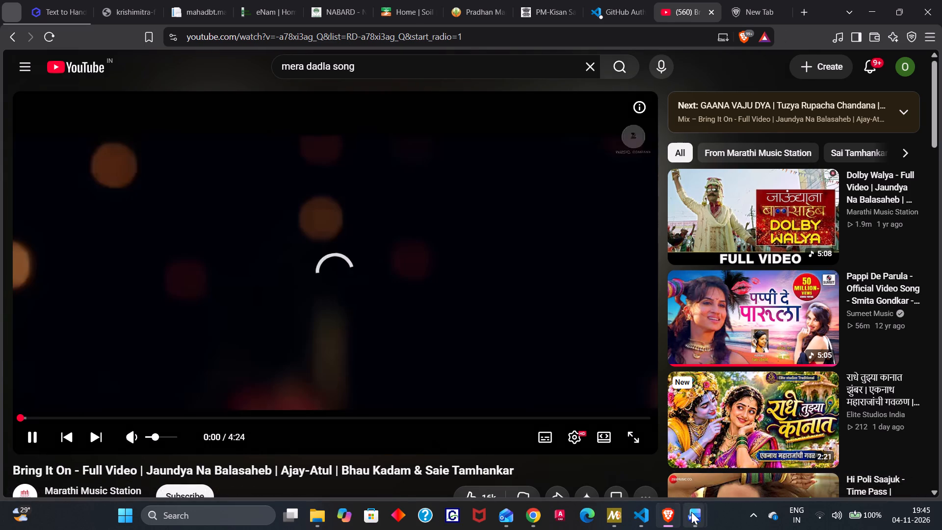
click(618, 445)
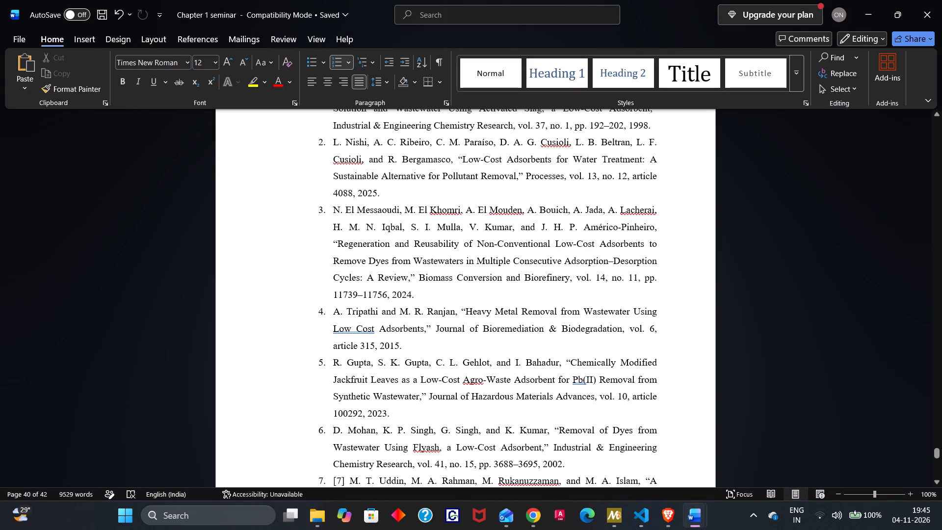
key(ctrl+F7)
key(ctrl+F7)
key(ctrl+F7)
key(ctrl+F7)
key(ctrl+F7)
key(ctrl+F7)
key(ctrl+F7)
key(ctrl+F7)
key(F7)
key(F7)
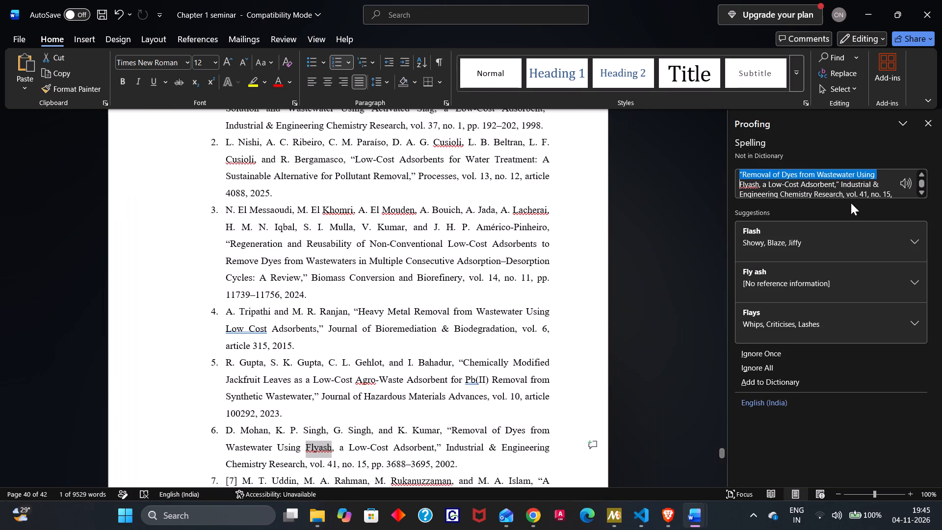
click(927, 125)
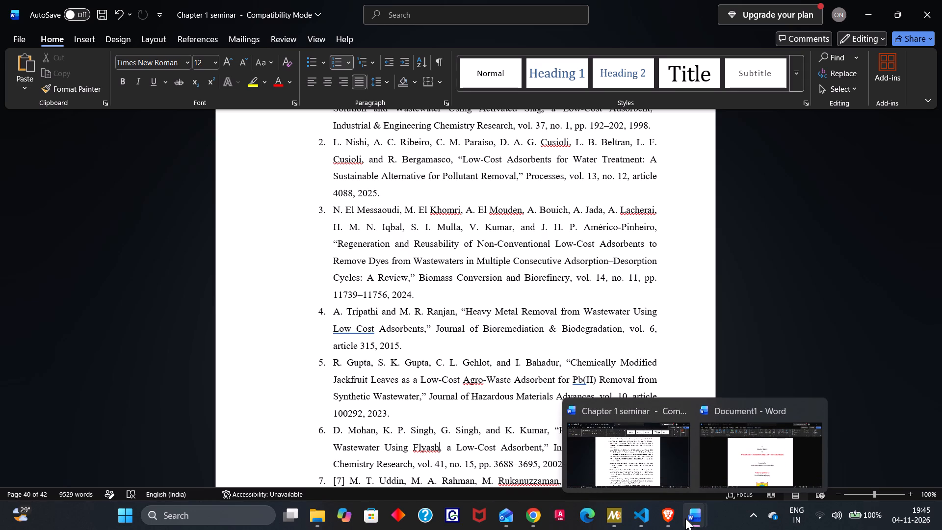
Raise the song video's volume slightly in Brave and return to the Chapter 1 seminar document in Word.
click(667, 488)
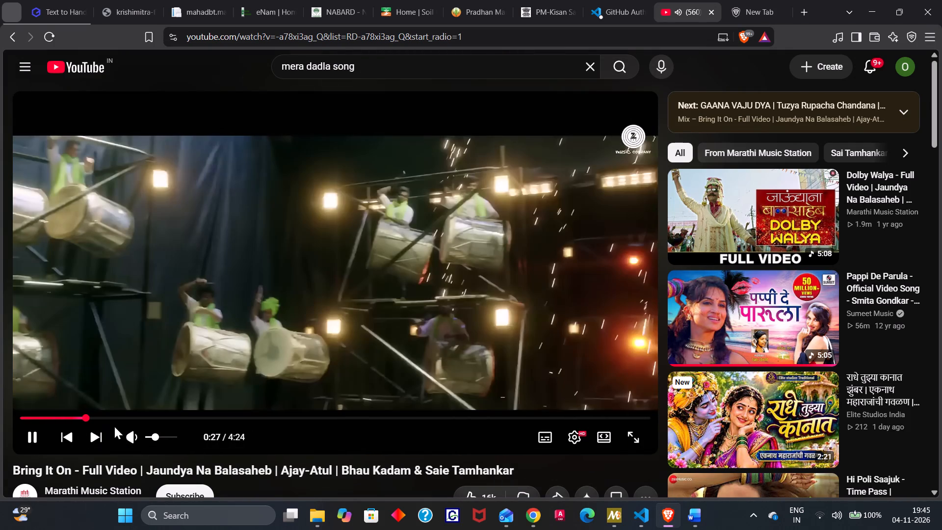
click(160, 437)
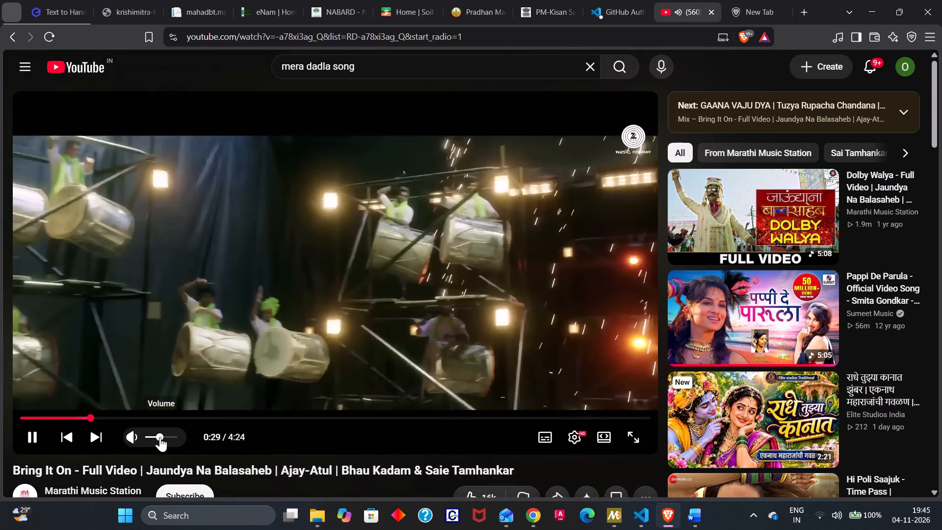
click(691, 521)
click(647, 478)
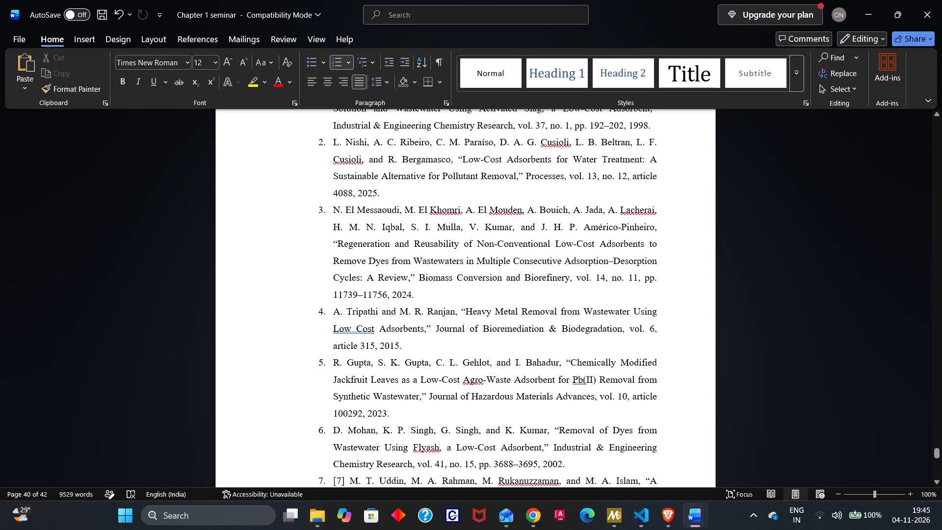
Delete the typed "[7]" label and its trailing space from the seventh entry in the References list.
scroll(430, 384, down, 1)
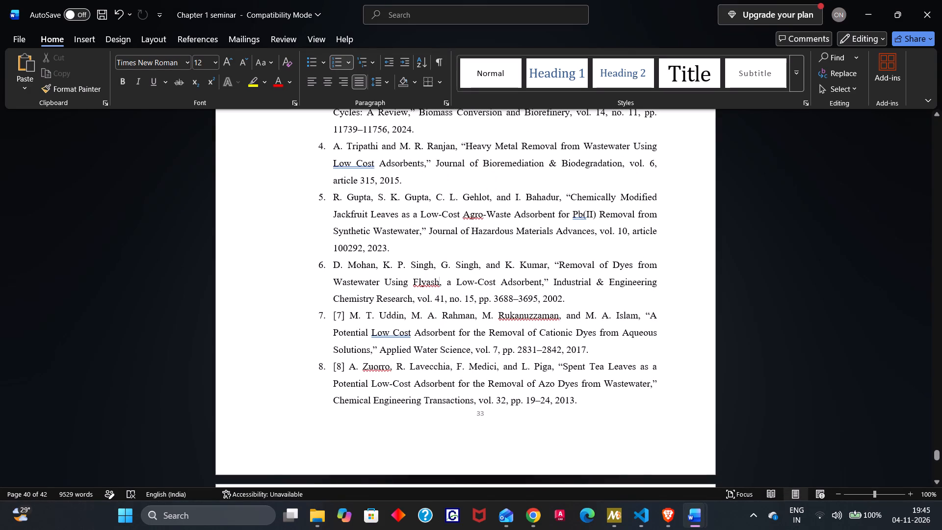
click(348, 314)
key(BackSpace)
key(BackSpace)
key(BackSpace)
key(BackSpace)
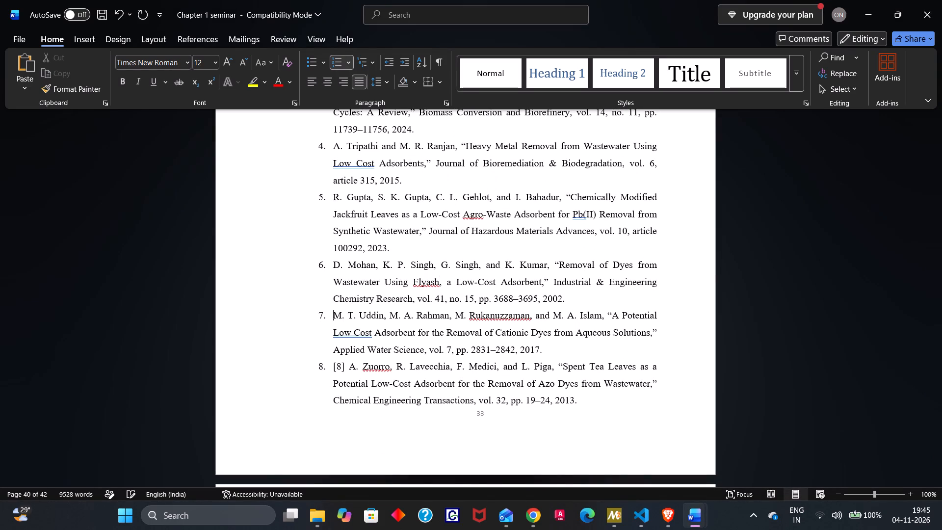
Delete the typed "[8]" label and its trailing space from the eighth entry in the References list.
key(Down)
key(Down)
key(Down)
key(Right)
key(Right)
key(Right)
key(Right)
key(BackSpace)
key(BackSpace)
key(BackSpace)
key(BackSpace)
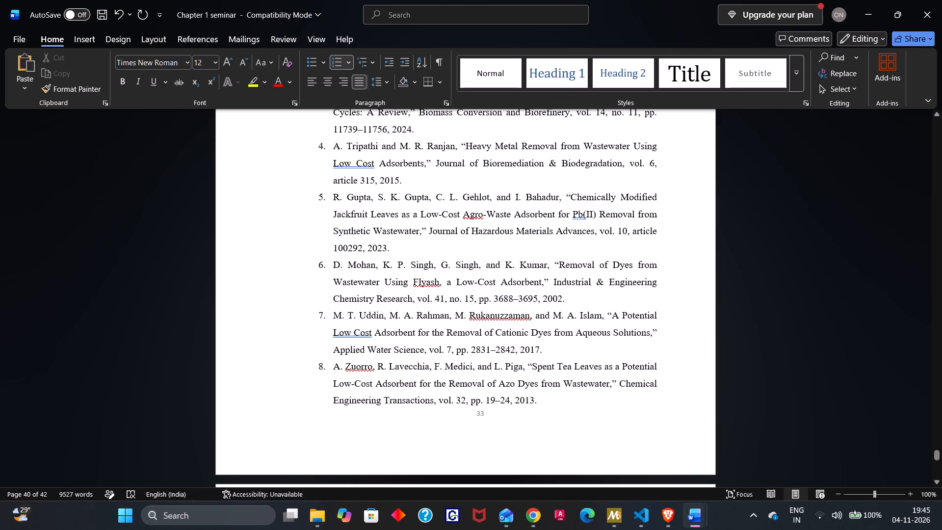
Delete the typed "[9]" label and its trailing space from the ninth reference on the following page.
scroll(377, 336, down, 2)
click(348, 270)
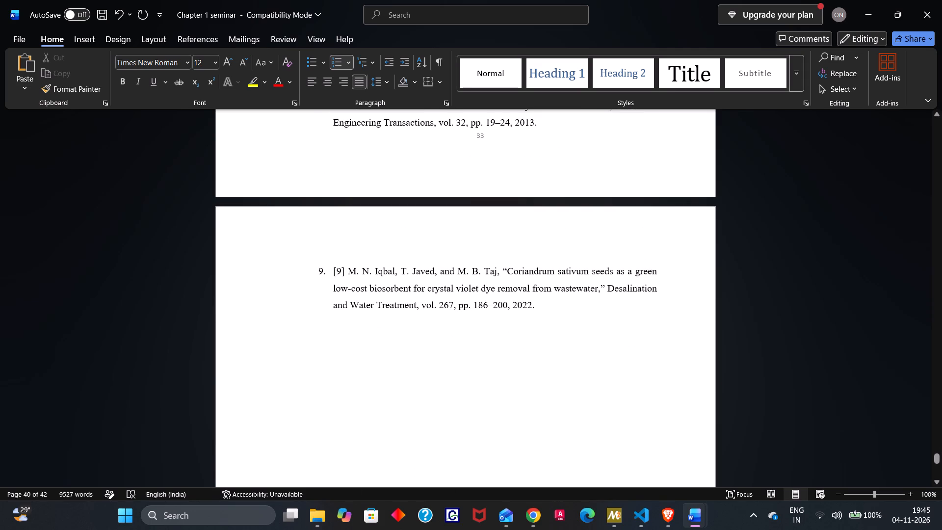
key(BackSpace)
key(BackSpace)
key(BackSpace)
key(BackSpace)
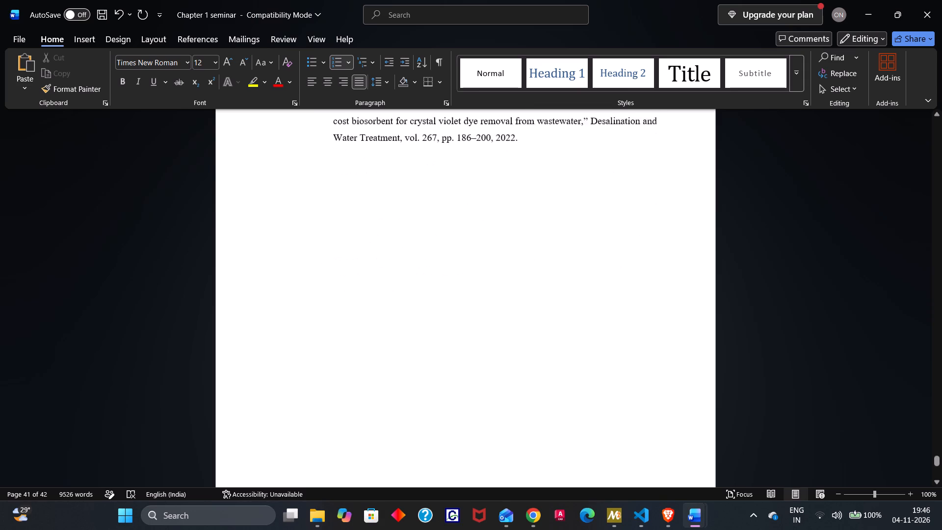
Review the numbered reference entries from the ninth one back up to the References heading.
scroll(352, 287, up, 1)
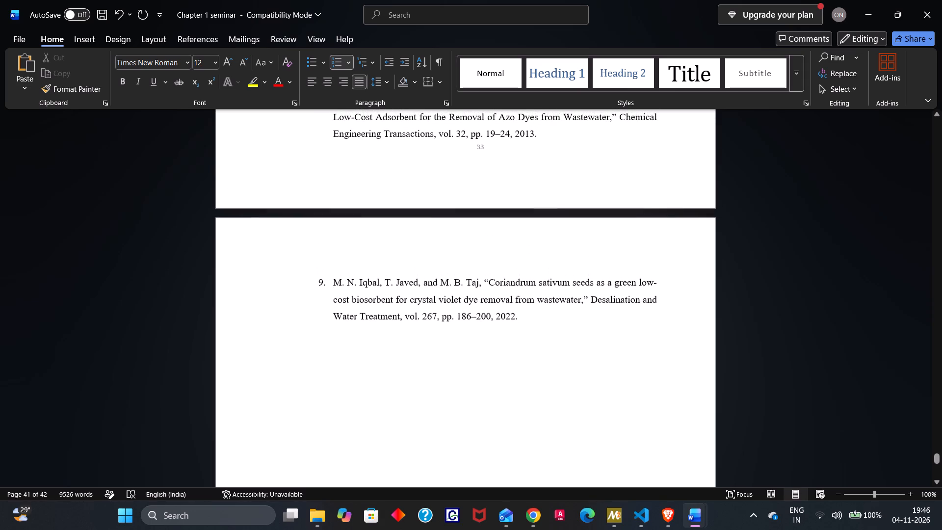
scroll(352, 287, up, 2)
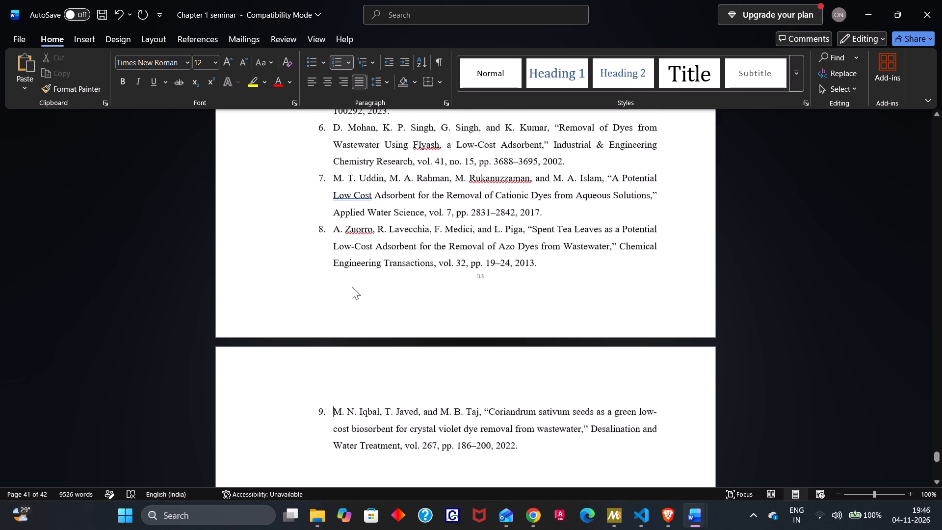
scroll(352, 287, up, 4)
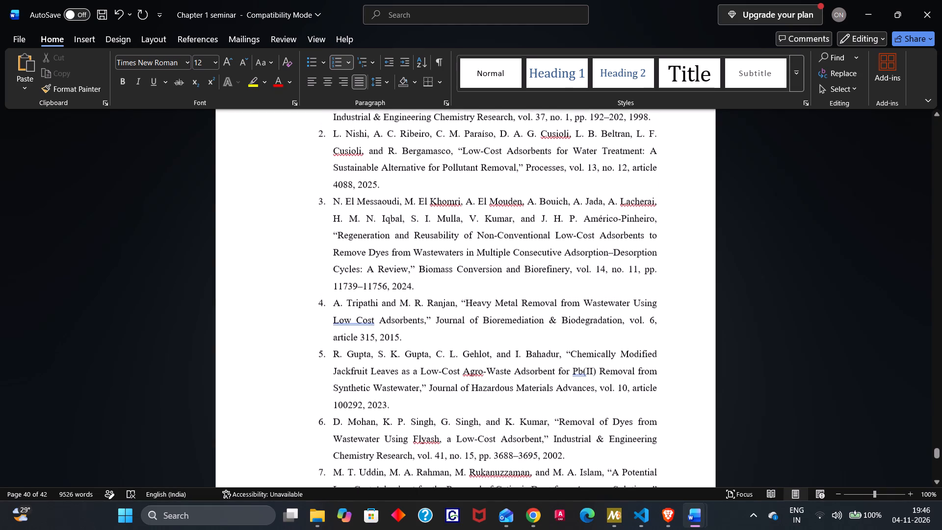
scroll(352, 287, up, 3)
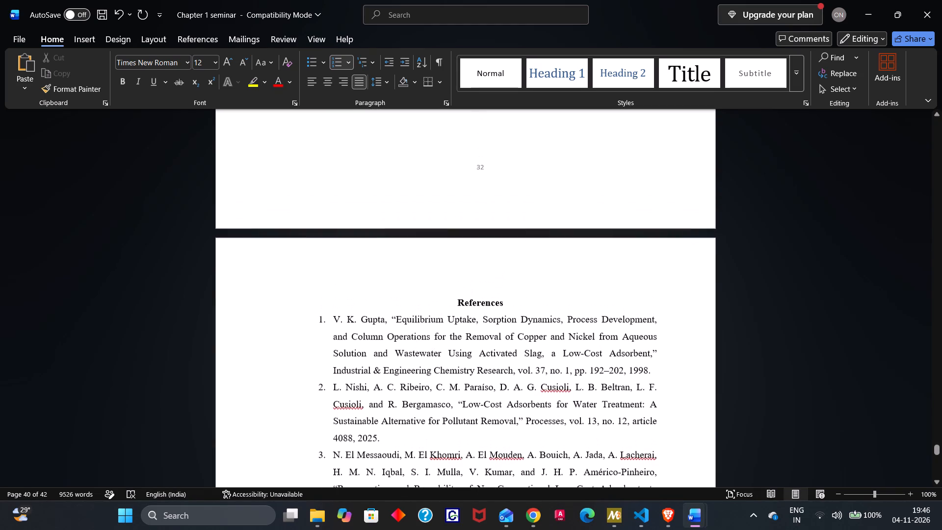
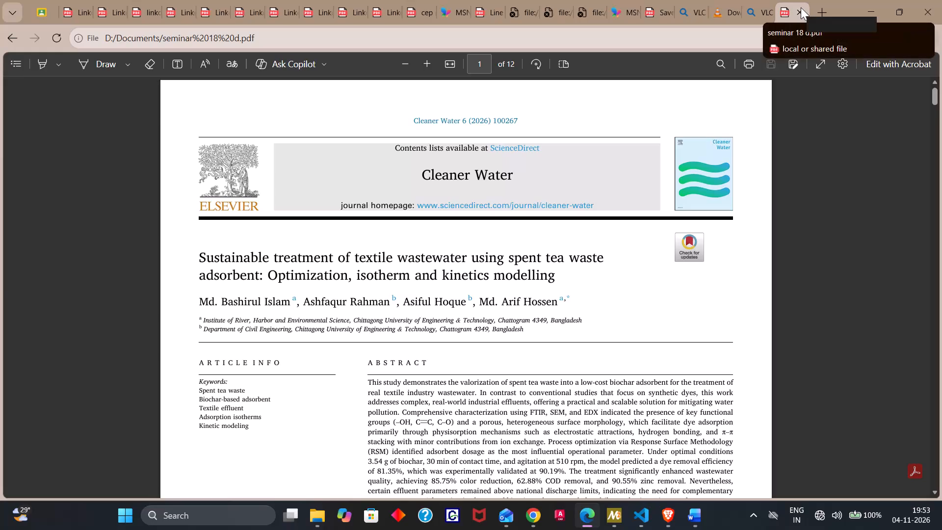
Close the seminar 18 d PDF.
click(801, 7)
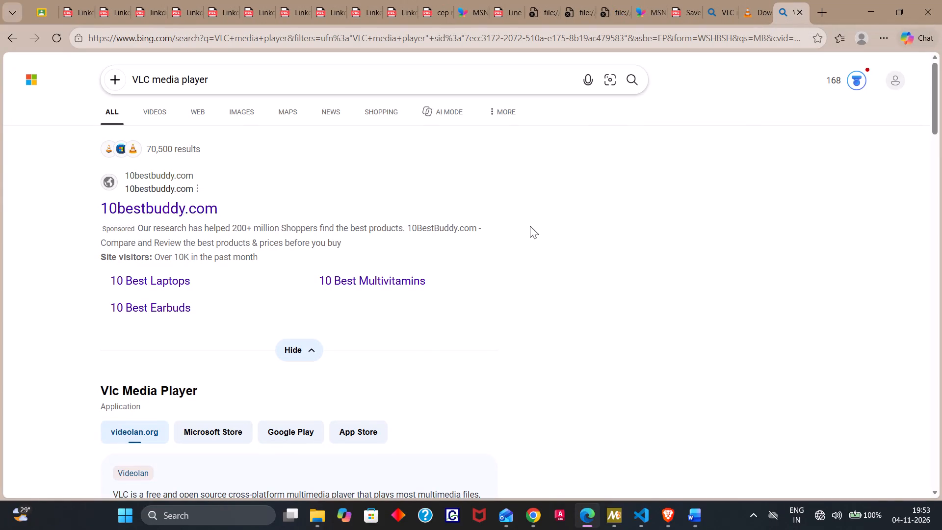
Open the seminar 19 d PDF from the Documents folder on the USB drive and examine its first-page title, author and journal details.
click(316, 514)
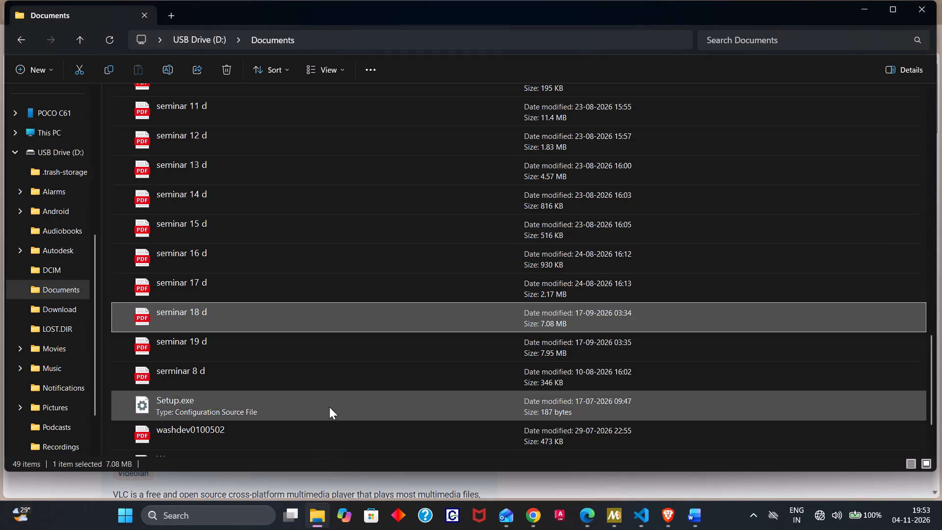
scroll(333, 390, down, 1)
double_click(320, 272)
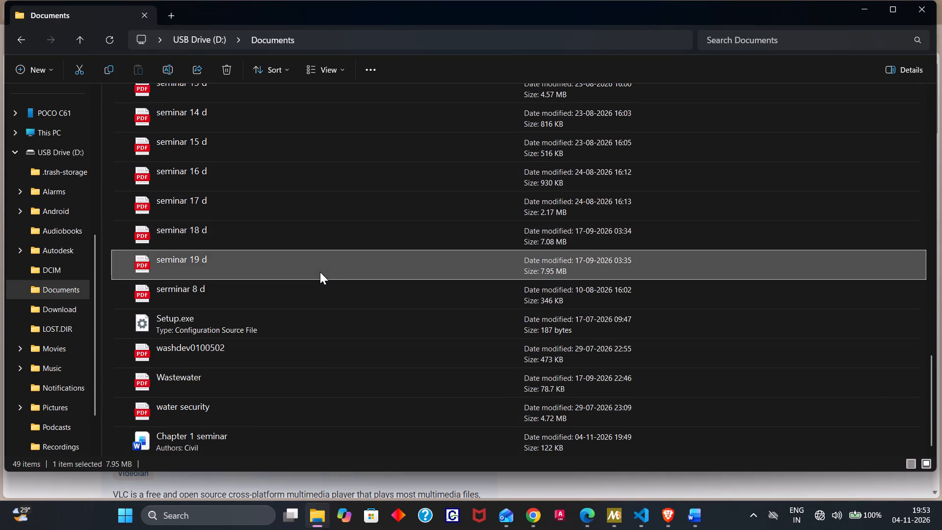
scroll(407, 213, up, 6)
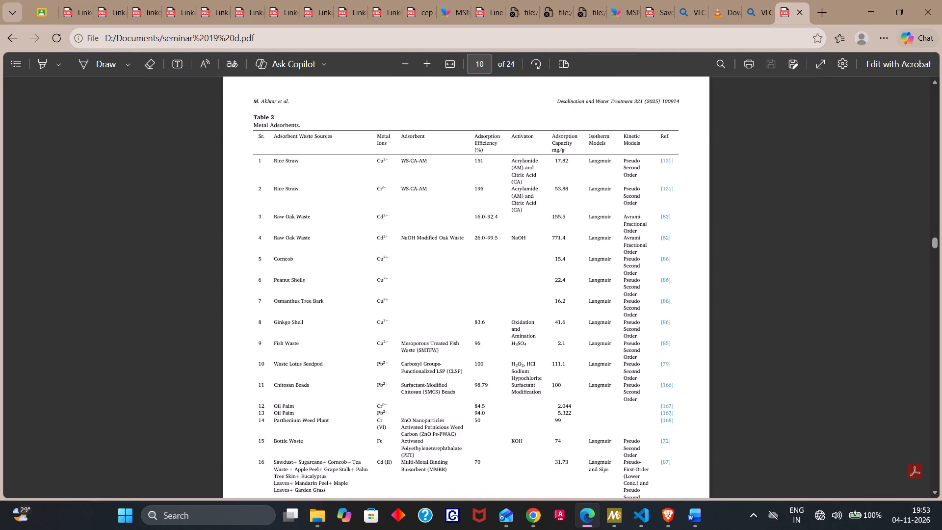
scroll(407, 213, up, 19)
scroll(407, 213, up, 16)
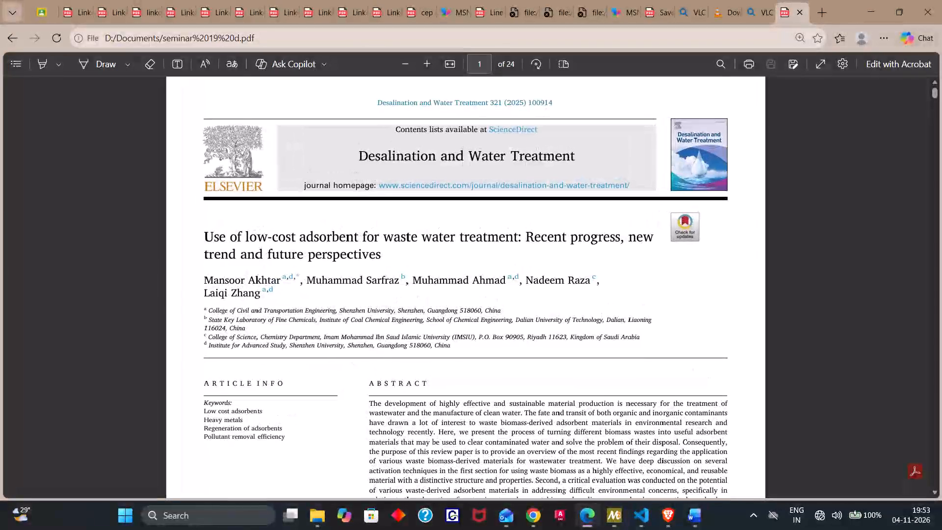
scroll(487, 161, up, 2)
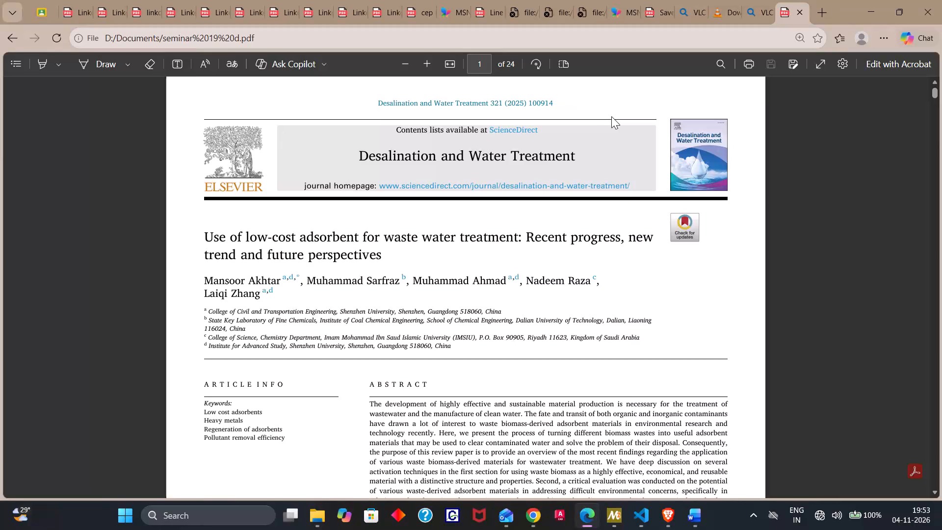
click(800, 10)
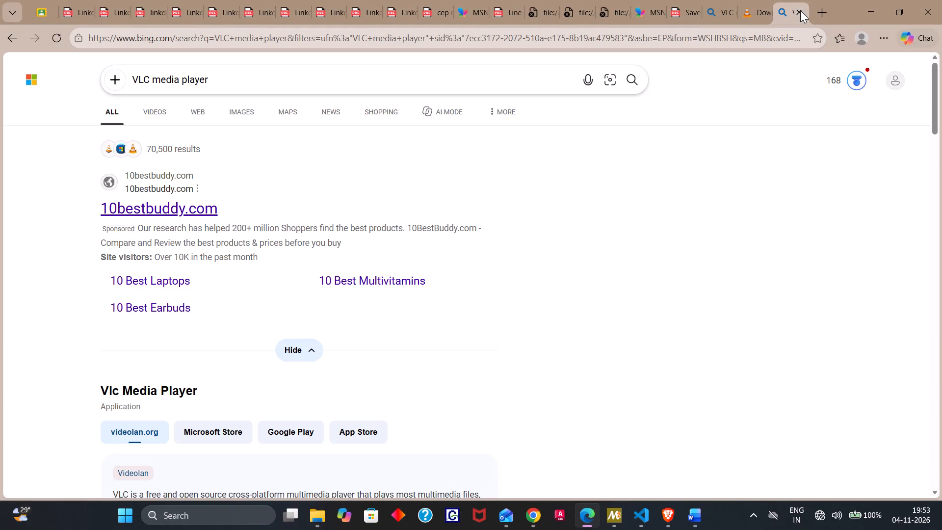
Switch back to the Chapter 1 seminar document in Word.
click(690, 514)
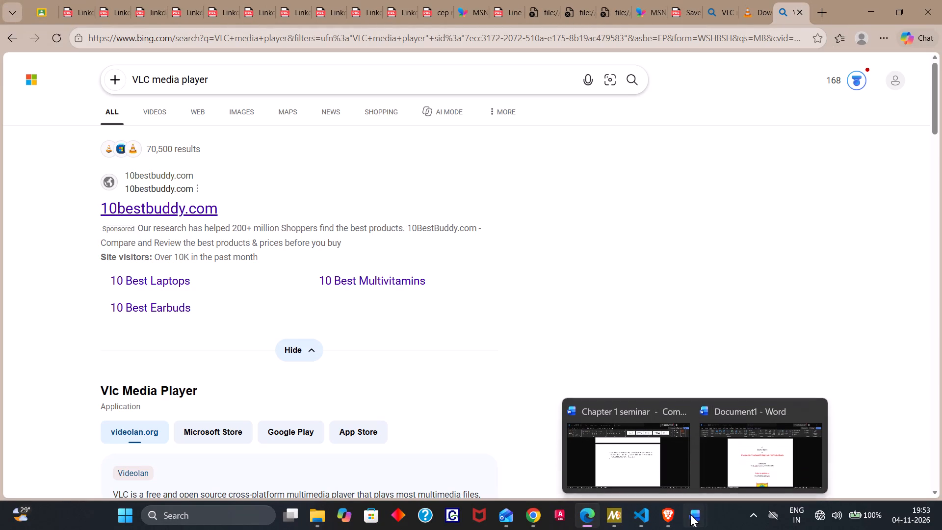
click(616, 452)
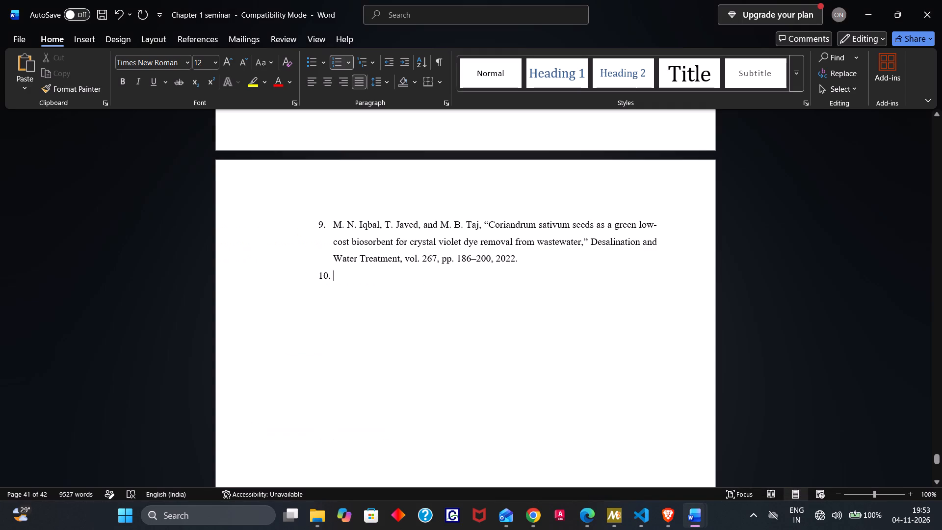
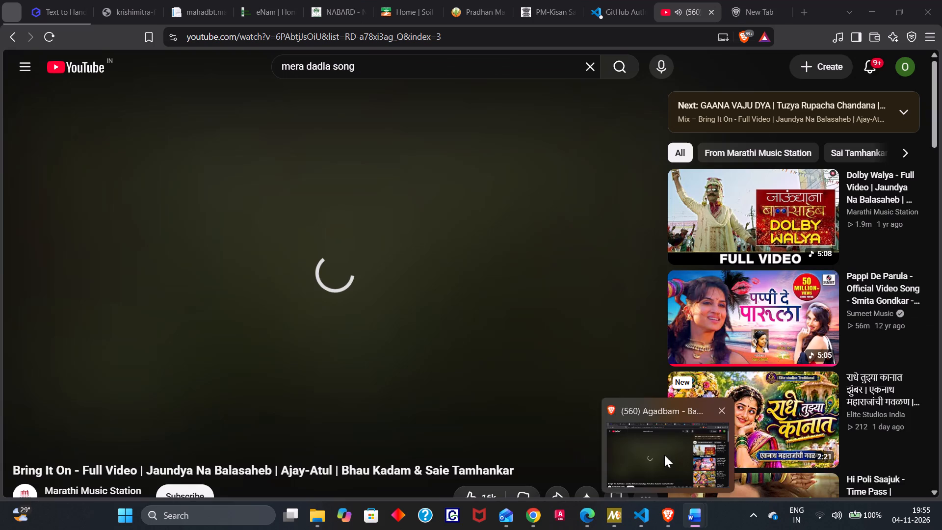
Switch to the YouTube video in Brave and adjust its playback volume.
click(664, 455)
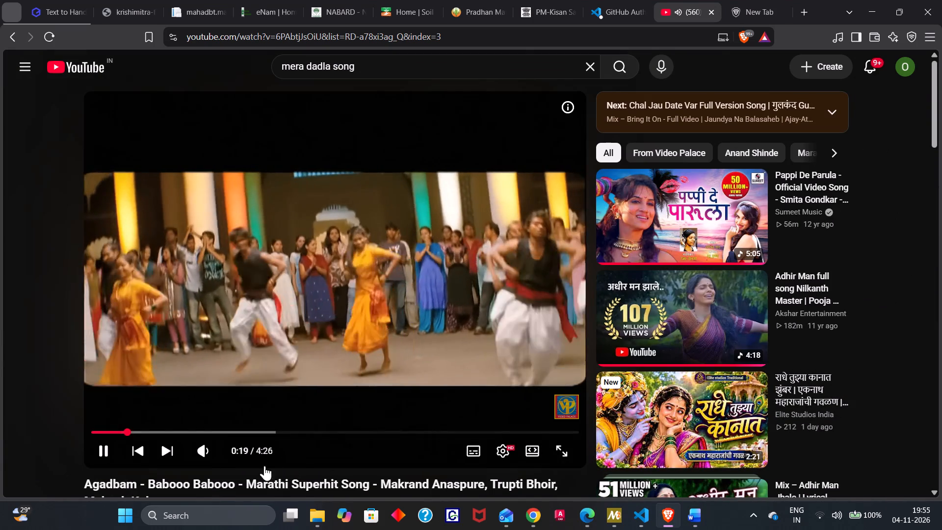
click(225, 447)
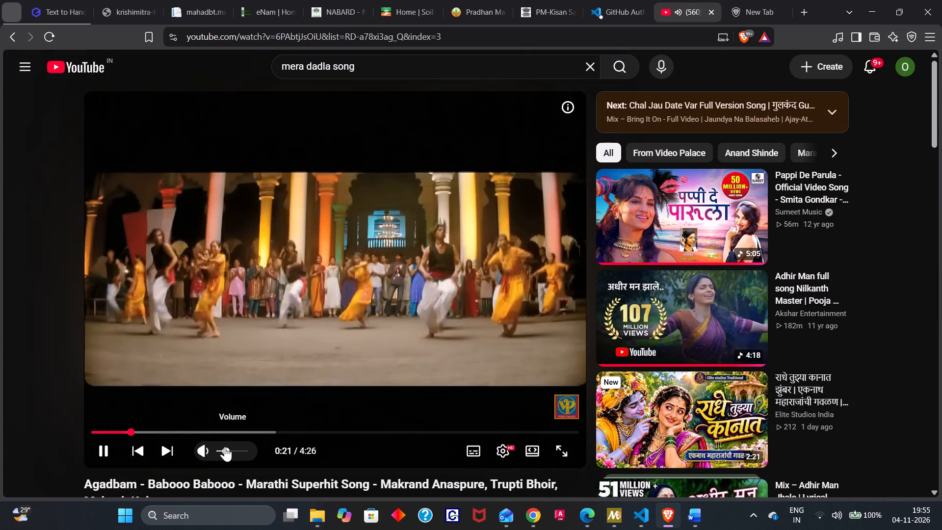
Browse the suggested YouTube videos and play the song "Hi Poli Saajuk - Time Pass" from Marathi Music Station.
scroll(732, 306, up, 1)
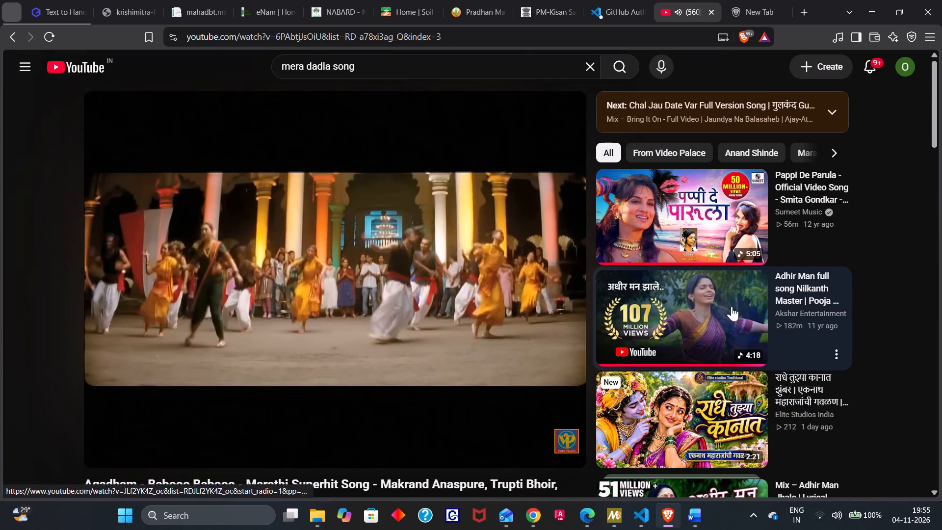
scroll(732, 306, up, 1)
scroll(717, 350, down, 4)
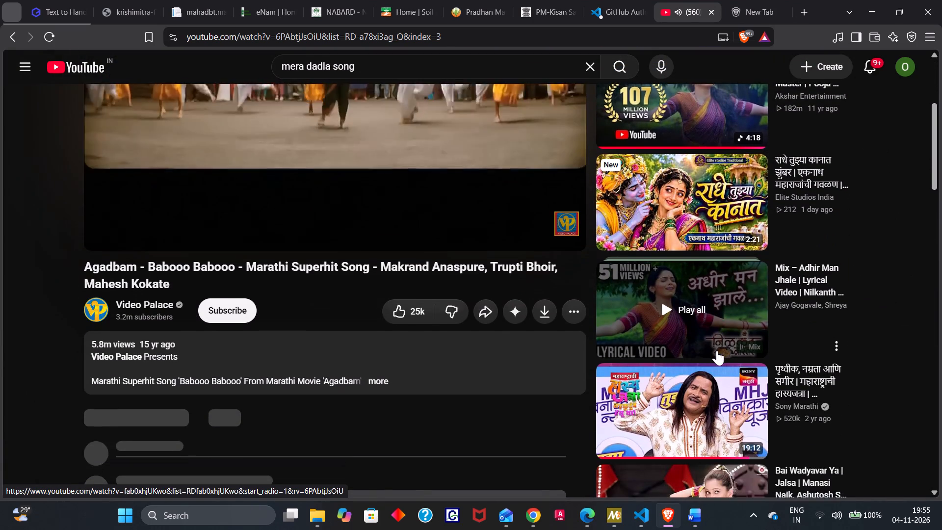
scroll(717, 350, down, 5)
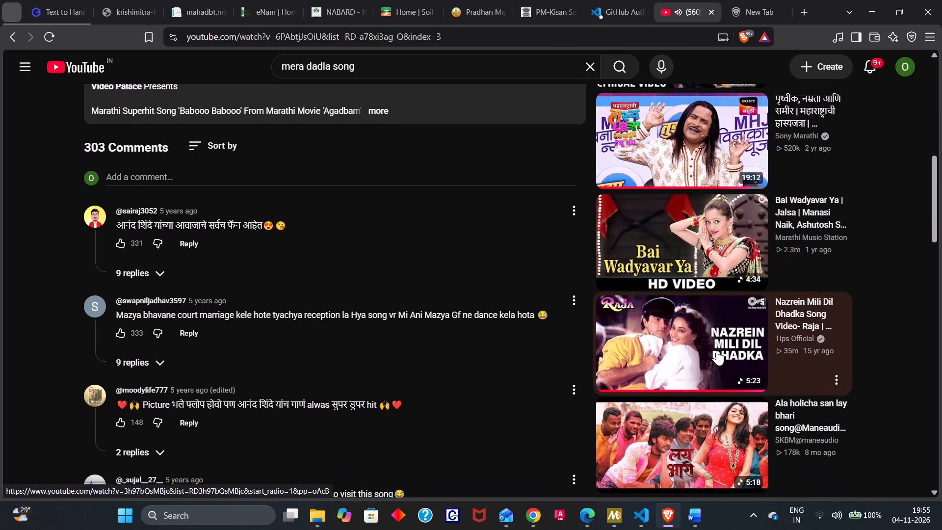
scroll(717, 350, down, 5)
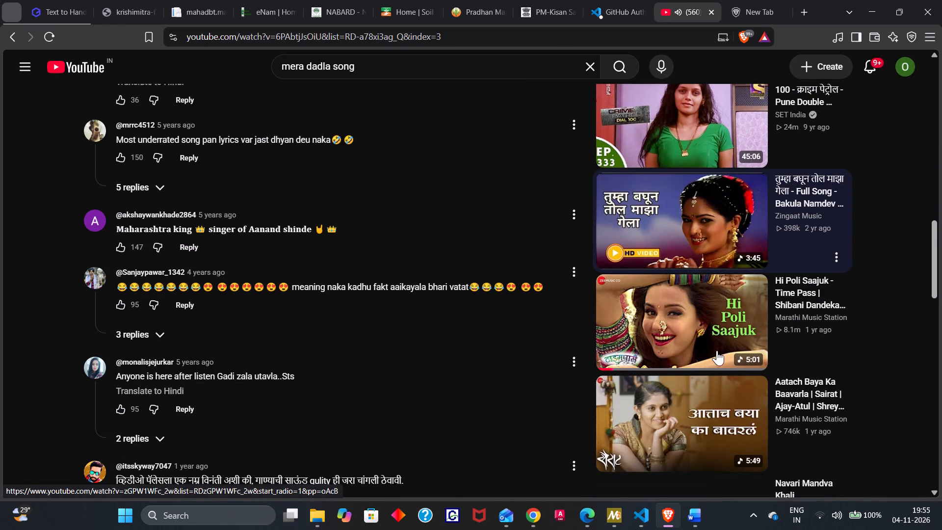
scroll(717, 350, down, 1)
click(720, 329)
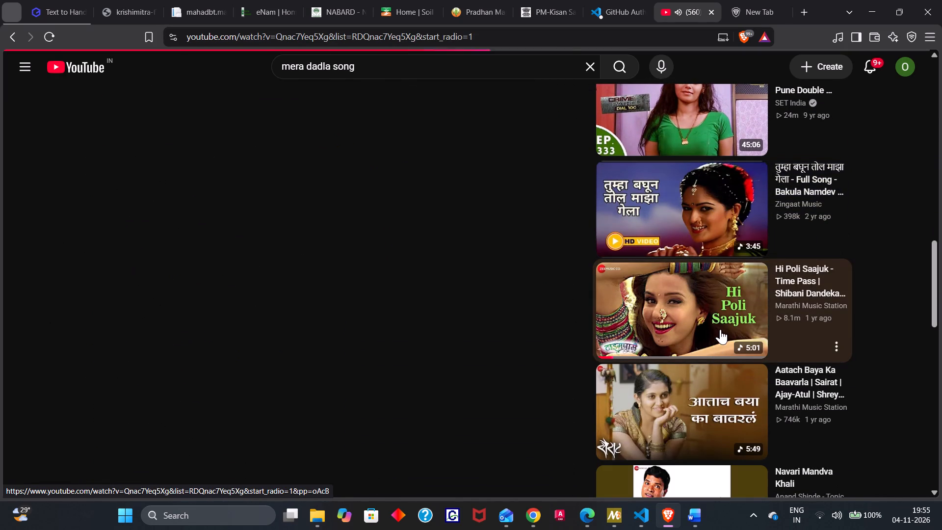
Switch back to the Chapter 1 seminar document in Word.
click(694, 511)
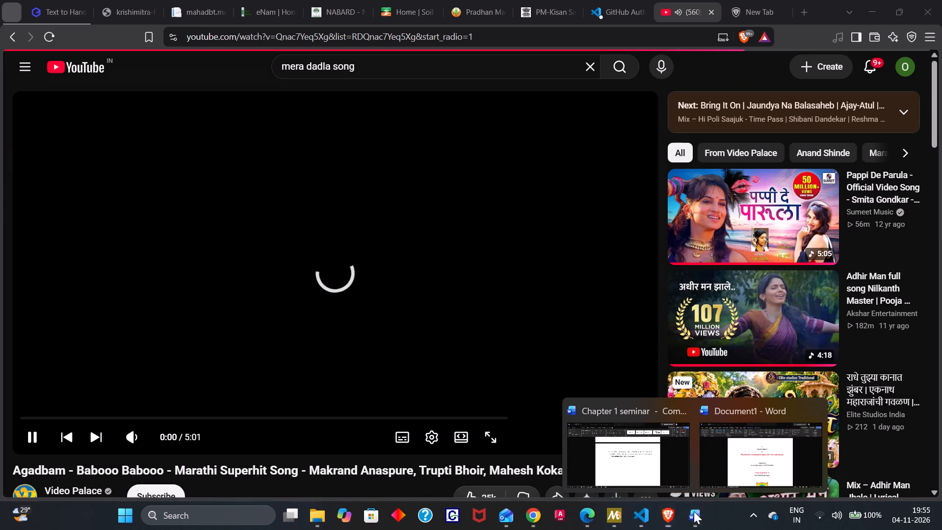
click(650, 469)
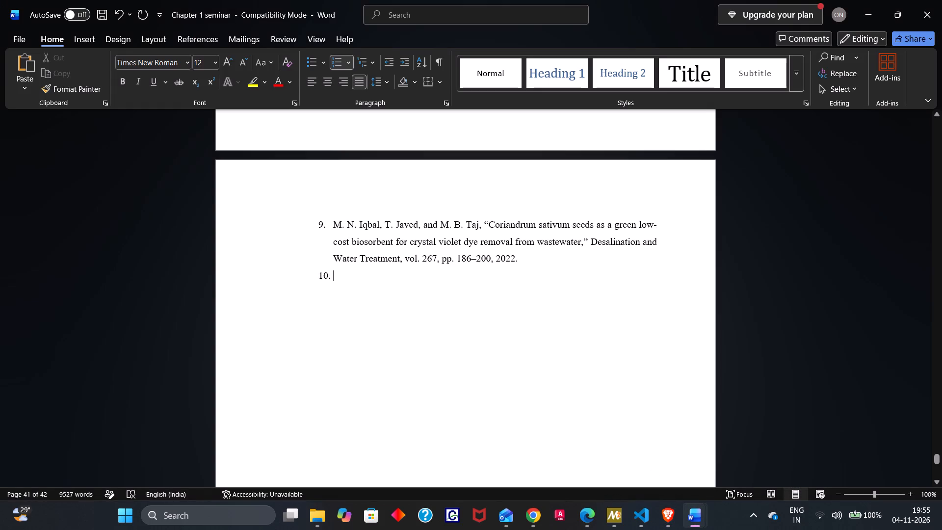
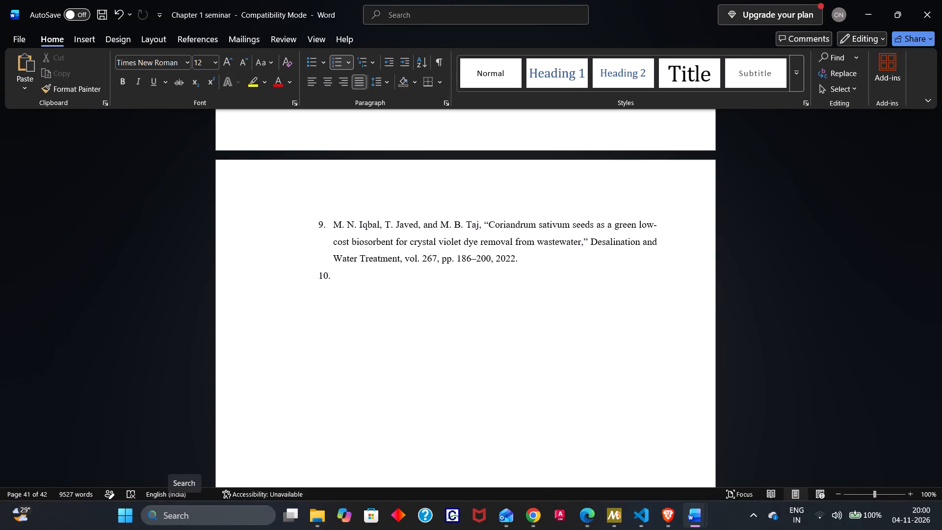
Locate WhatsApp among the computer's installed apps.
click(127, 513)
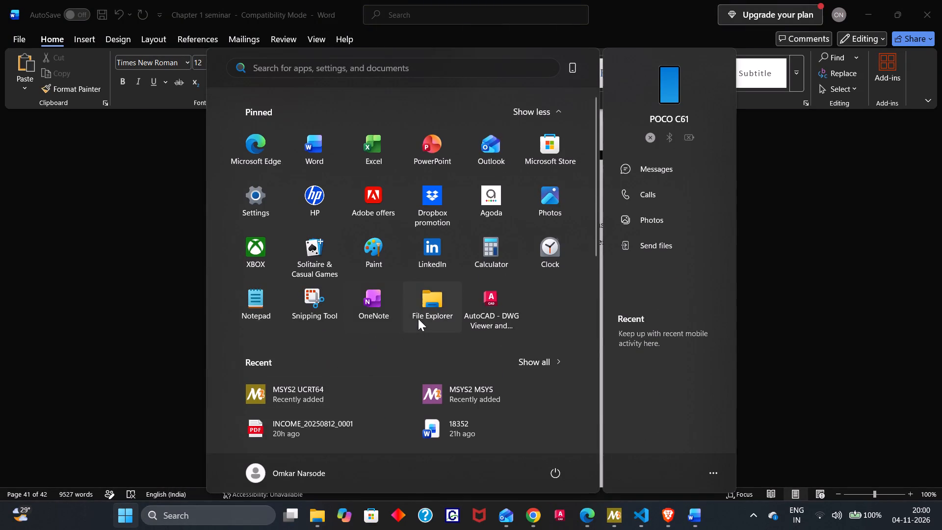
scroll(418, 318, down, 5)
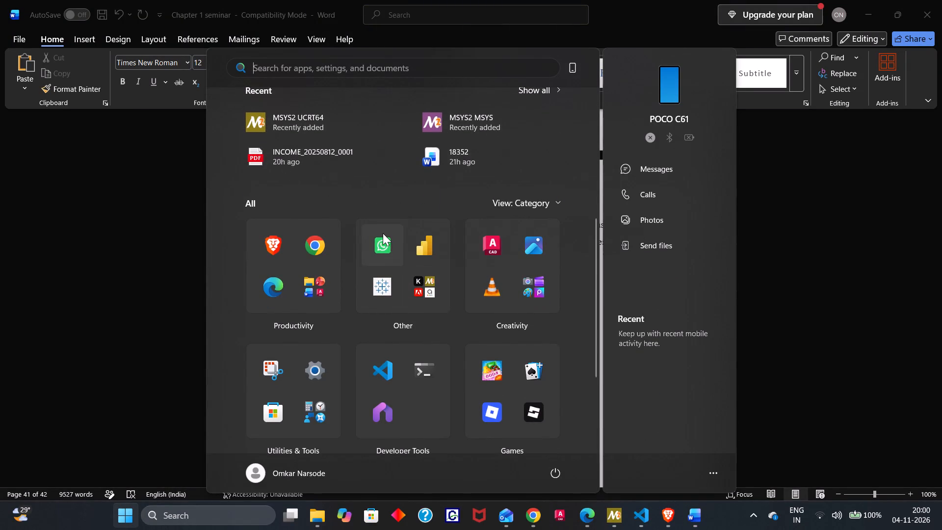
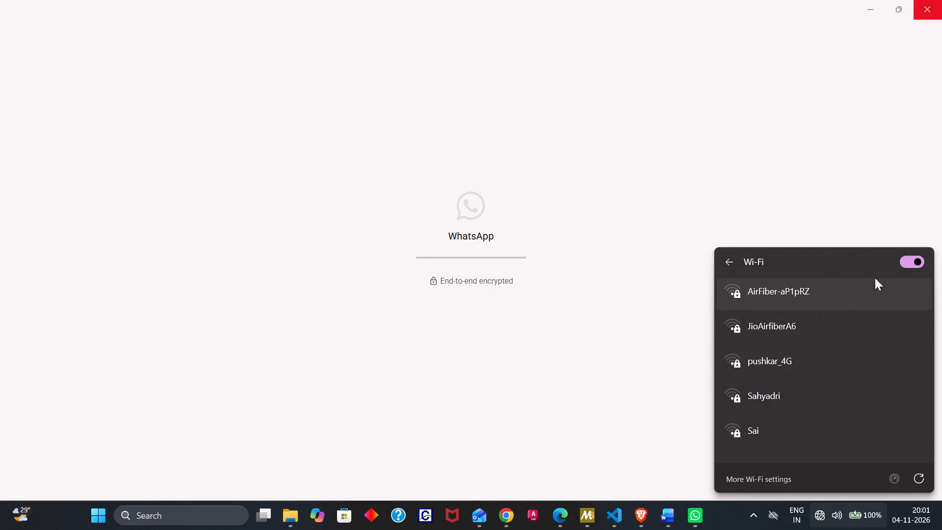
Restart the Wi-Fi by switching it off and on again, and select the Redmi network to check its connection.
click(914, 263)
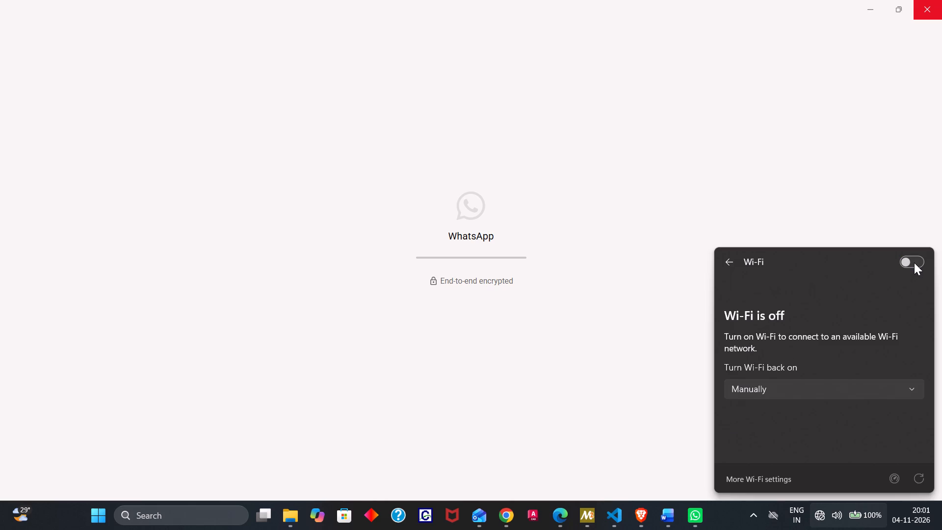
click(914, 263)
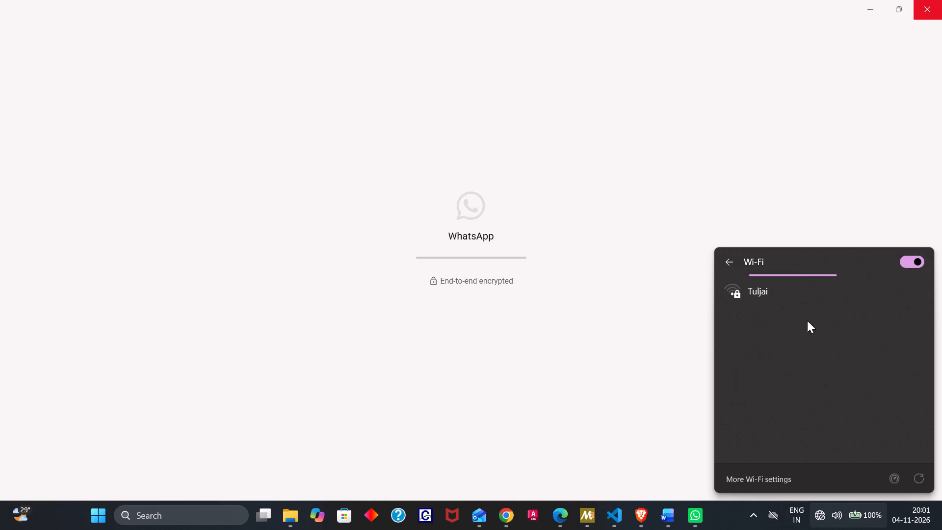
scroll(799, 321, up, 1)
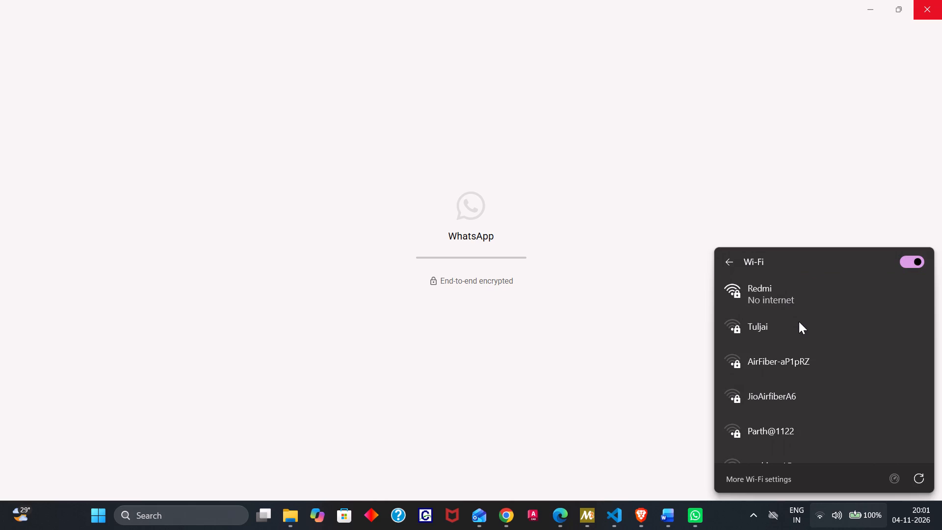
click(806, 292)
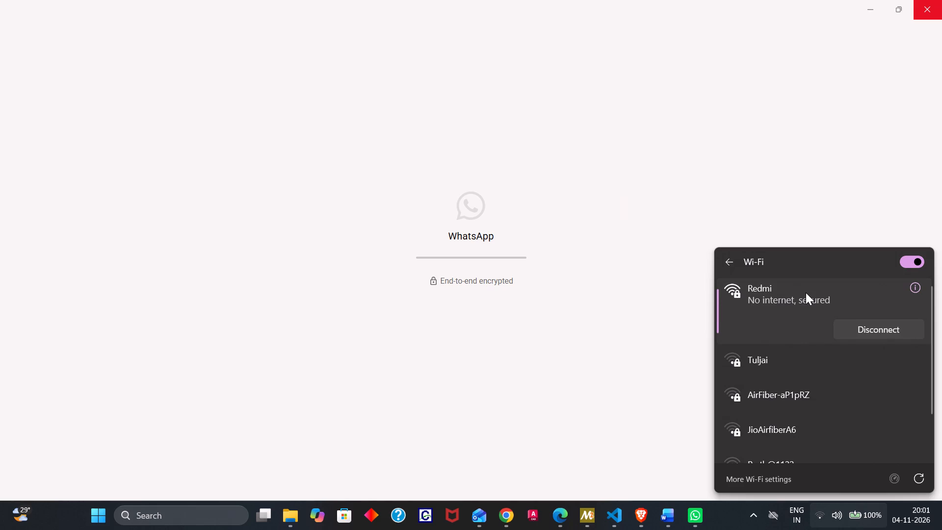
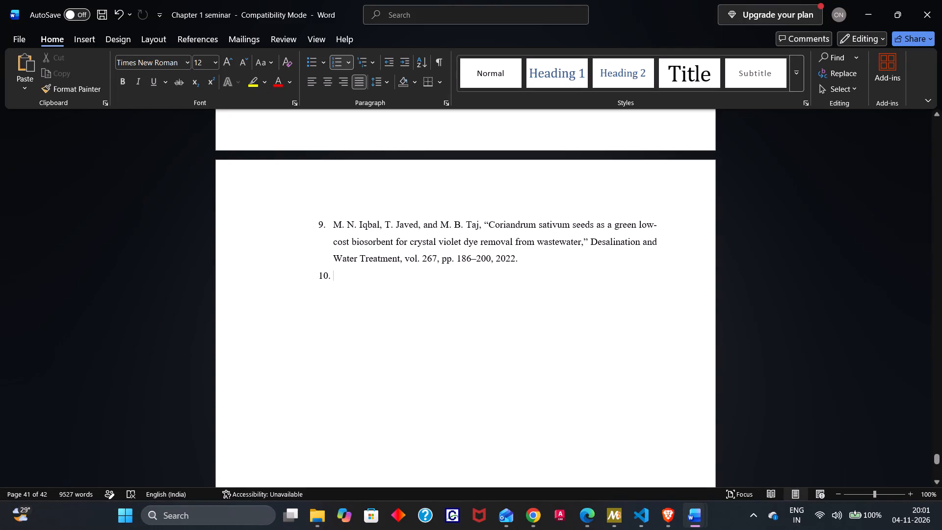
Save the Chapter 1 seminar document.
key(ctrl+s)
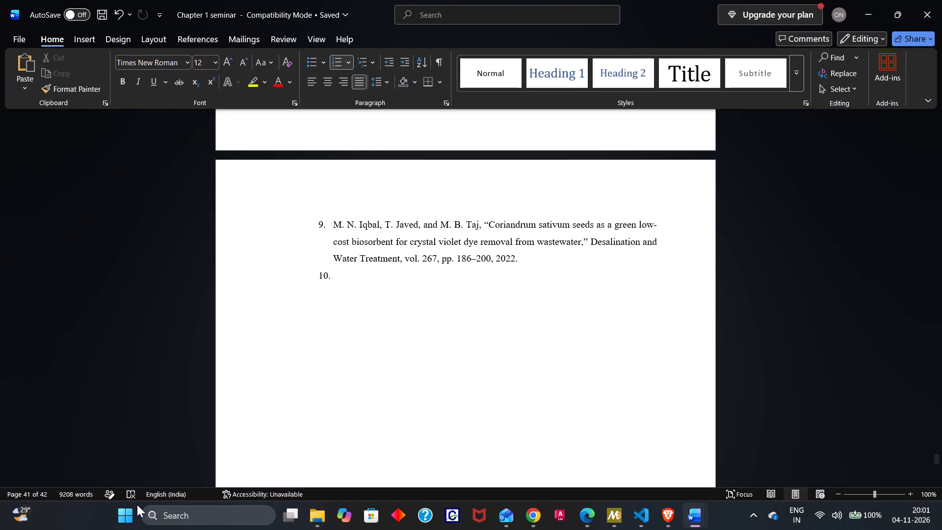
Browse the Windows list of installed applications, grouped by category.
click(121, 514)
scroll(297, 373, down, 3)
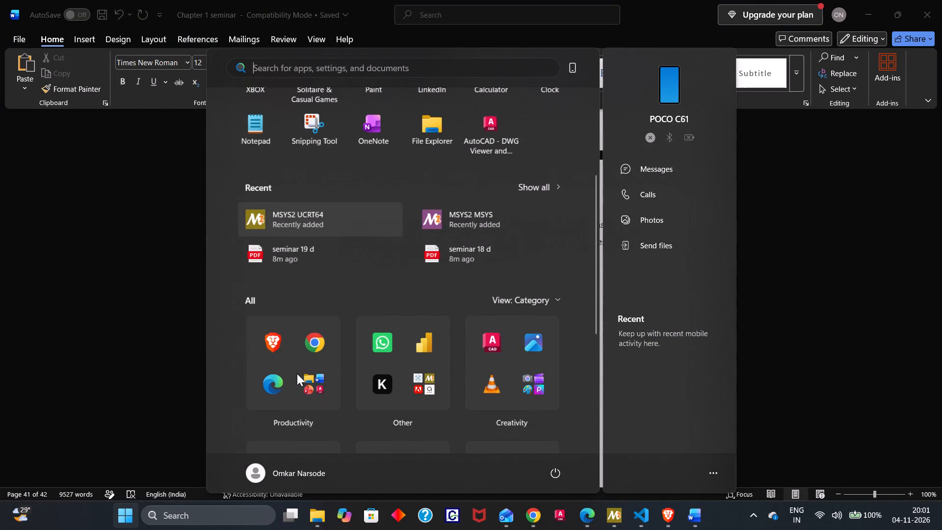
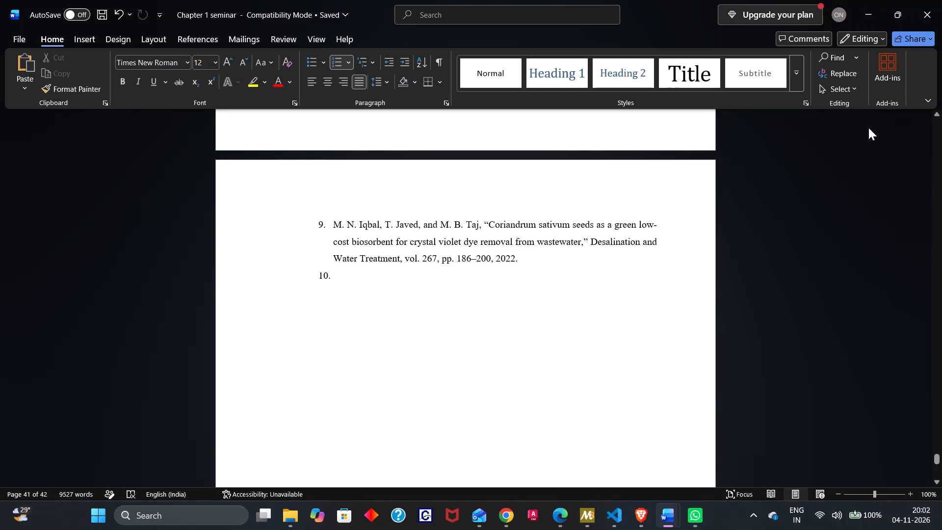
Save the Chapter 1 seminar document and close it.
key(ctrl+s)
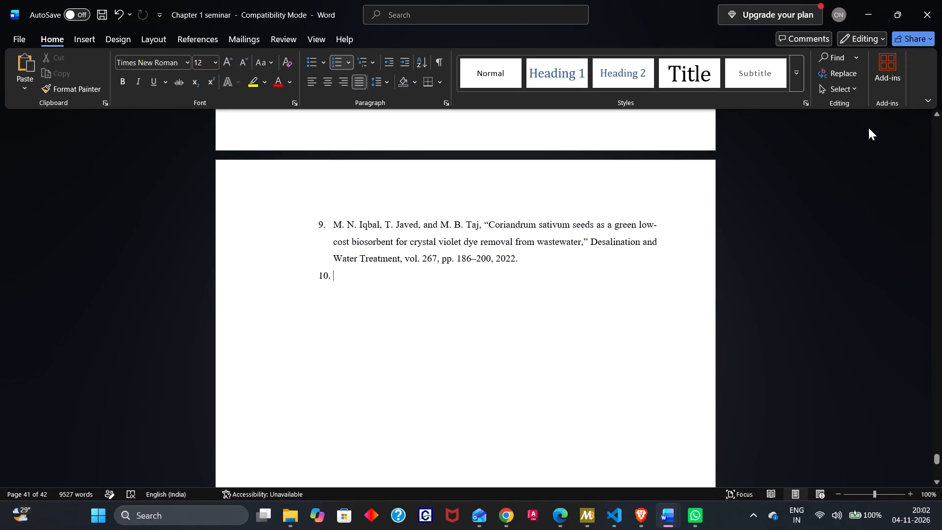
click(922, 7)
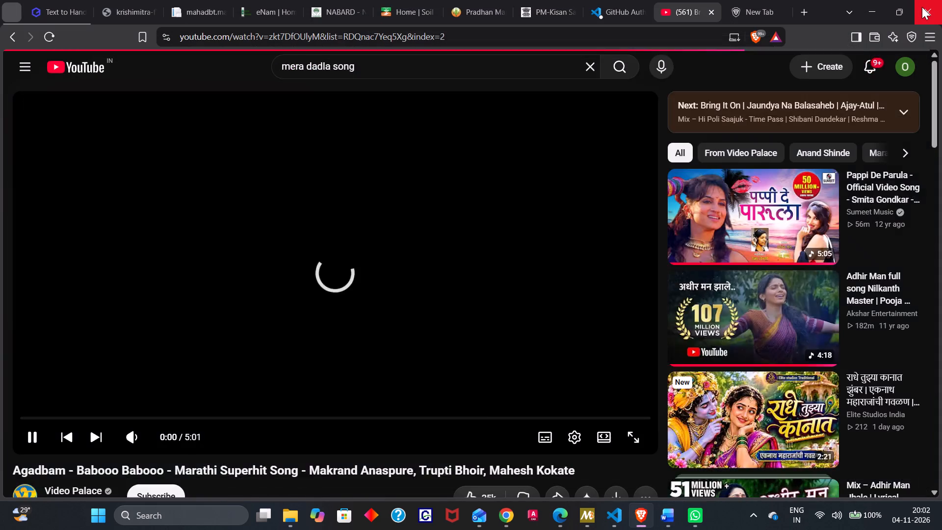
Minimize the open Brave, Edge and File Explorer windows to reach the desktop.
click(866, 11)
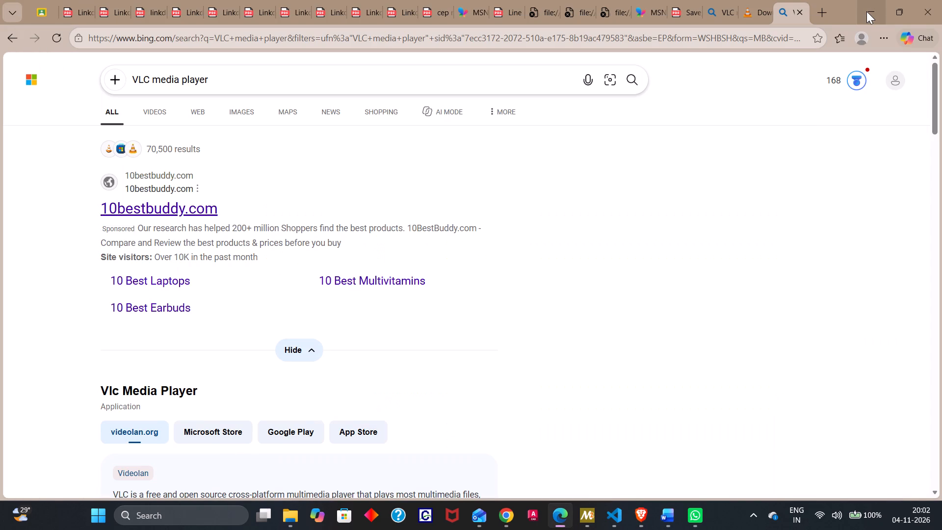
click(866, 11)
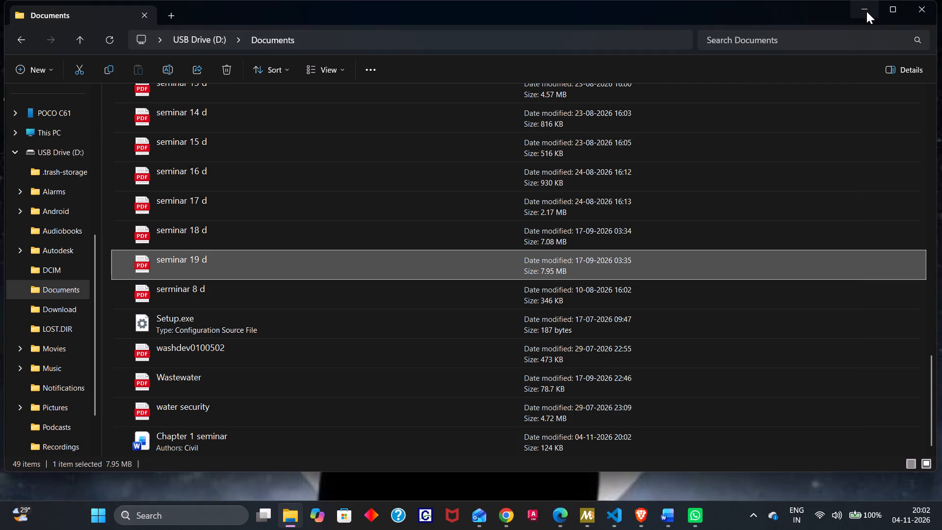
click(866, 11)
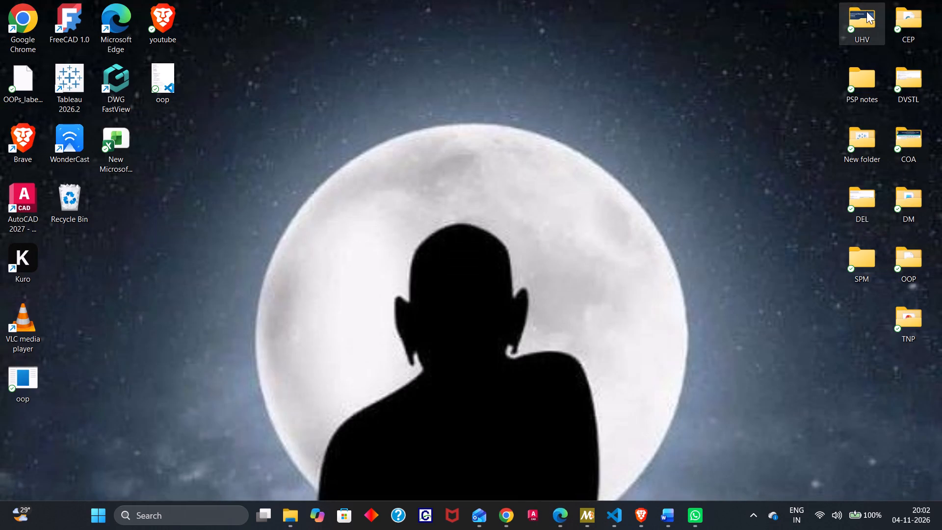
Refresh the Windows desktop repeatedly.
right_click(484, 200)
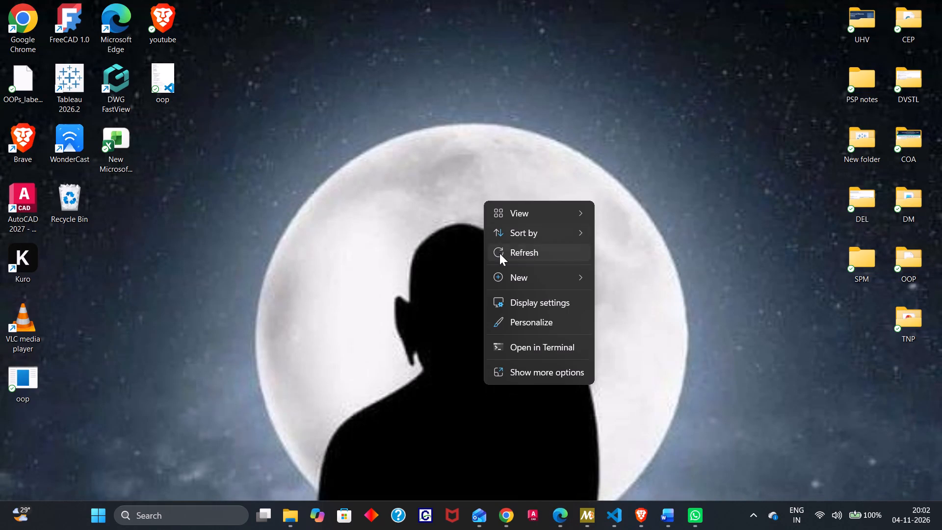
click(499, 253)
right_click(499, 253)
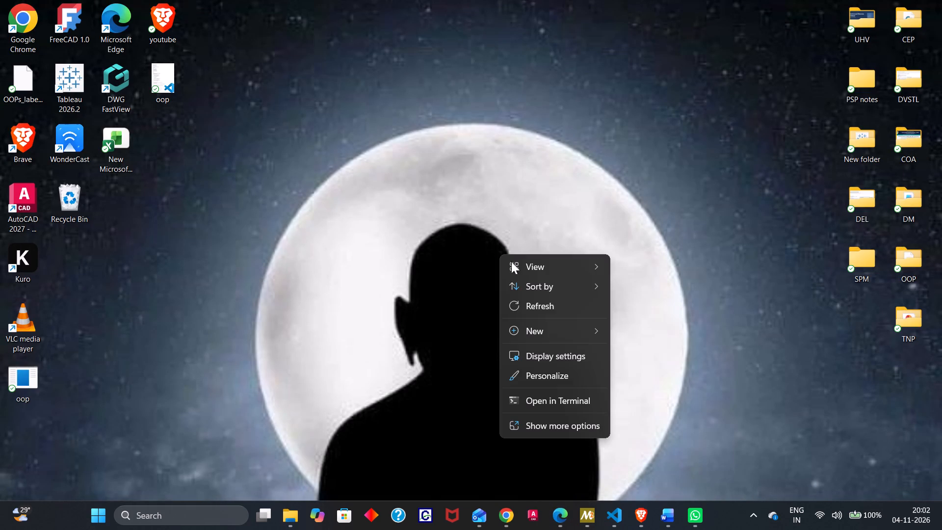
Refresh the Windows desktop once more.
click(515, 306)
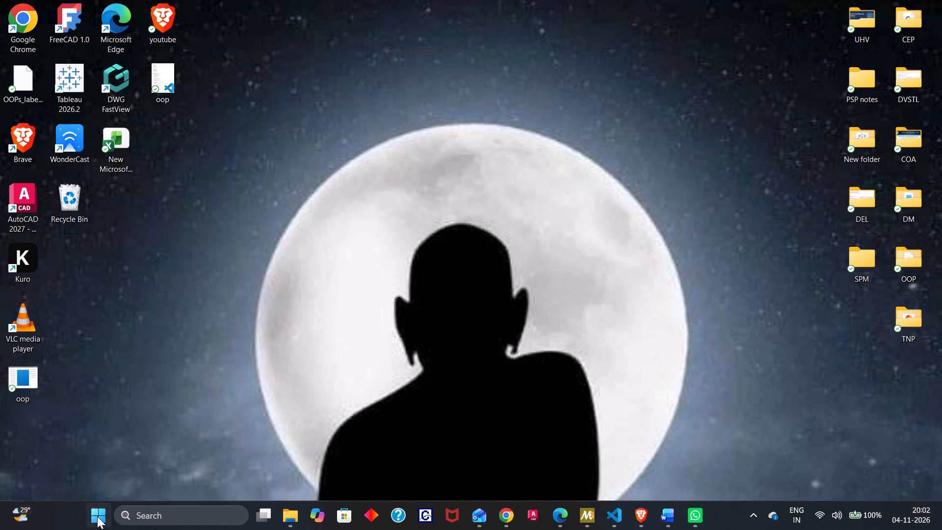
Open Windows Start and browse the installed apps by category.
click(97, 516)
scroll(288, 411, down, 3)
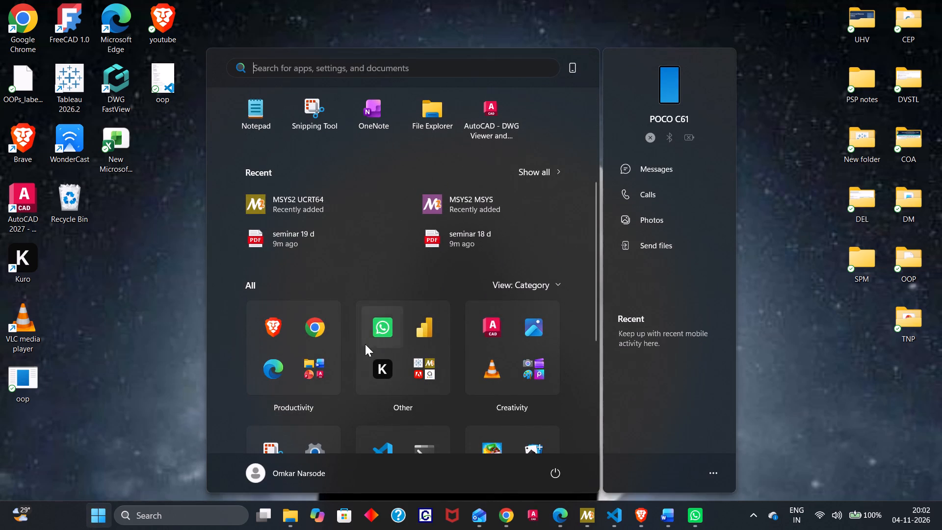
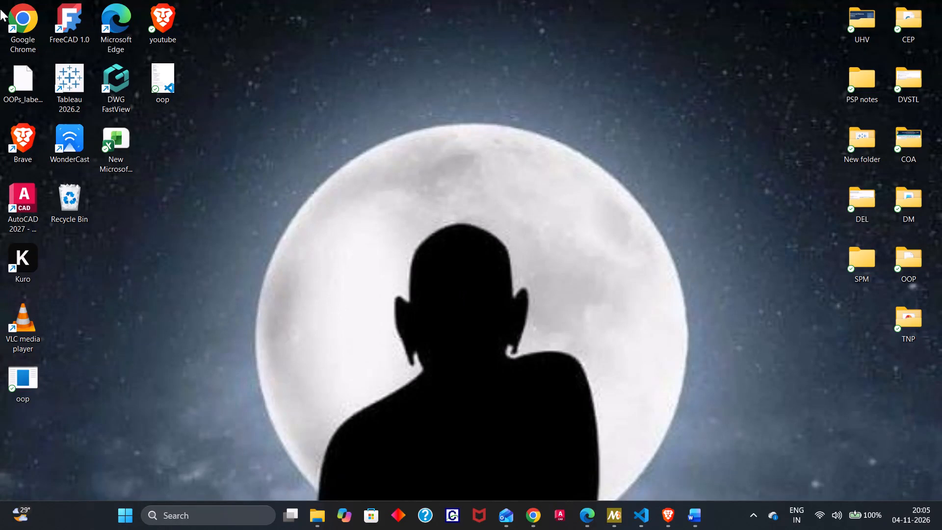
Open Google Chrome from the desktop and activate the Google search box on the new tab page.
double_click(35, 32)
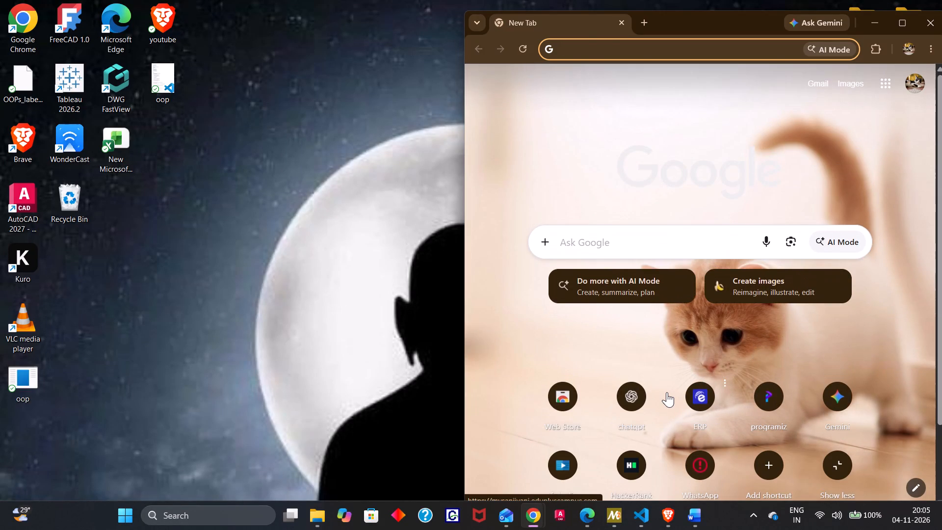
click(600, 237)
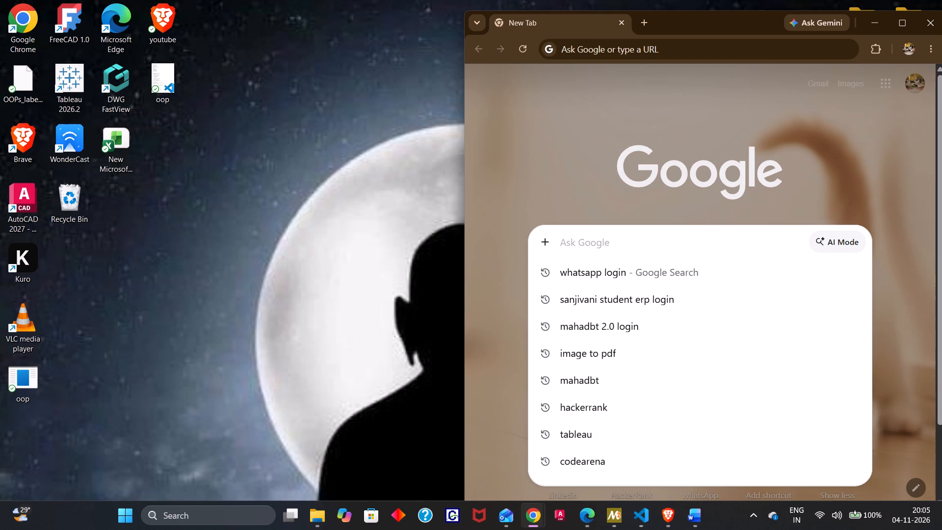
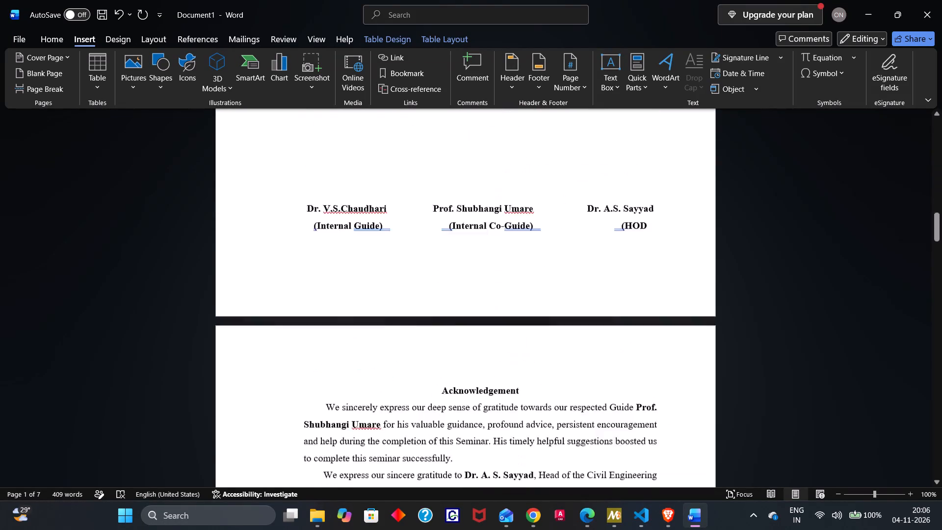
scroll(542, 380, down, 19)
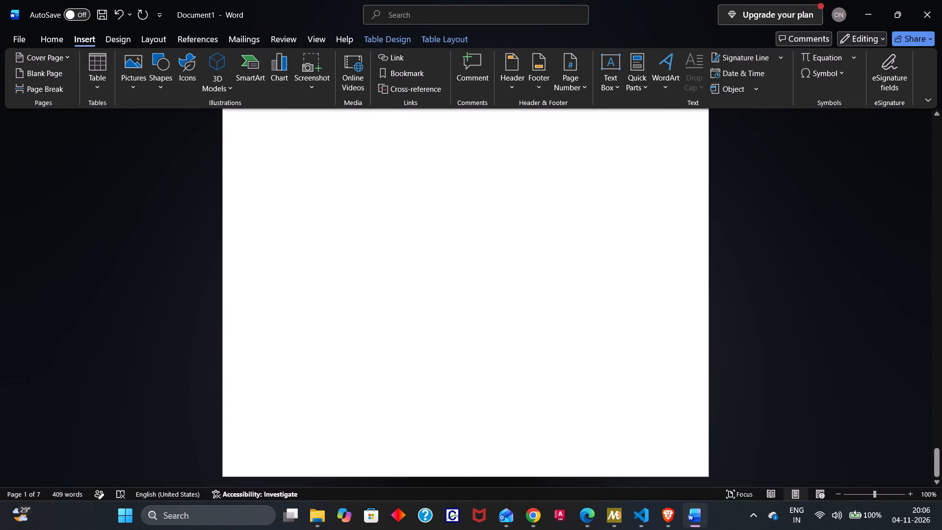
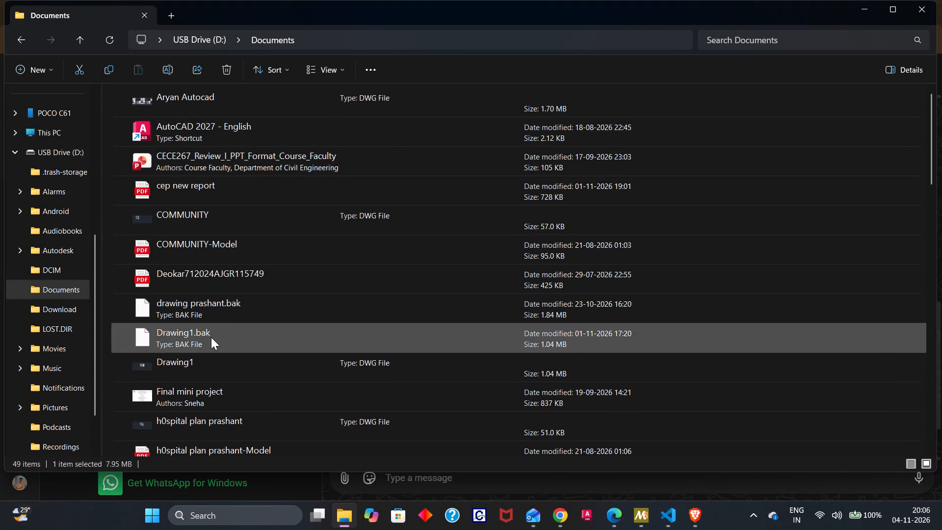
Look through the Documents folder and the root of the USB drive for the seminar document.
scroll(211, 337, up, 1)
scroll(211, 337, down, 5)
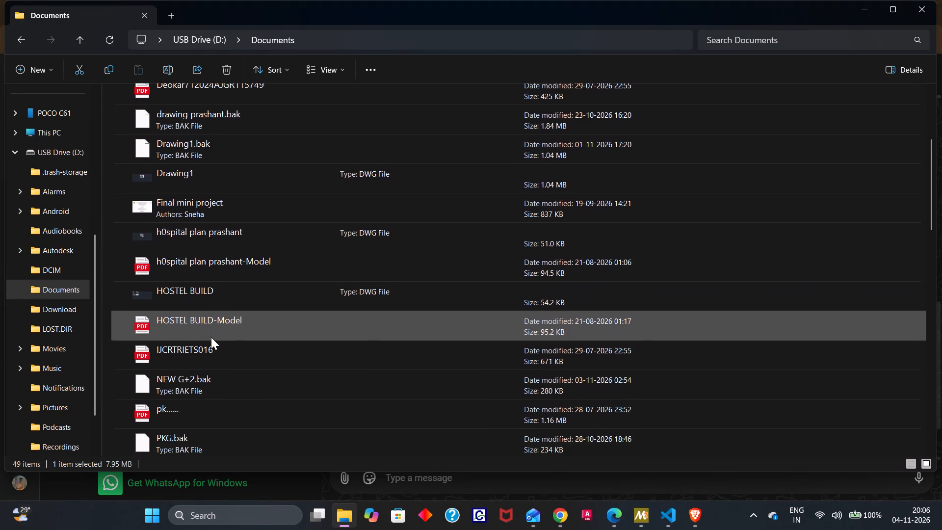
scroll(211, 337, down, 5)
scroll(211, 337, up, 1)
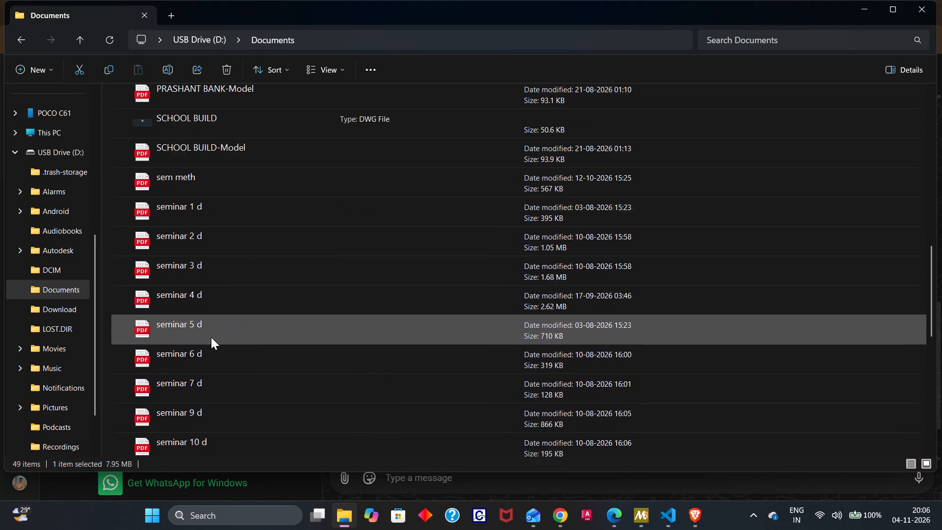
scroll(211, 337, up, 4)
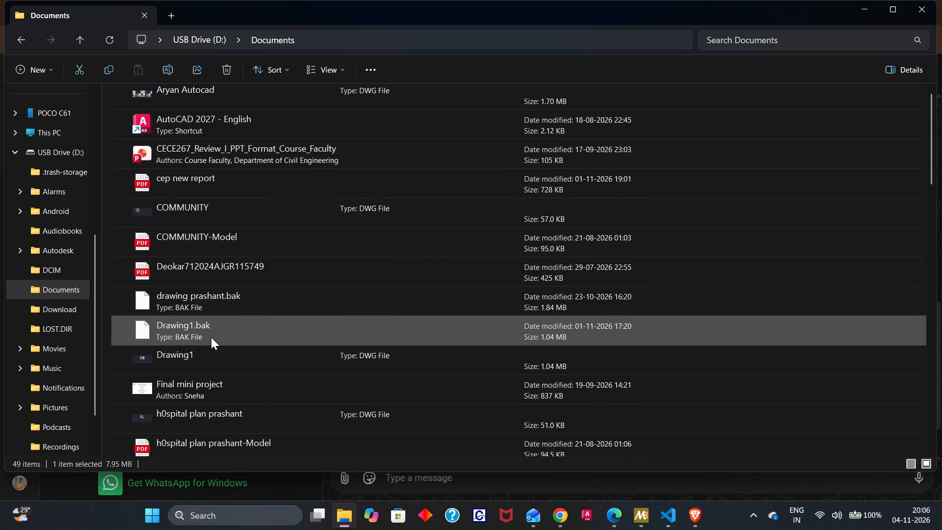
scroll(211, 337, up, 1)
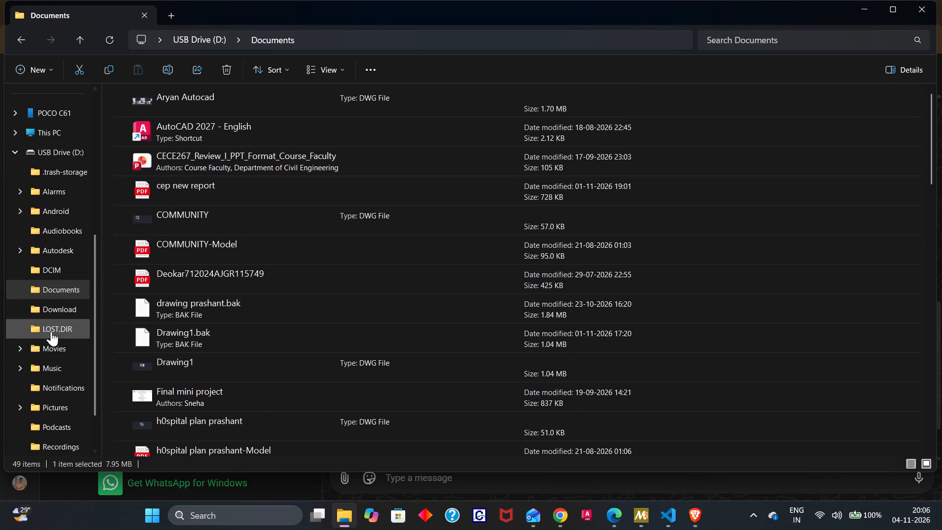
click(66, 145)
scroll(257, 244, down, 2)
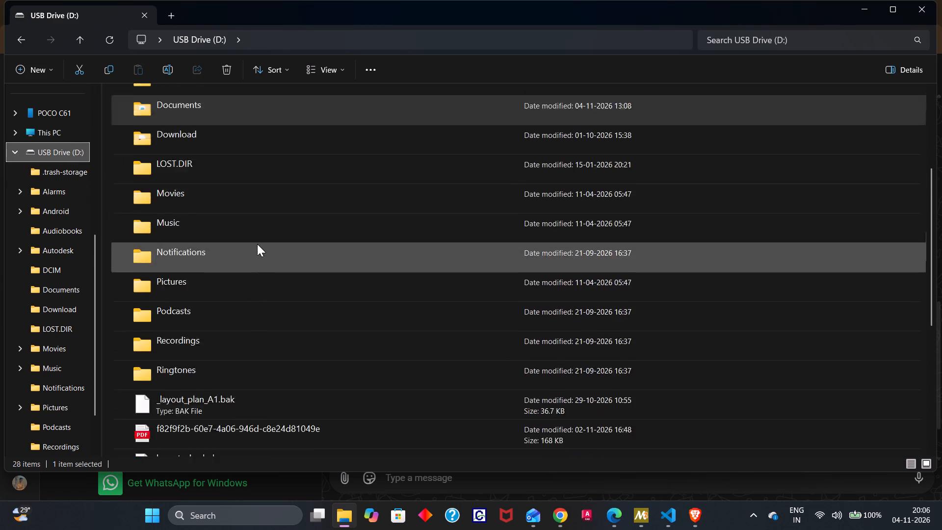
scroll(257, 244, down, 7)
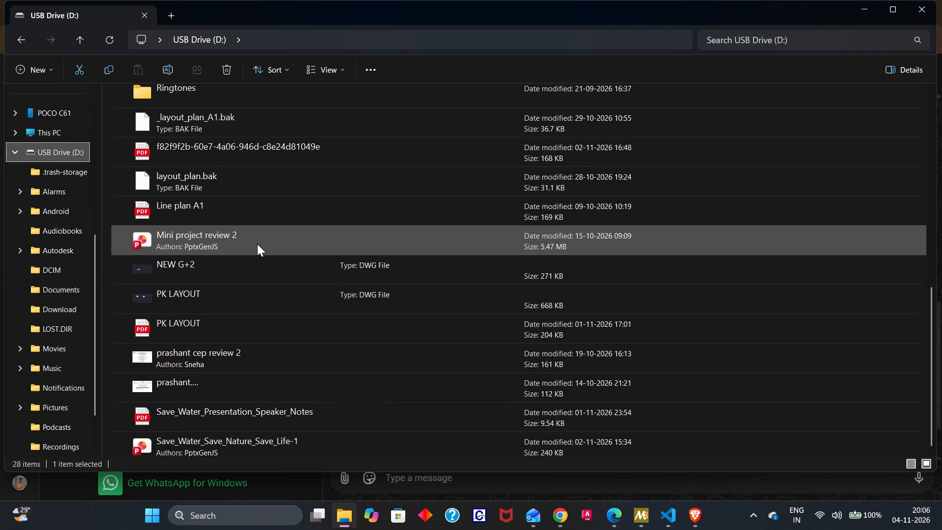
scroll(257, 244, down, 2)
scroll(257, 244, up, 11)
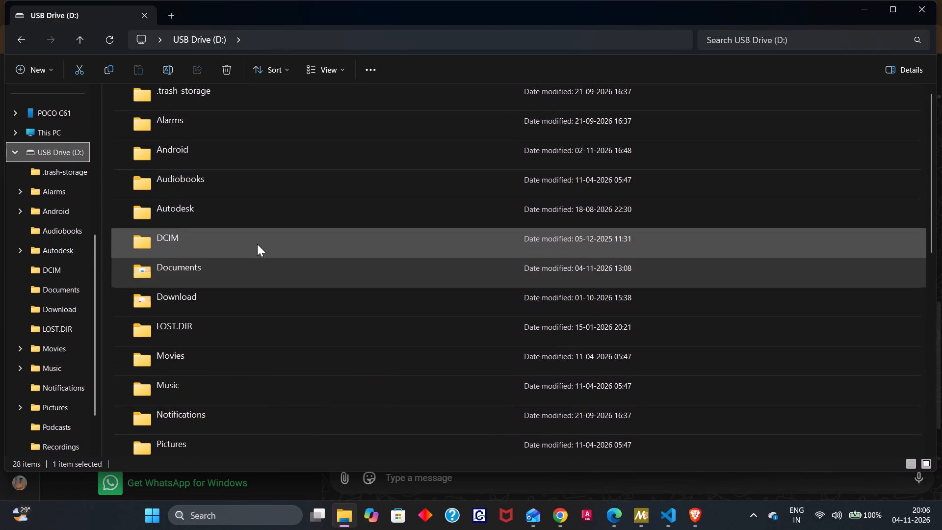
Open the Chapter 1 seminar document from the USB drive's Documents folder in Word.
double_click(65, 288)
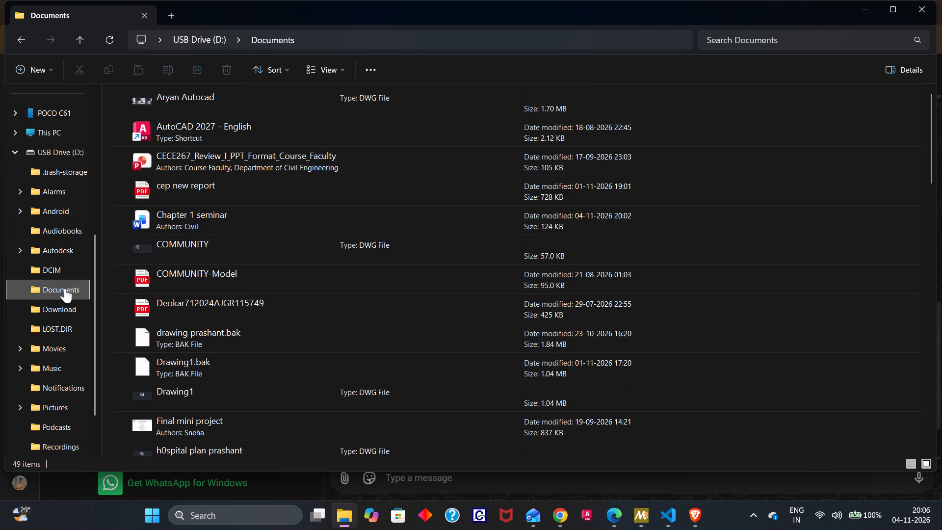
double_click(211, 218)
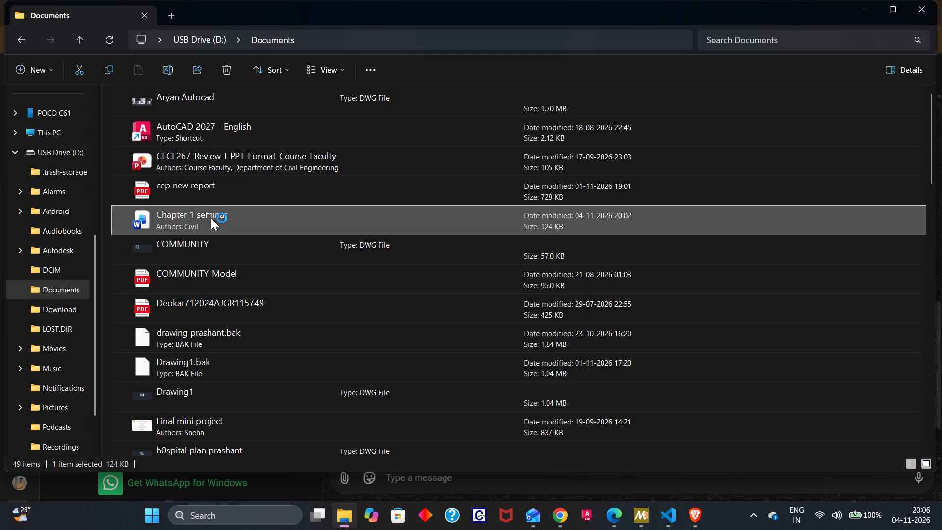
Review the report's front matter, from the title page and certificate through the content table to the abstract.
scroll(467, 299, up, 3)
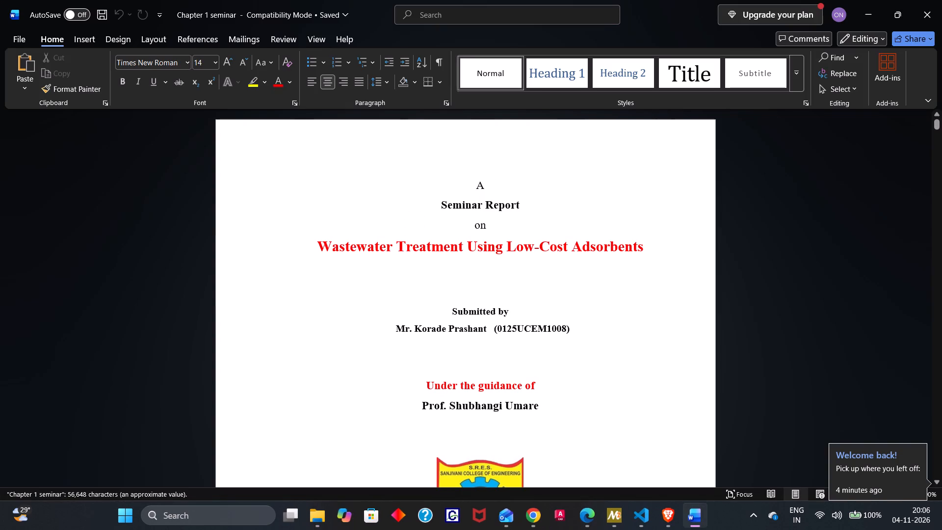
scroll(467, 299, down, 6)
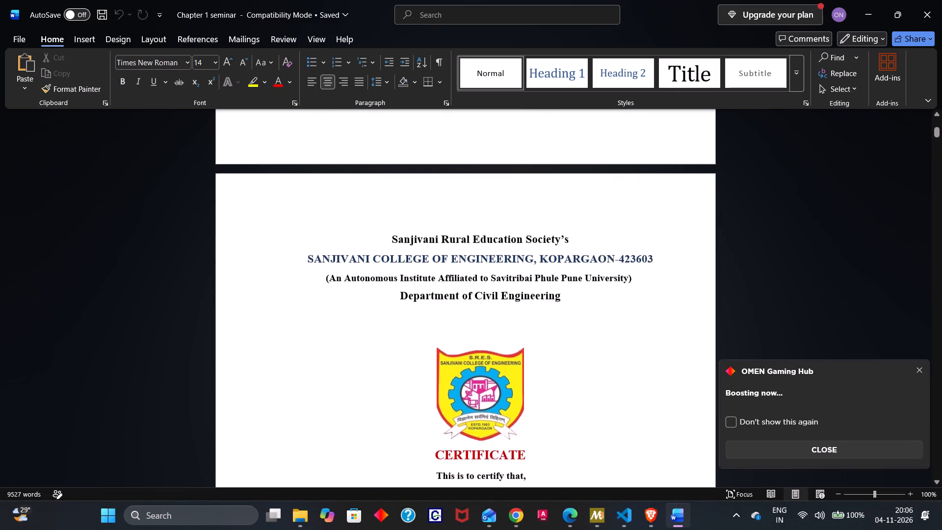
scroll(467, 299, down, 11)
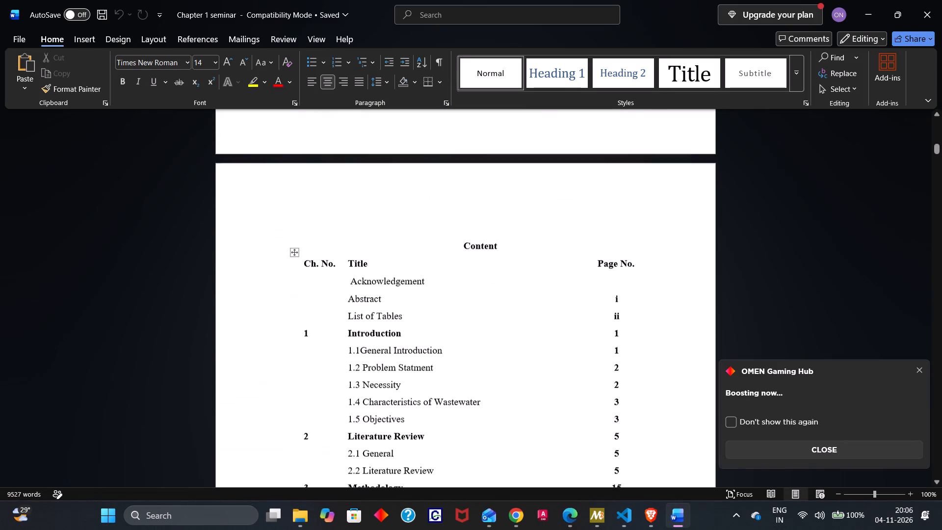
scroll(467, 299, down, 8)
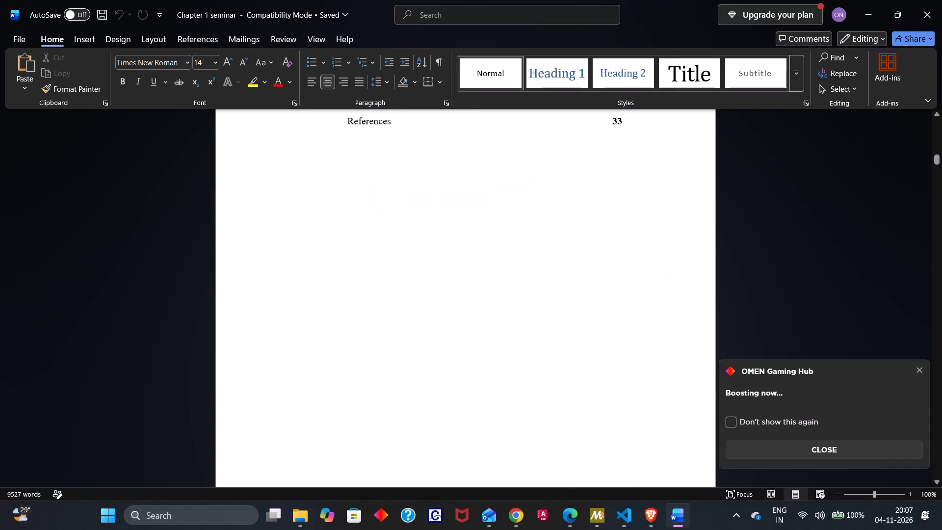
scroll(467, 299, down, 5)
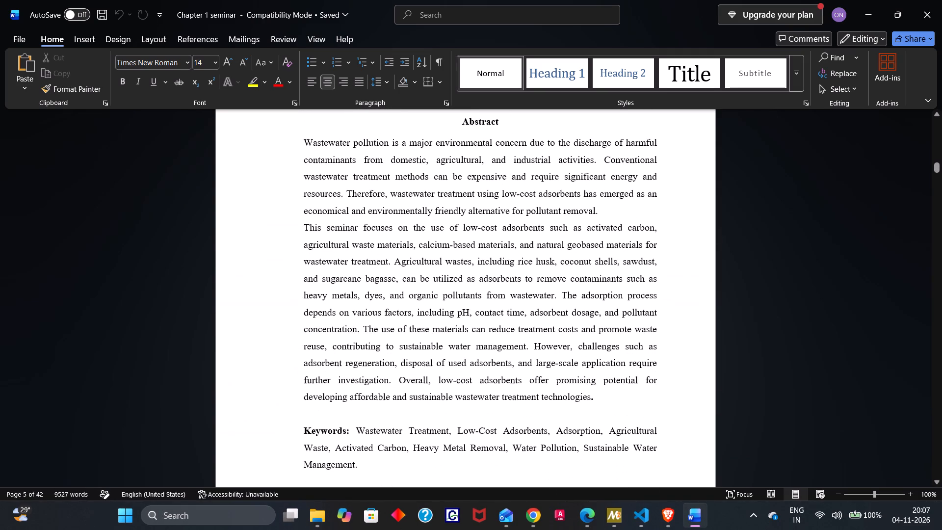
Switch to Brave and play the "Dolby Walya - Full Video" song on YouTube.
click(666, 509)
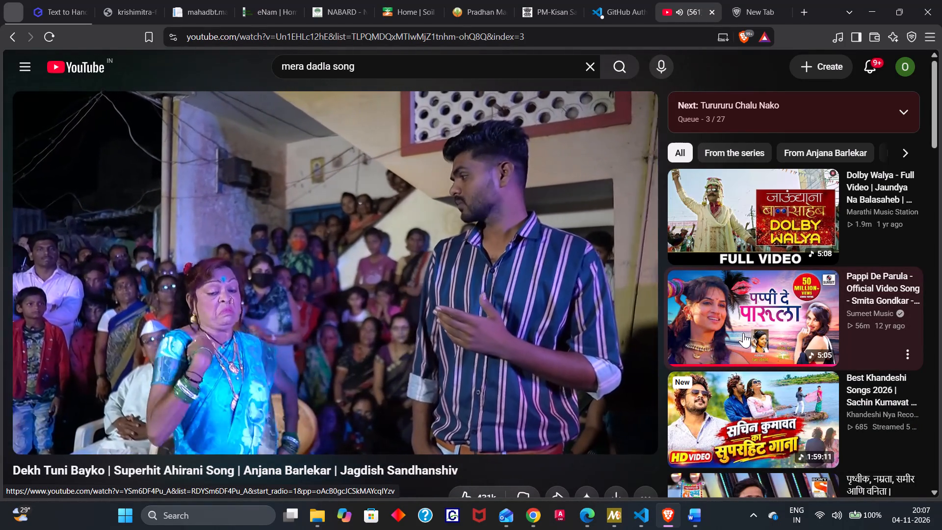
click(725, 203)
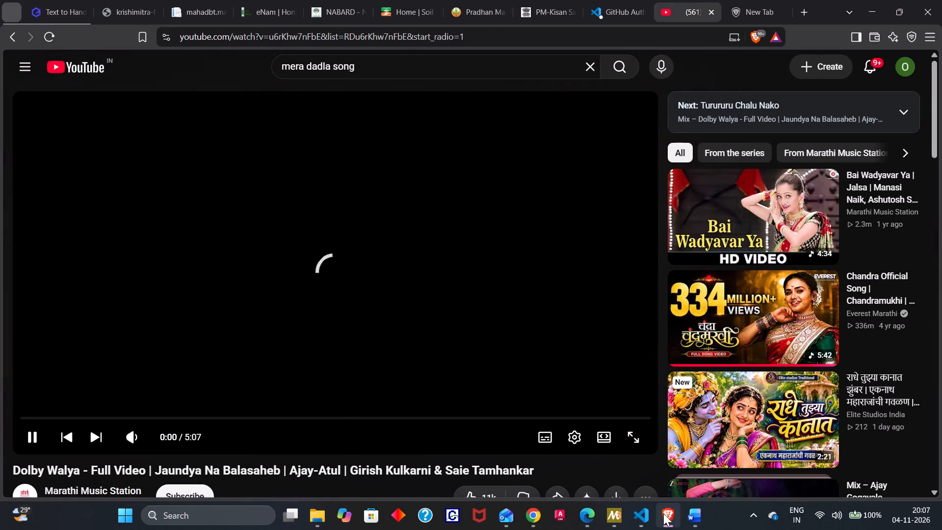
Return to the seminar document in Word and review the pages from the abstract to the end of Chapter 1, including the footer page numbers.
click(695, 467)
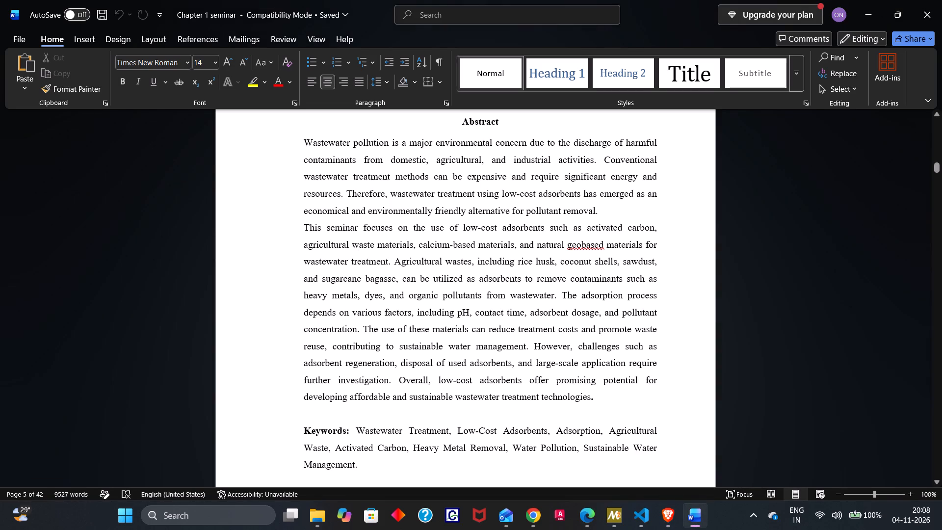
scroll(504, 352, down, 1)
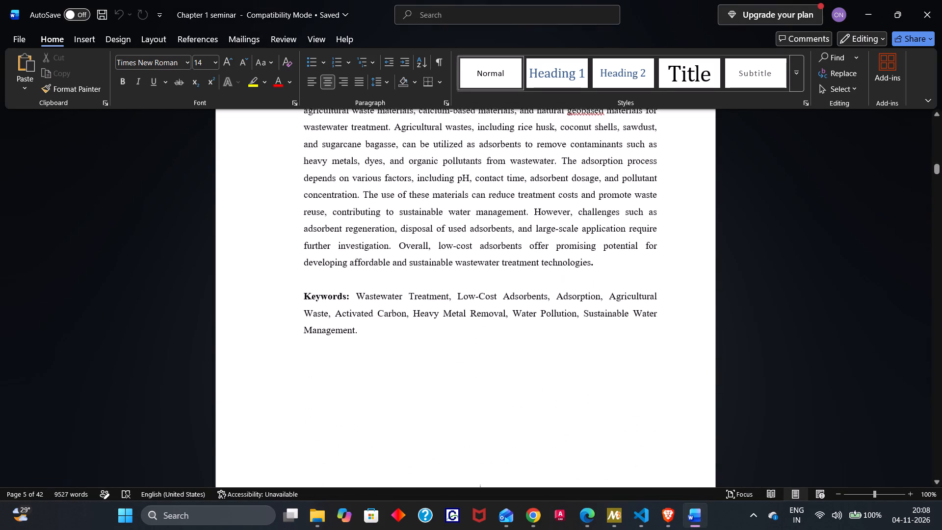
scroll(504, 352, down, 5)
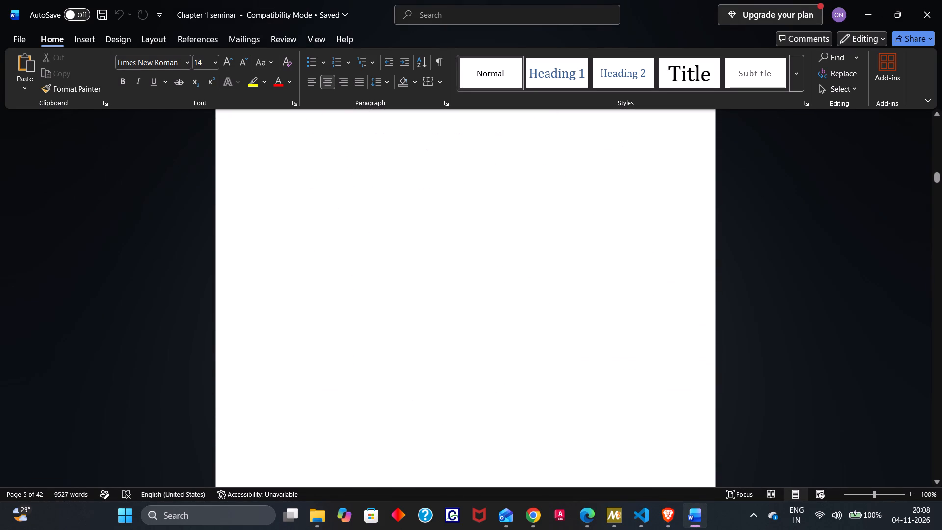
scroll(504, 352, down, 9)
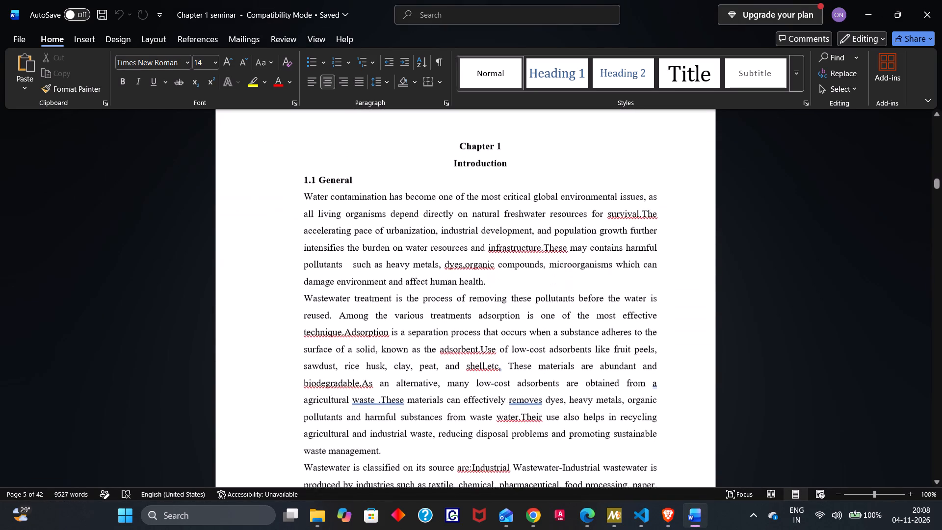
scroll(504, 352, down, 7)
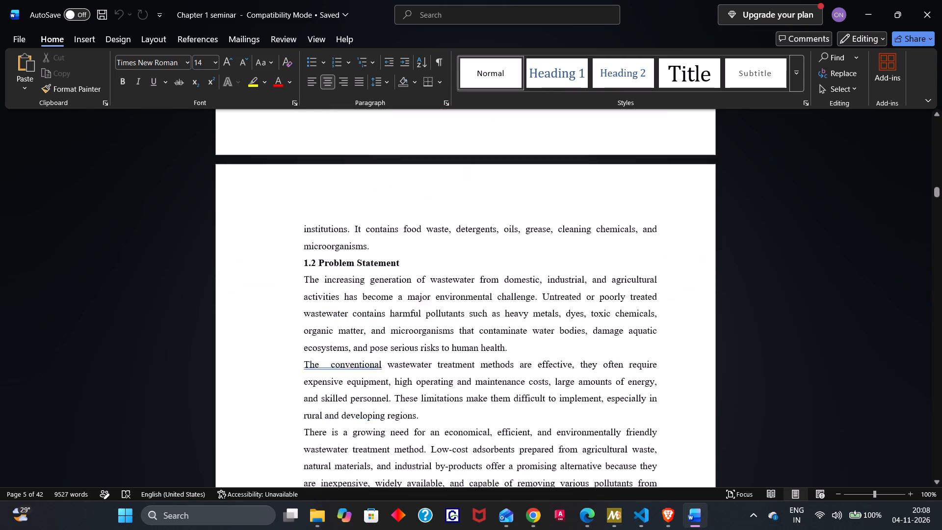
scroll(504, 352, down, 12)
scroll(504, 352, up, 1)
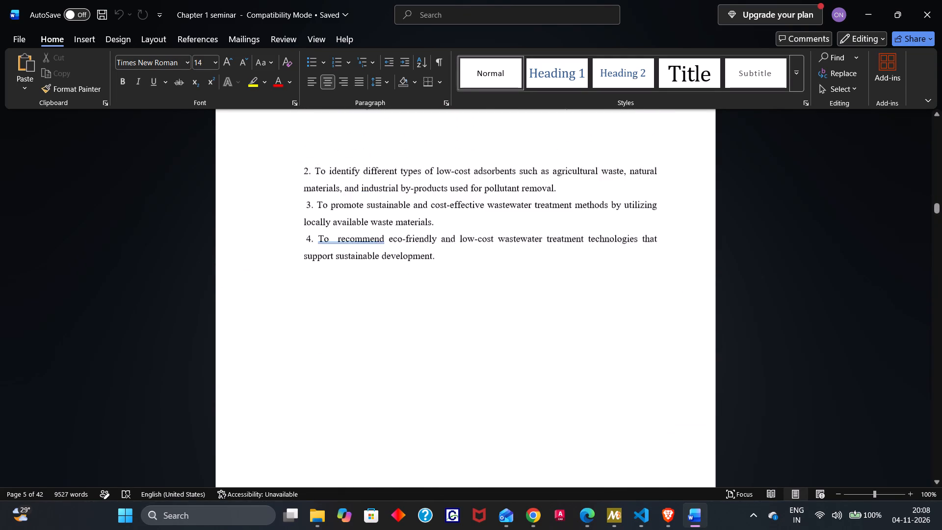
scroll(504, 352, up, 1)
scroll(504, 352, down, 4)
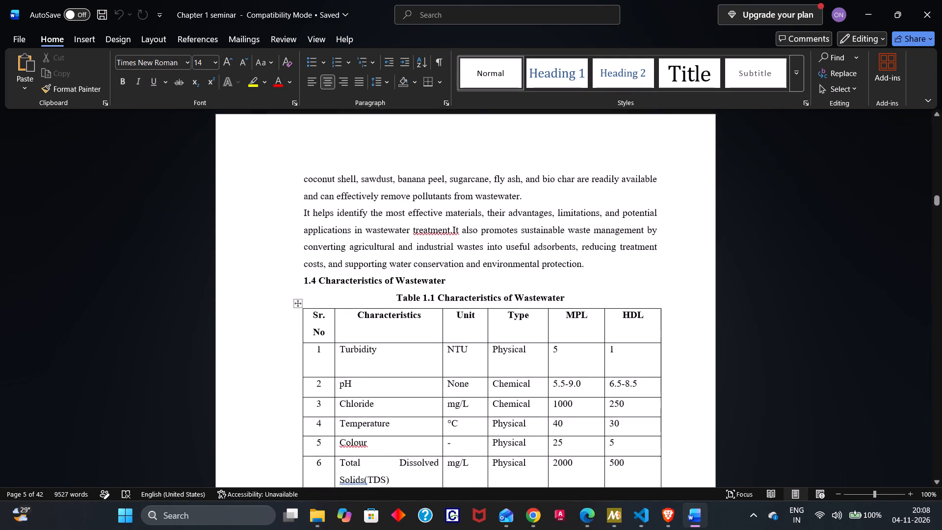
scroll(504, 352, down, 6)
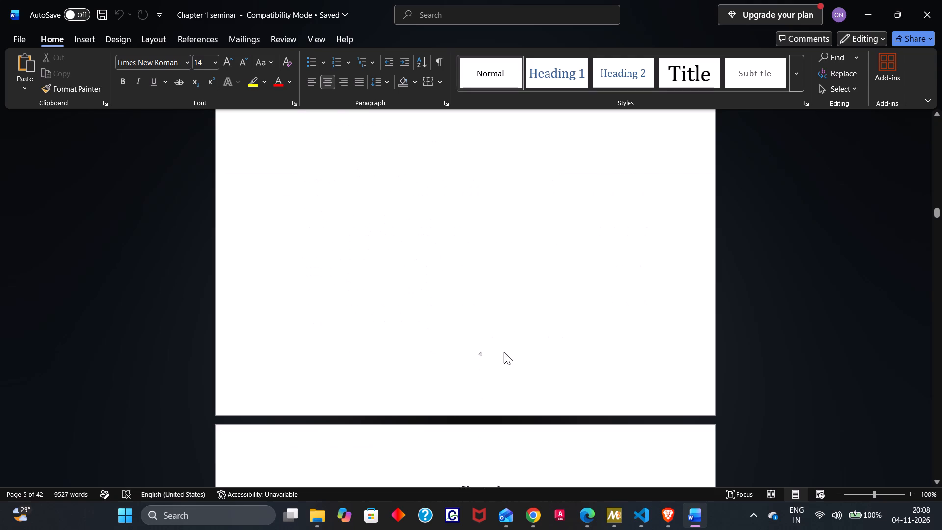
Review the Chapter 2 literature review pages, checking the numbered author citations and footer page numbers.
scroll(504, 352, down, 6)
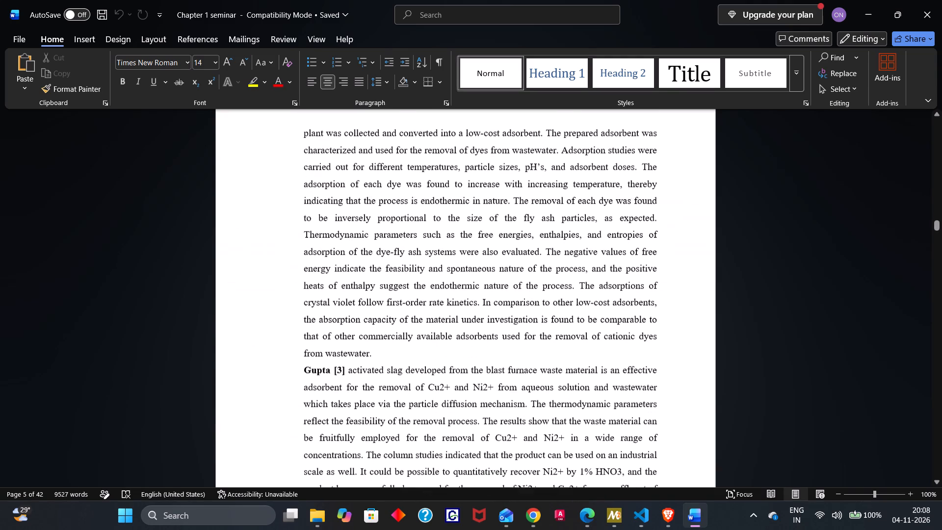
scroll(504, 352, down, 7)
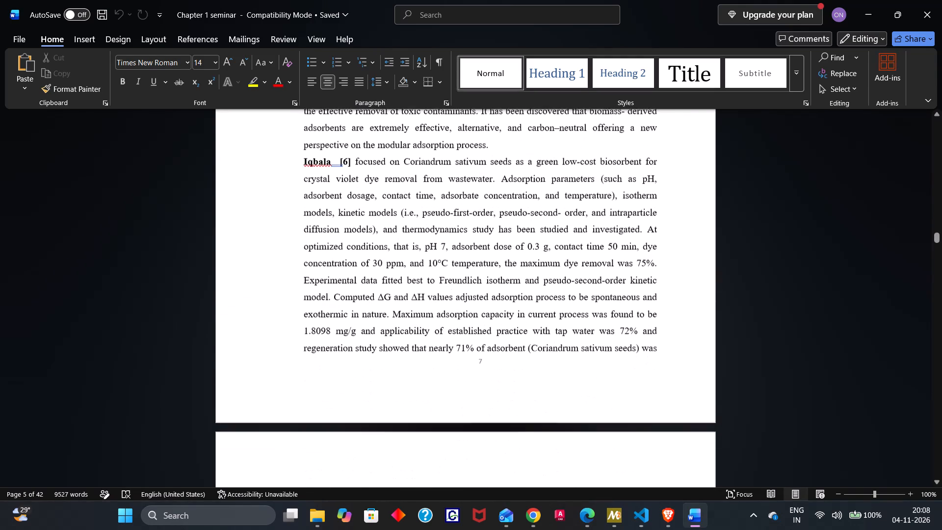
scroll(504, 352, down, 5)
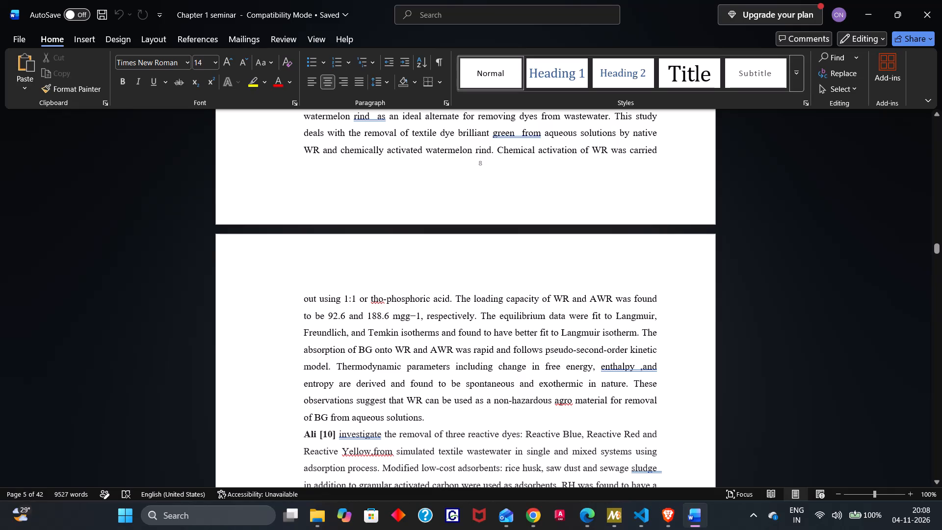
scroll(499, 390, down, 2)
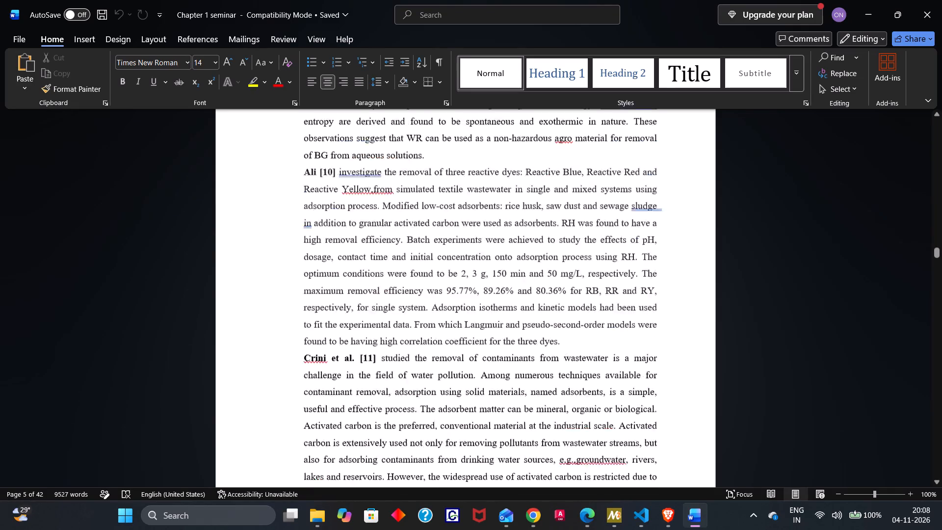
scroll(499, 390, down, 6)
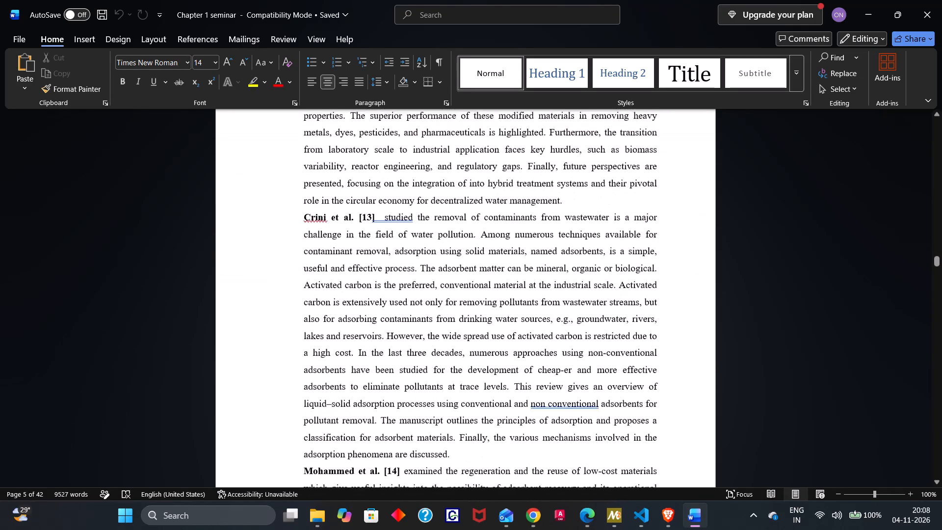
scroll(499, 390, down, 6)
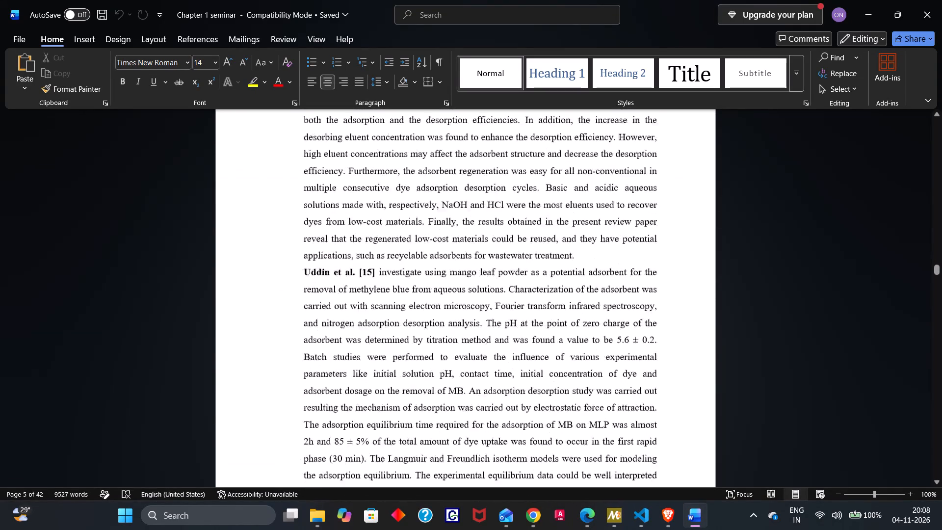
scroll(499, 390, down, 13)
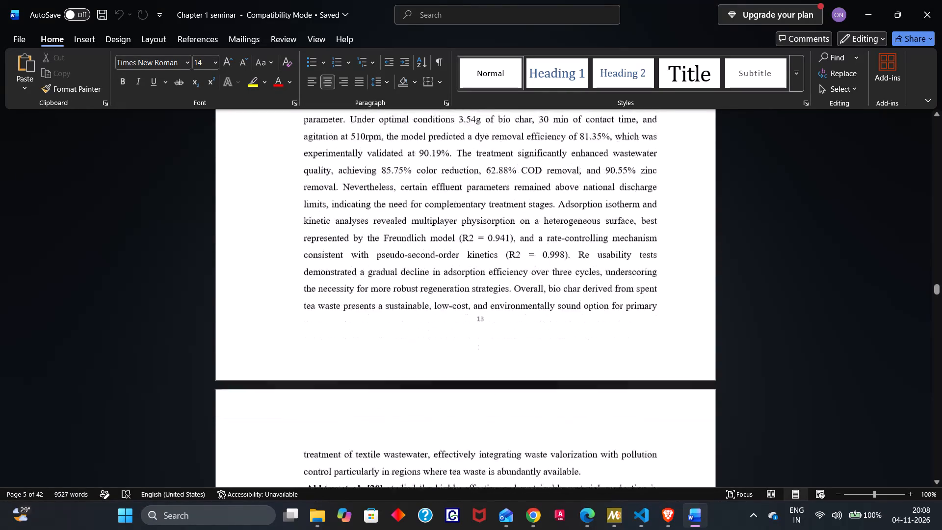
scroll(499, 390, down, 2)
Review the end of Chapter 2 and the Chapter 3 sections on conventional and advanced wastewater treatment, including the footer page numbers.
scroll(499, 390, down, 3)
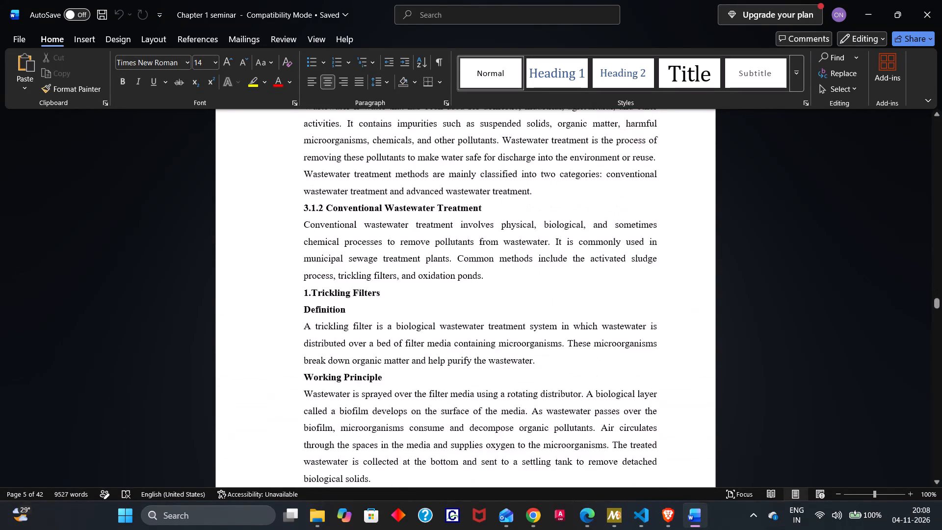
scroll(499, 390, down, 6)
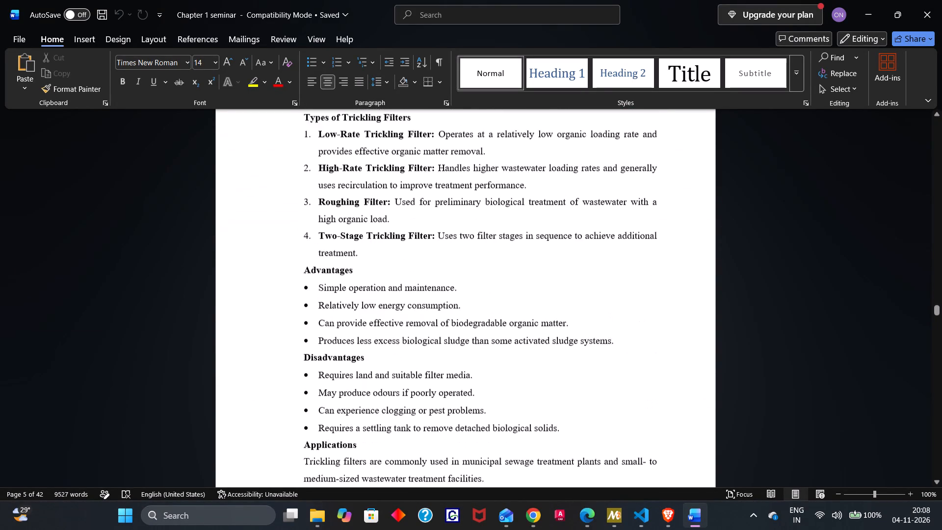
scroll(499, 390, down, 6)
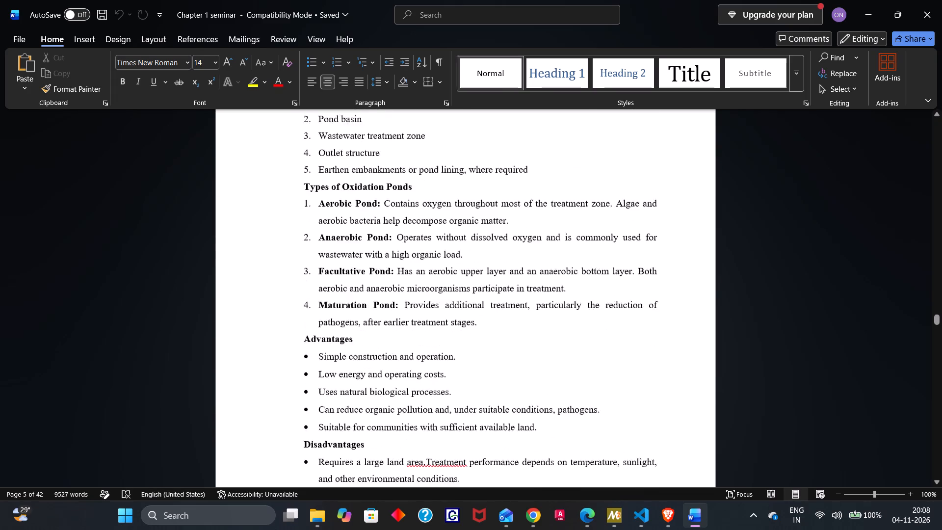
scroll(499, 390, down, 7)
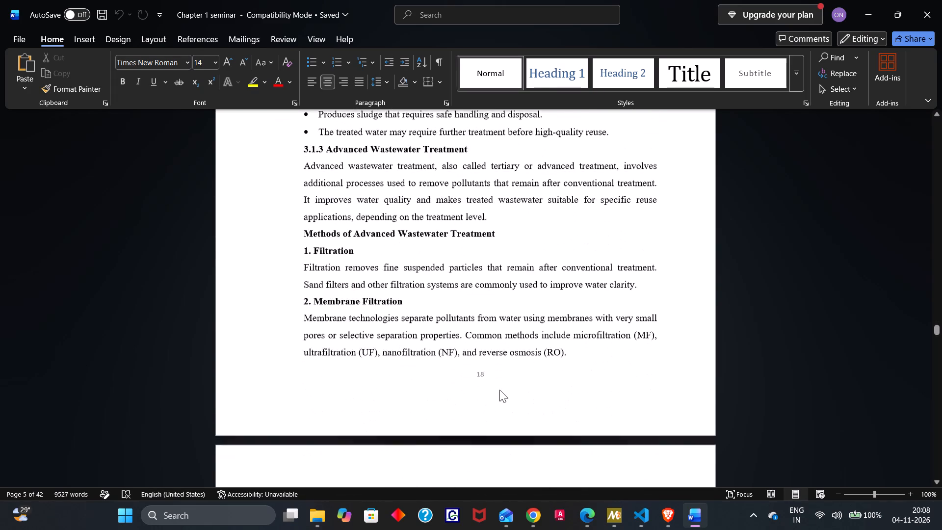
scroll(499, 390, down, 8)
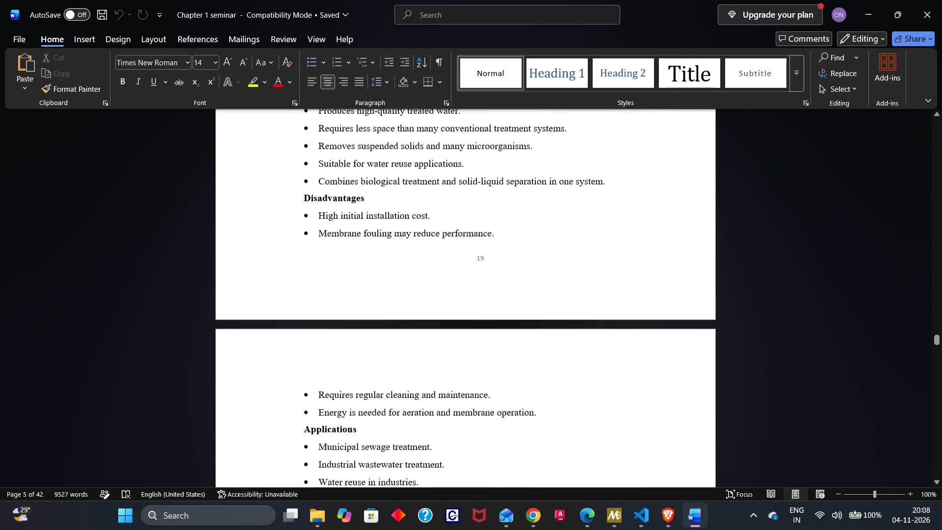
scroll(499, 390, down, 6)
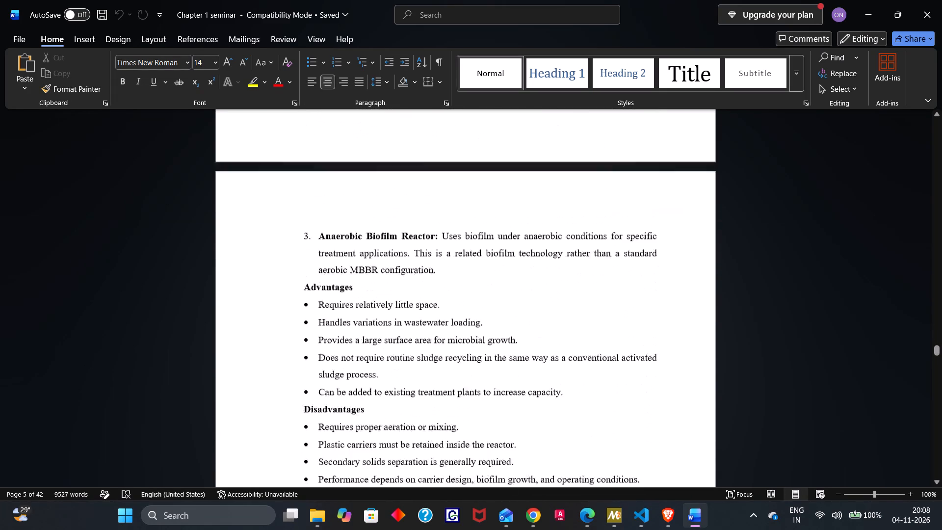
scroll(499, 390, down, 6)
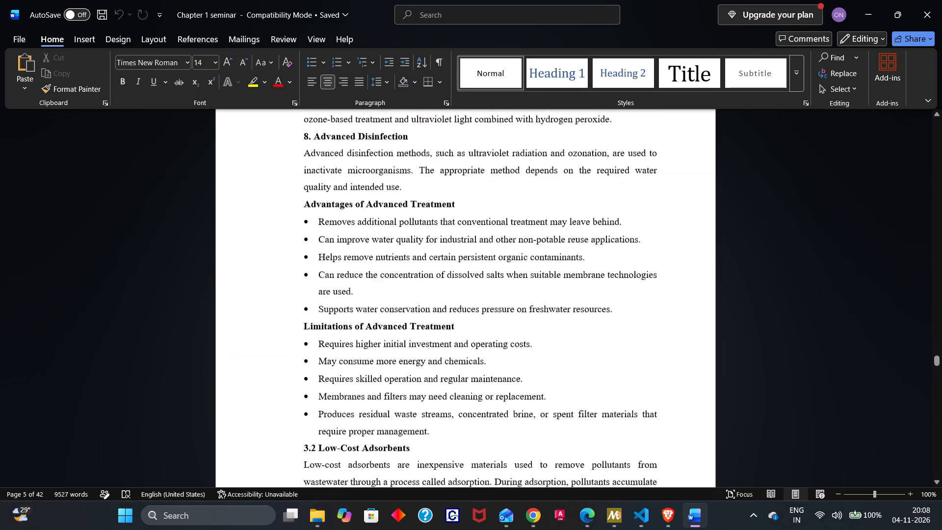
Review section 3.2 Low-Cost Adsorbents, from its introduction through the adsorbent types, factors affecting adsorption and limitations, including footer page numbers.
scroll(499, 390, down, 9)
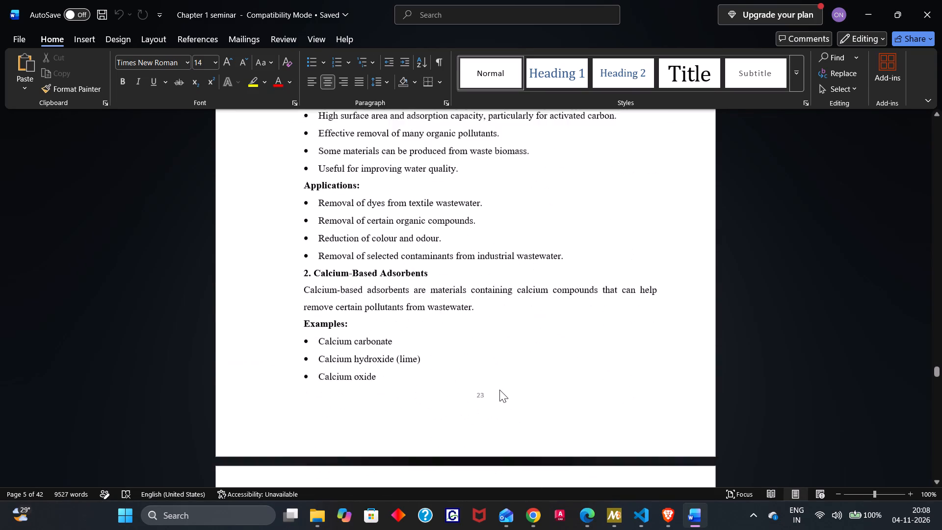
scroll(499, 390, down, 4)
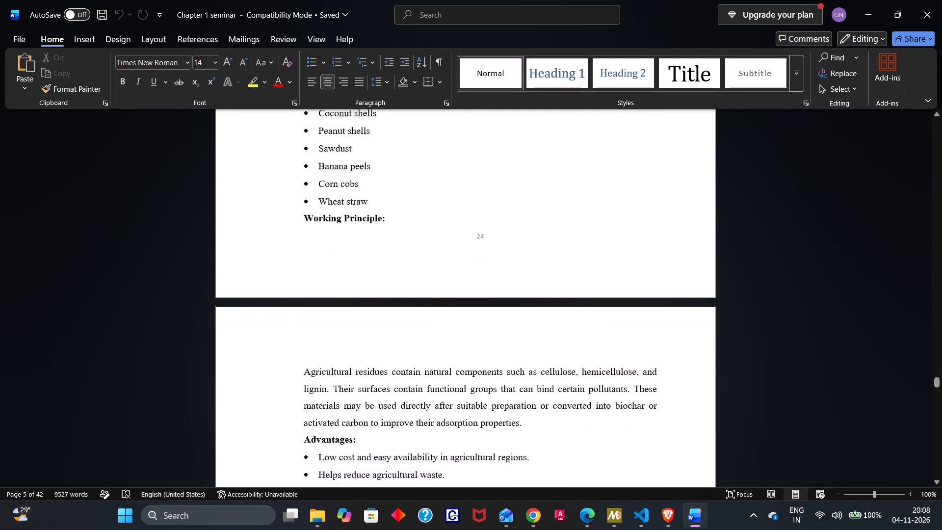
scroll(499, 390, down, 6)
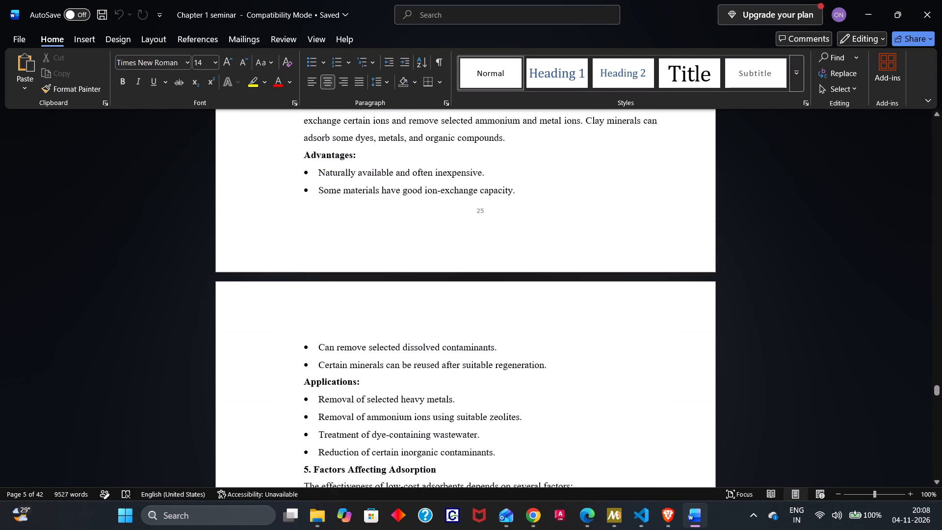
scroll(499, 390, down, 5)
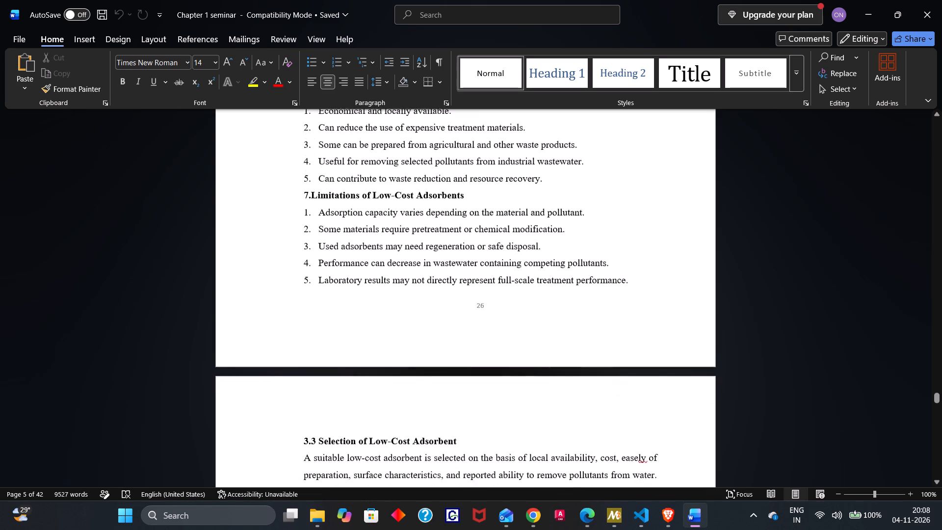
Review sections 3.3 to 3.12 on adsorbent selection, the batch experiments and optimum conditions, checking the footer page numbers.
scroll(499, 390, down, 7)
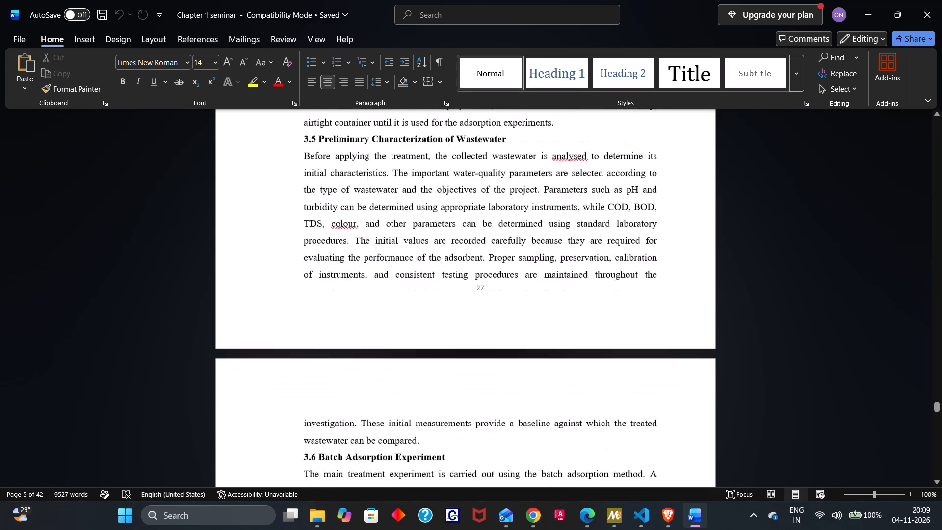
scroll(499, 390, down, 6)
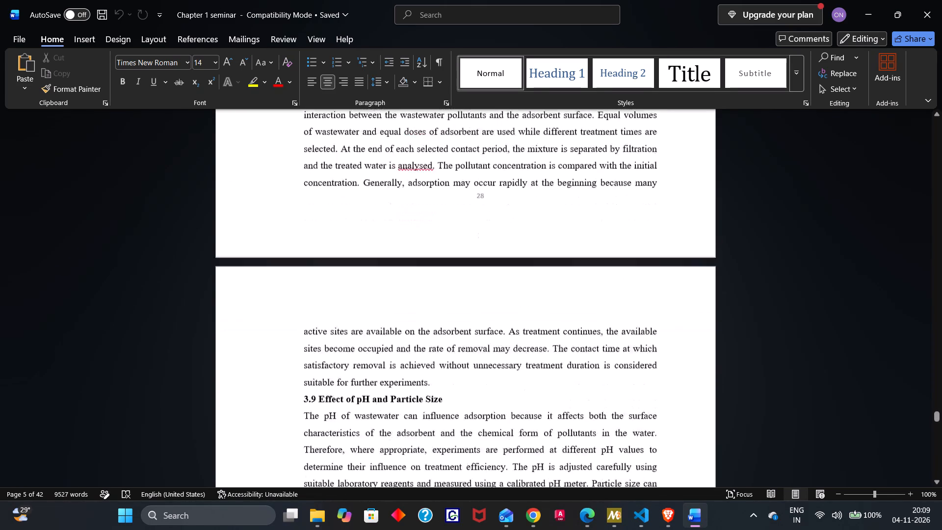
scroll(499, 390, down, 4)
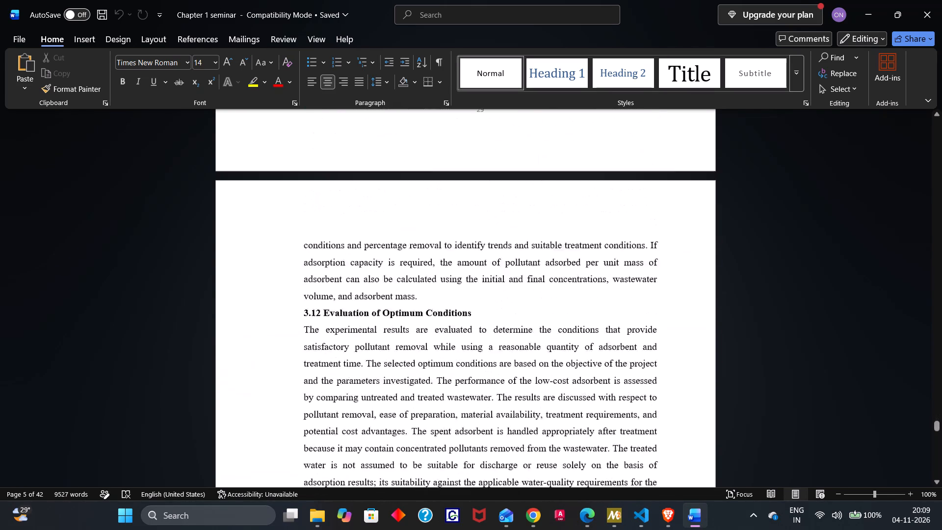
scroll(499, 390, down, 5)
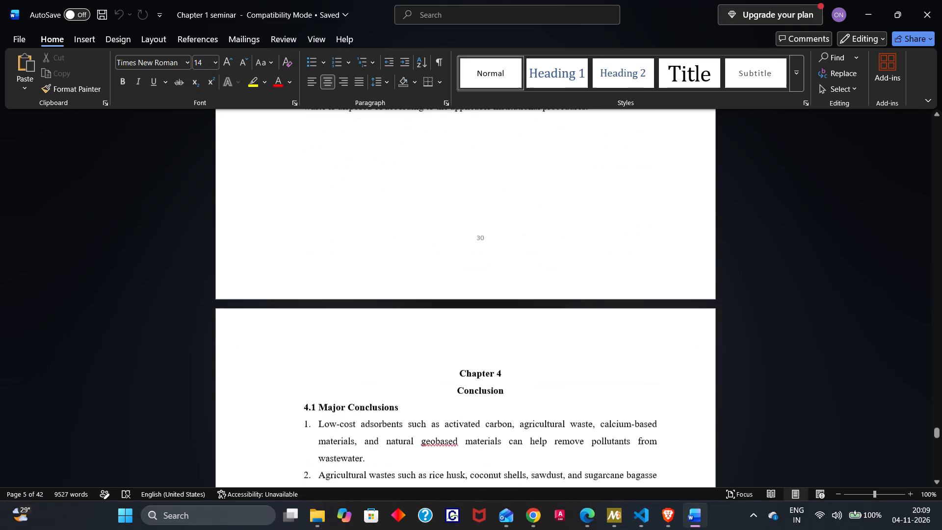
Review Chapter 4, from the major conclusions through the Sustainable Development Goals table, up to the References heading.
scroll(499, 388, down, 6)
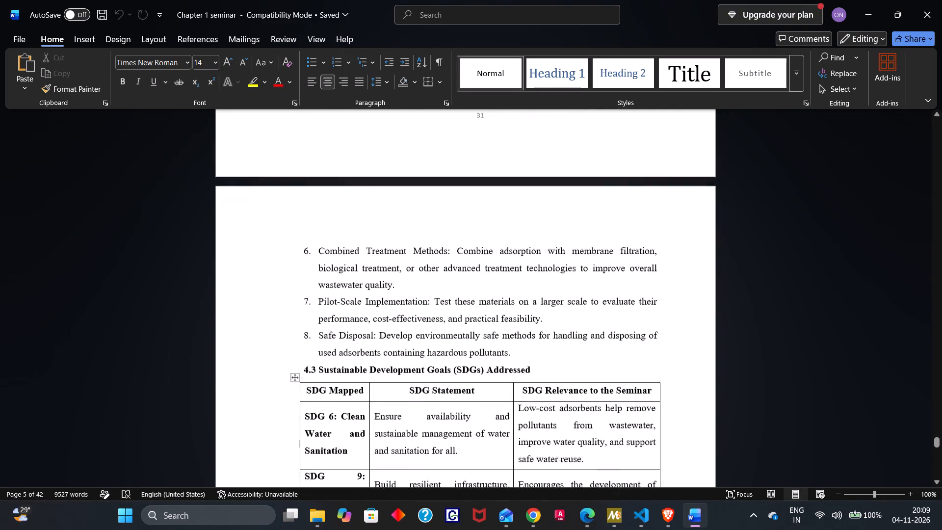
scroll(499, 388, down, 6)
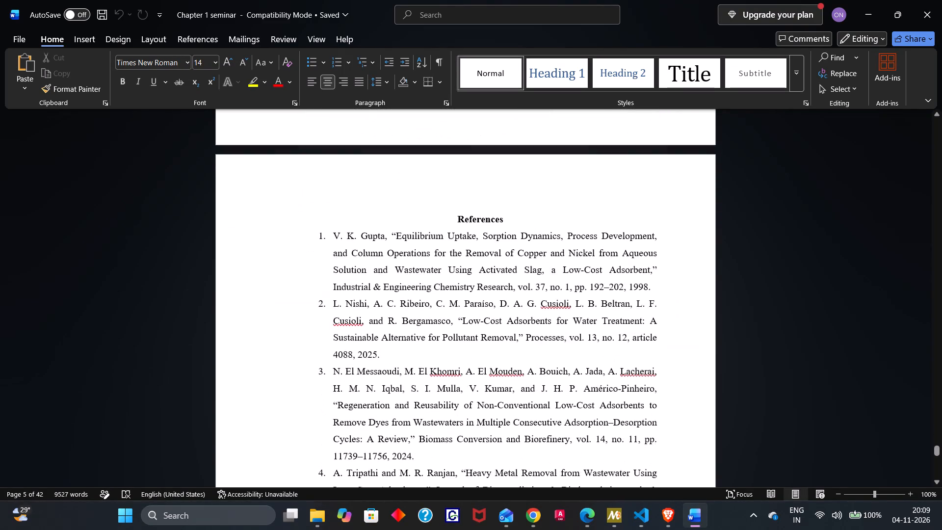
Review the References list from its first entry to the last, checking the entry numbering, page layout and footer numbers.
scroll(499, 388, down, 4)
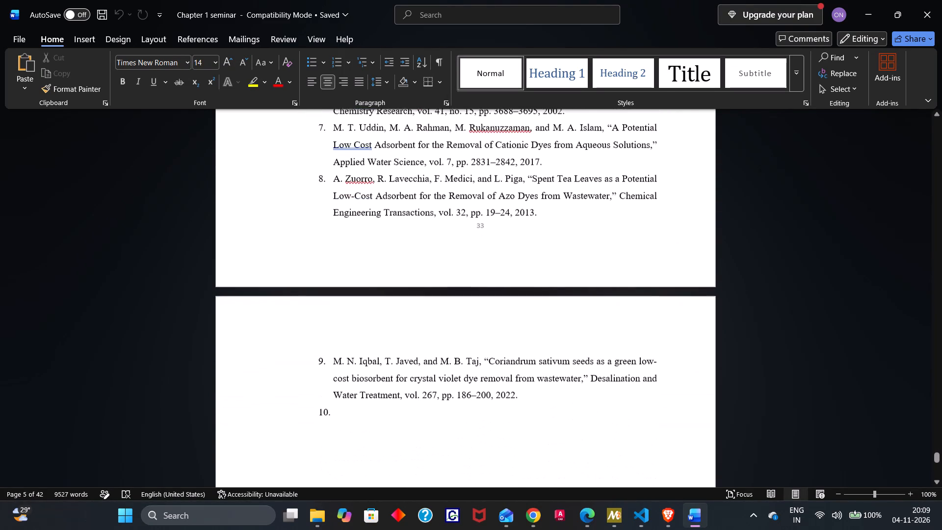
scroll(499, 388, down, 4)
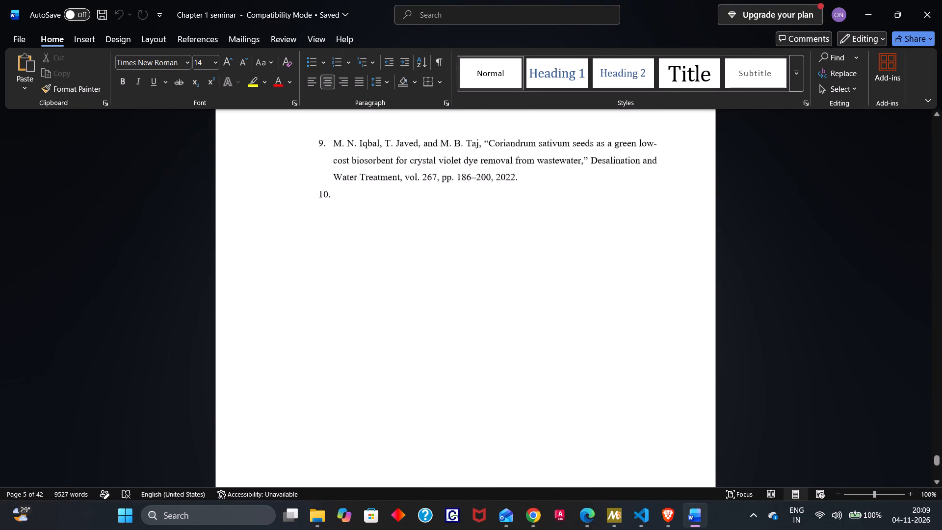
scroll(499, 388, down, 4)
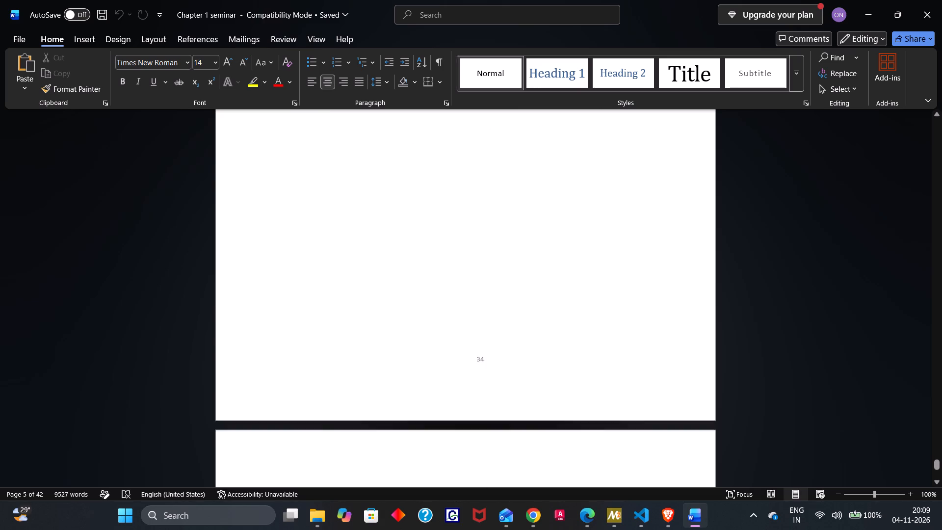
scroll(499, 388, down, 2)
scroll(499, 388, up, 1)
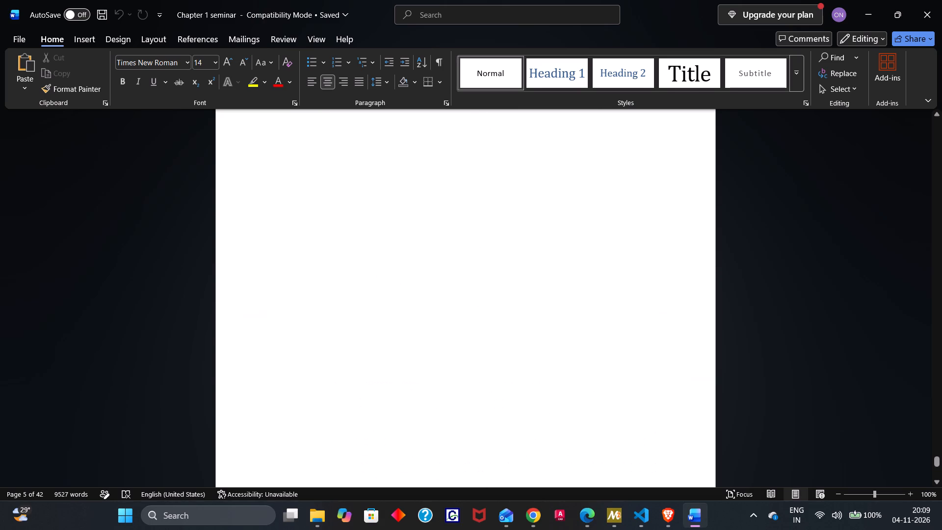
scroll(499, 388, down, 2)
scroll(499, 388, up, 1)
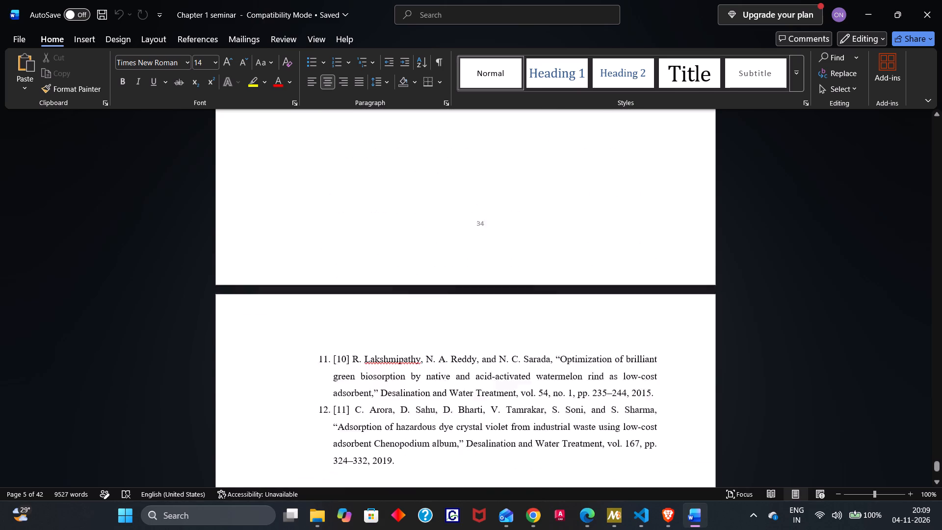
Recheck the References pages back and forth, comparing the automatic numbering, bracketed numbers and spacing around entries 9 to 12.
scroll(499, 388, up, 3)
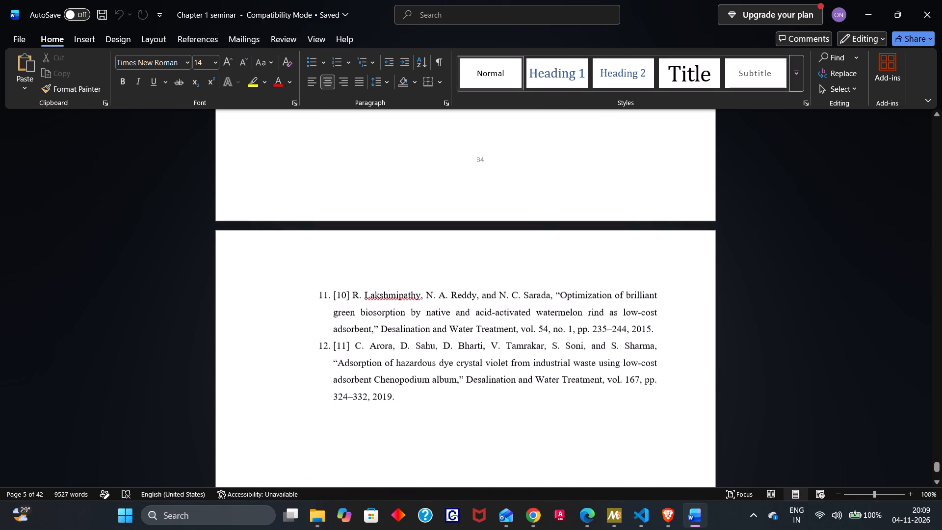
scroll(499, 388, up, 1)
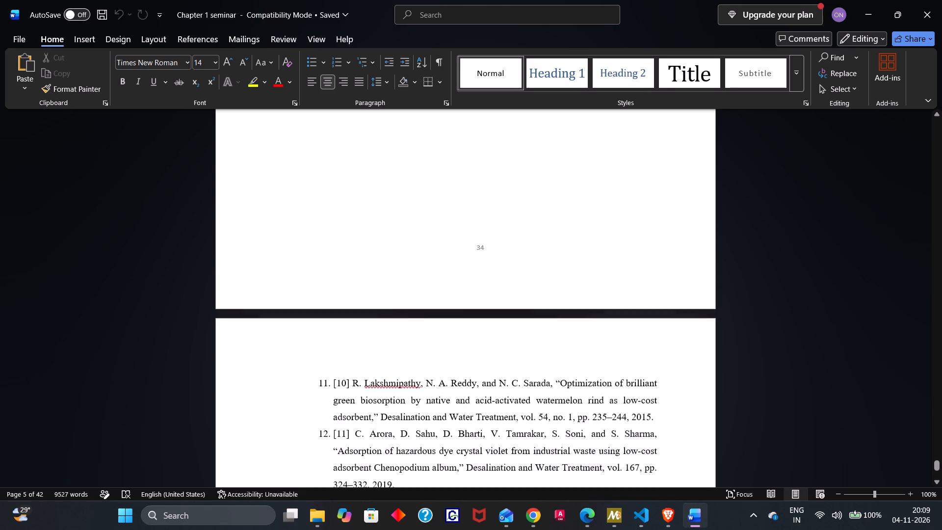
scroll(499, 388, up, 4)
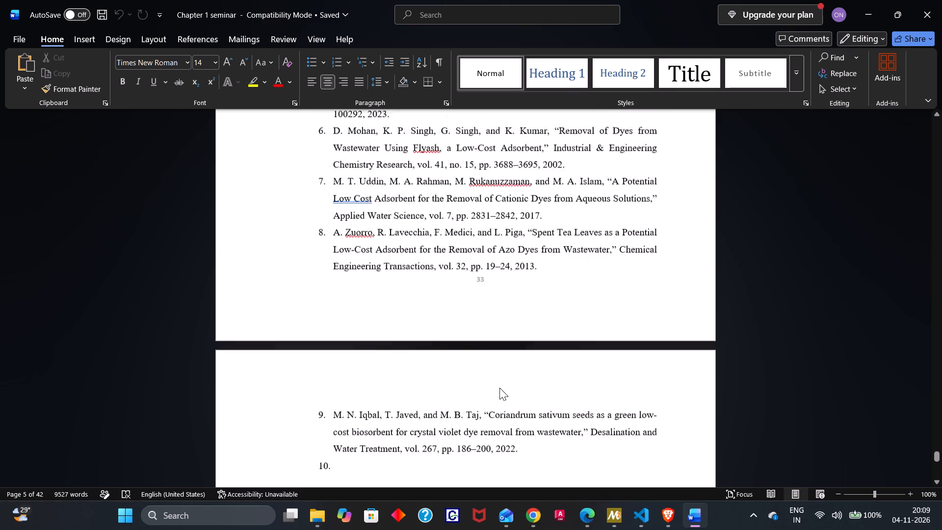
scroll(499, 388, up, 3)
scroll(499, 388, down, 1)
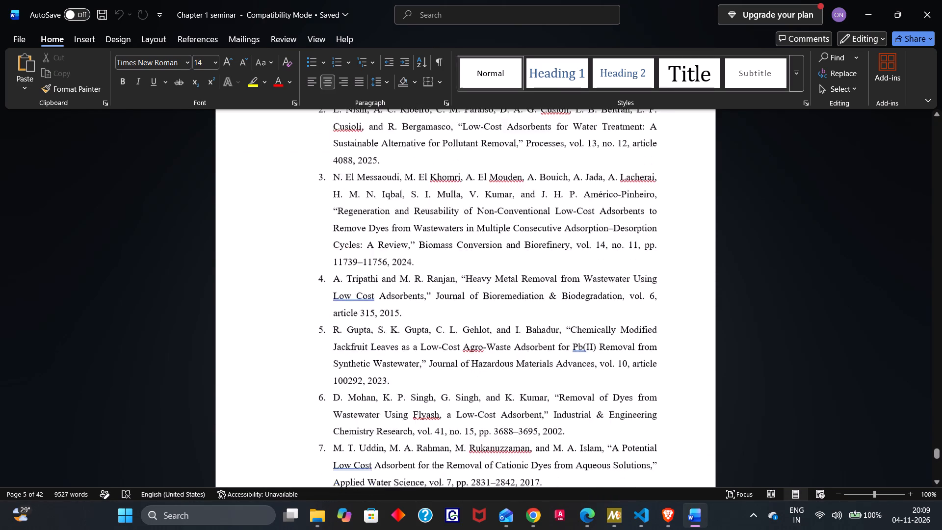
scroll(499, 388, down, 2)
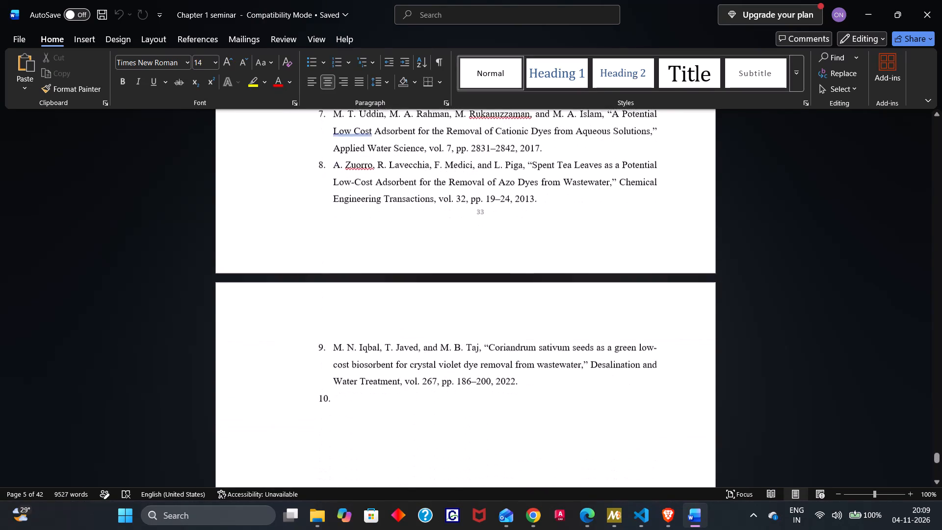
scroll(499, 388, down, 1)
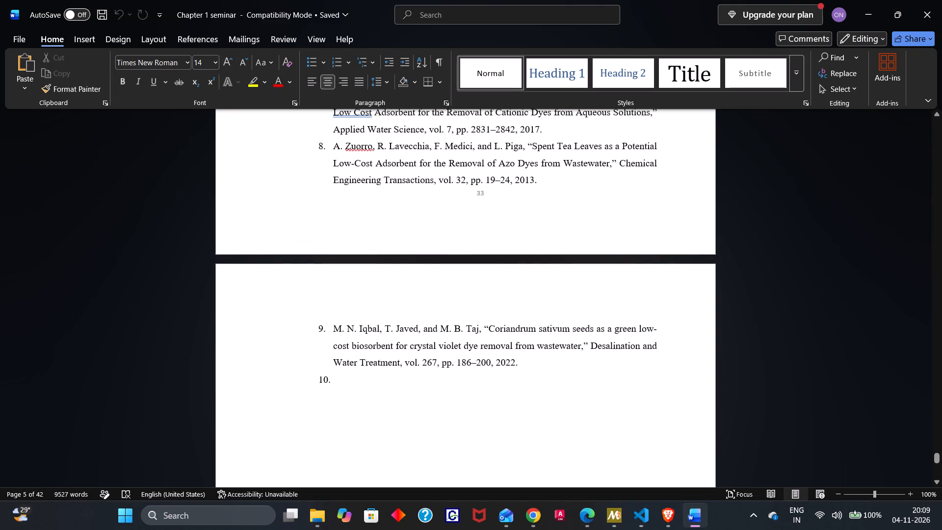
scroll(499, 388, down, 5)
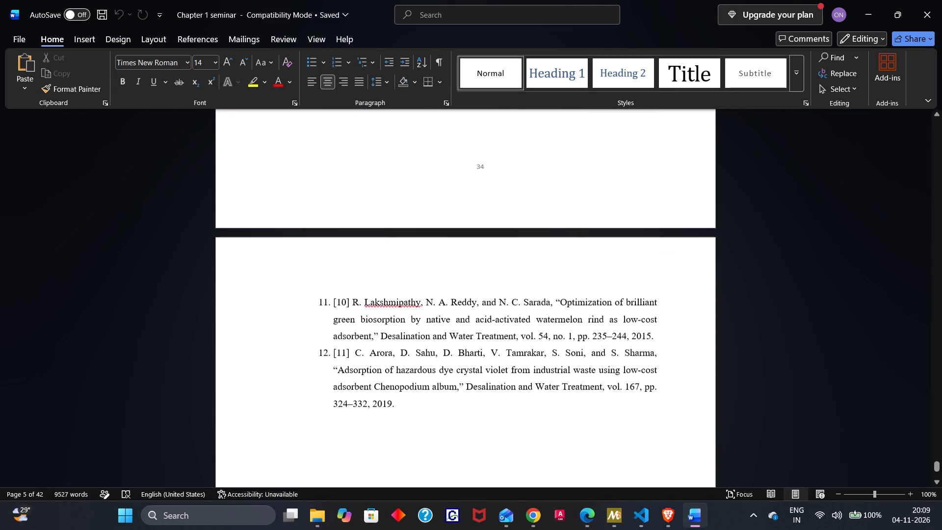
scroll(343, 290, down, 4)
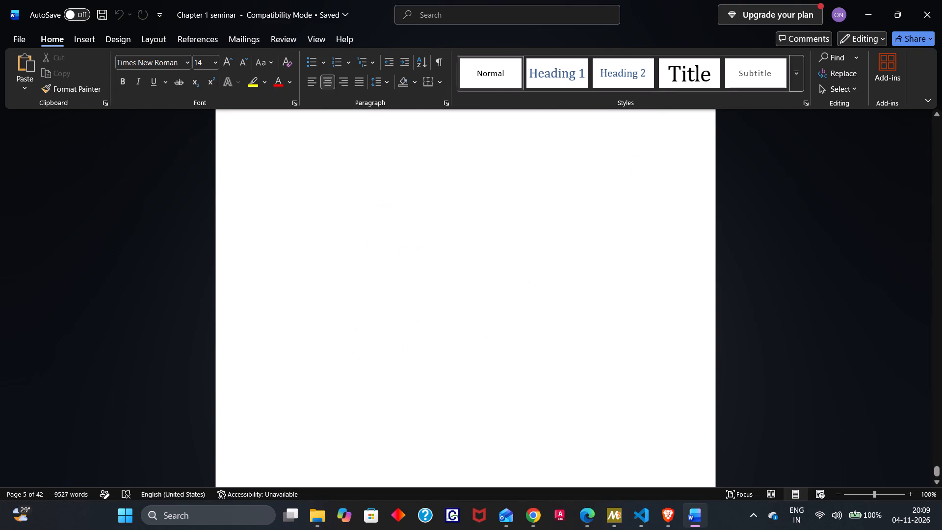
scroll(343, 290, down, 6)
scroll(343, 290, up, 4)
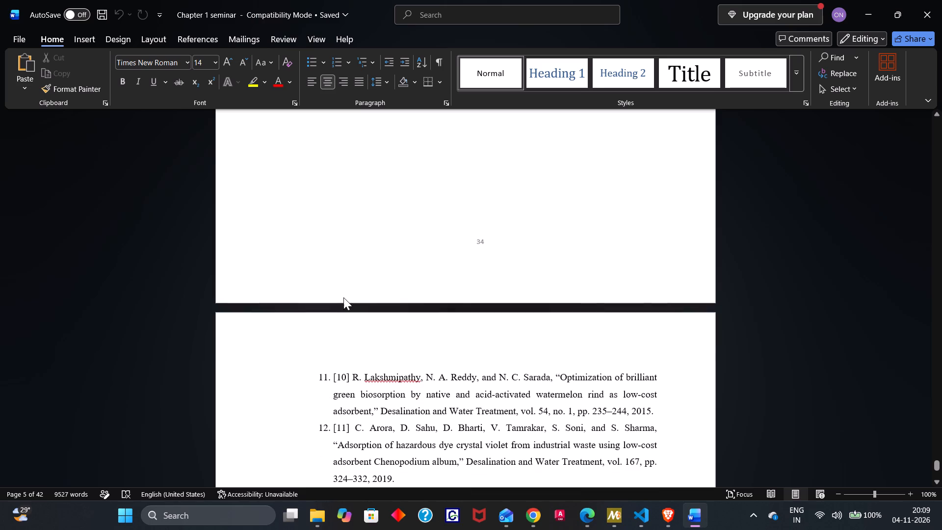
Remove the automatic number from the Lakshmipathy reference [10] and delete the empty numbered item following entry 9.
click(316, 376)
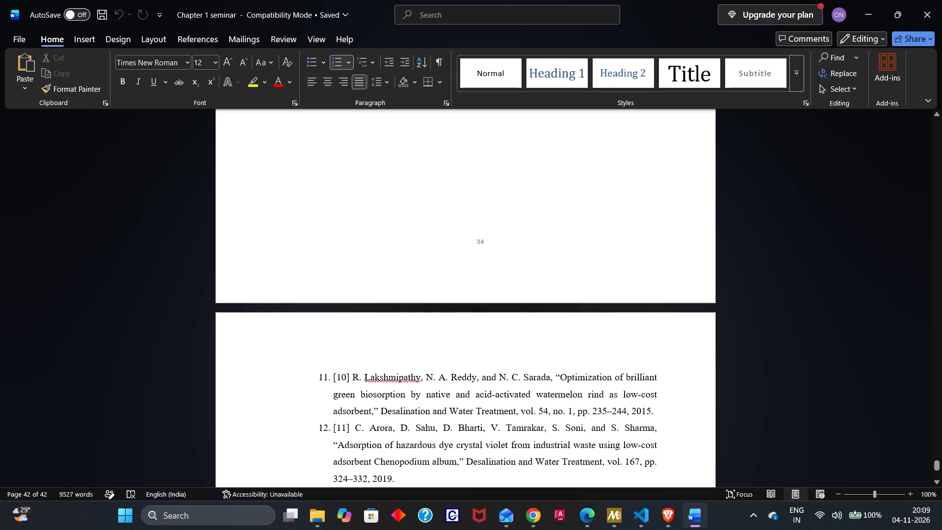
key(BackSpace)
key(BackSpace)
key(BackSpace)
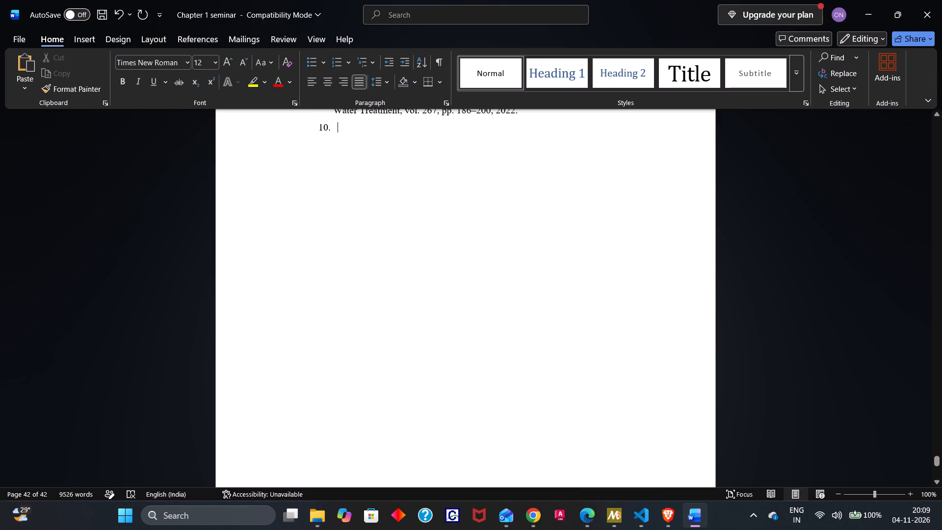
key(BackSpace)
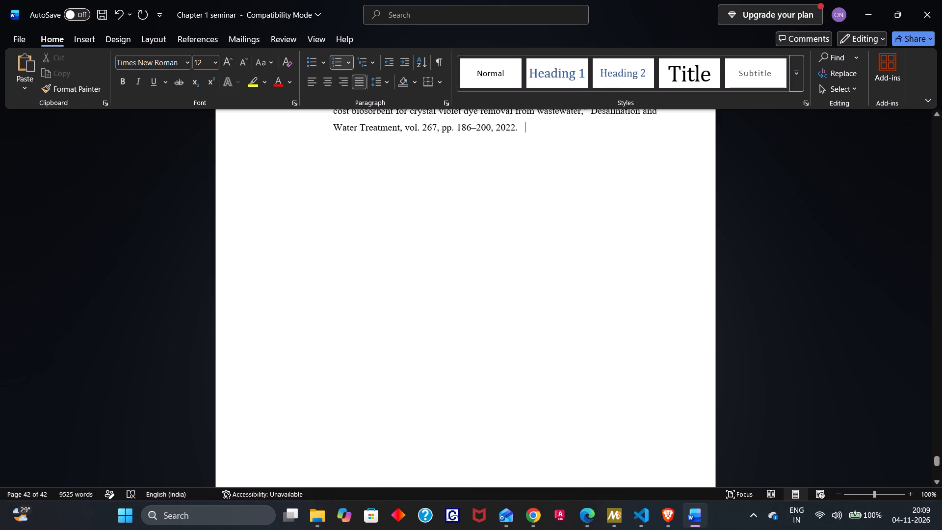
Review the References pages from the heading to the last entry, checking the numbering and the gap after entry 9.
scroll(316, 376, up, 6)
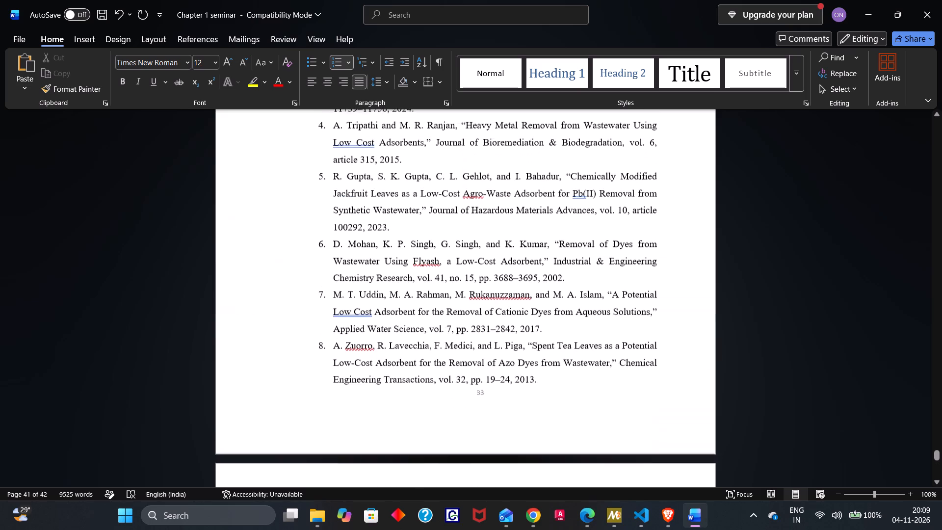
scroll(316, 376, up, 3)
scroll(316, 376, down, 1)
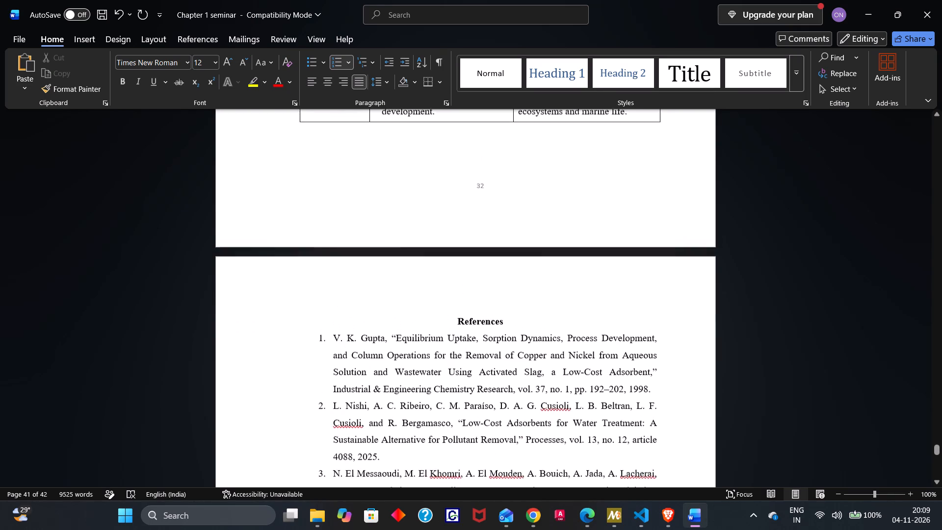
scroll(316, 376, down, 2)
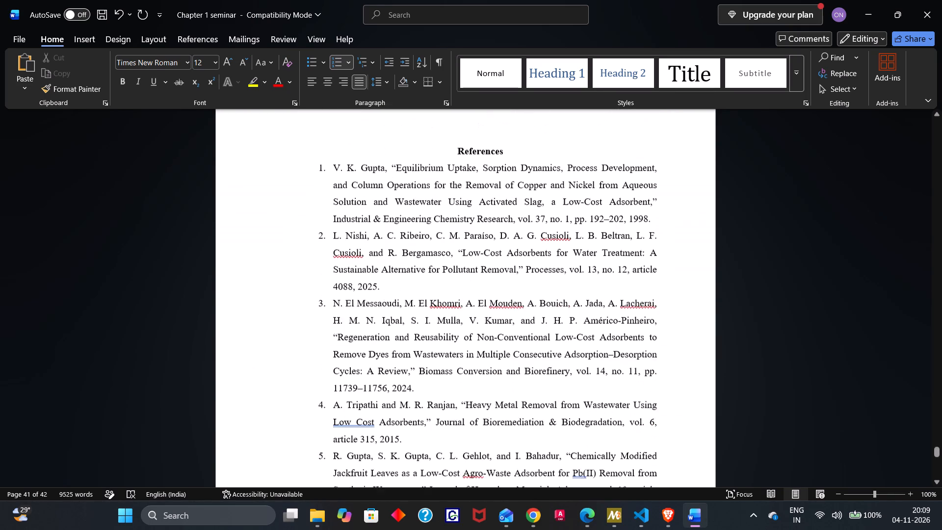
scroll(316, 376, down, 4)
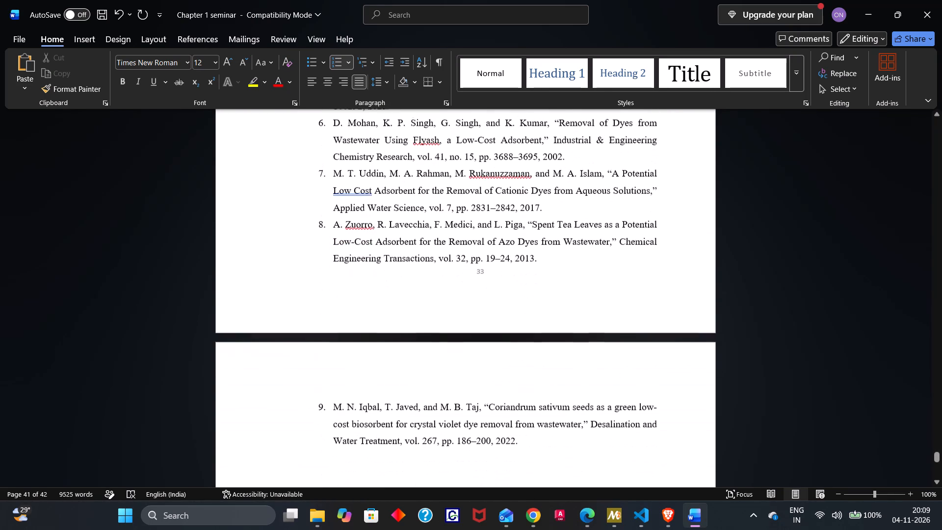
scroll(316, 376, down, 9)
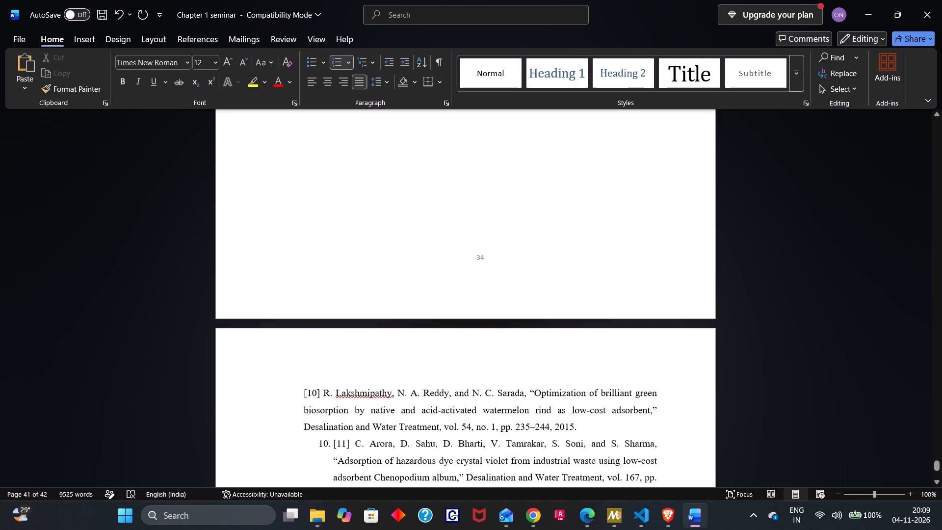
scroll(316, 376, down, 1)
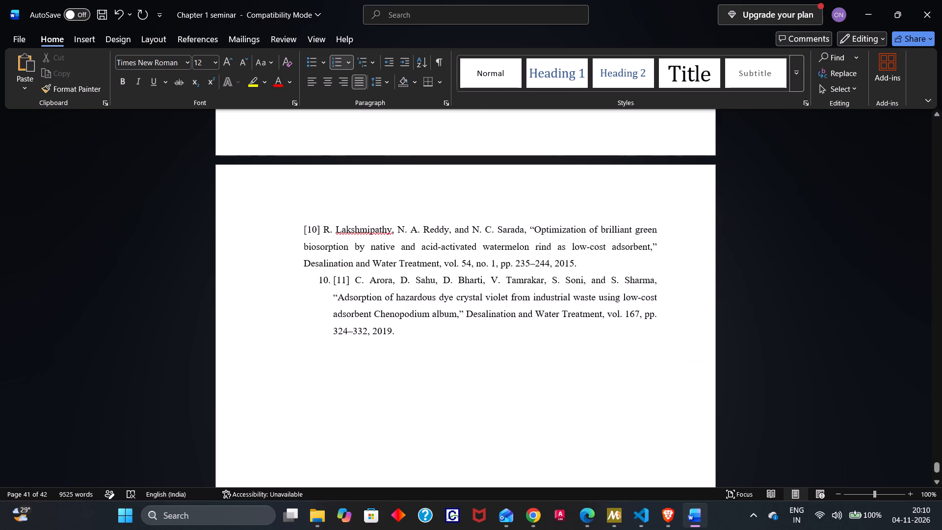
Copy references [10] and [11] on the last page and delete them from there.
drag(300, 228, 497, 340)
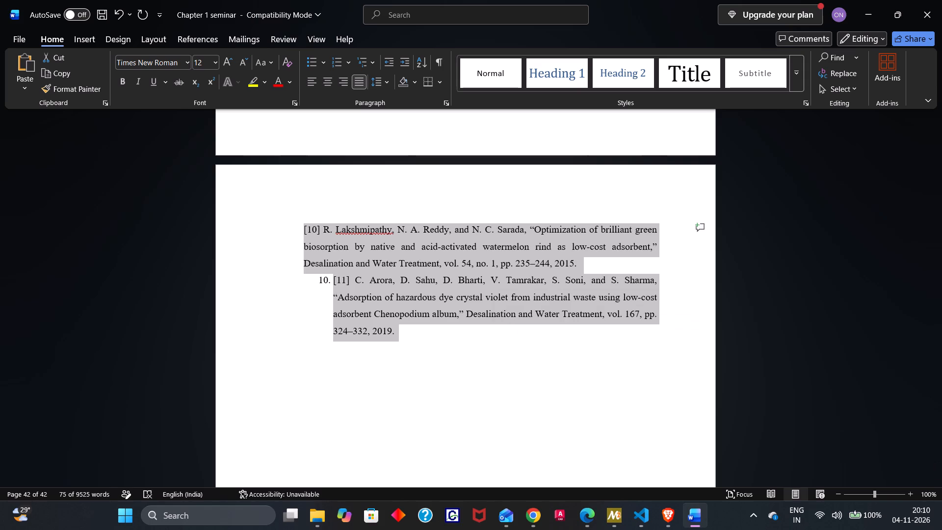
key(ctrl+c)
click(497, 340)
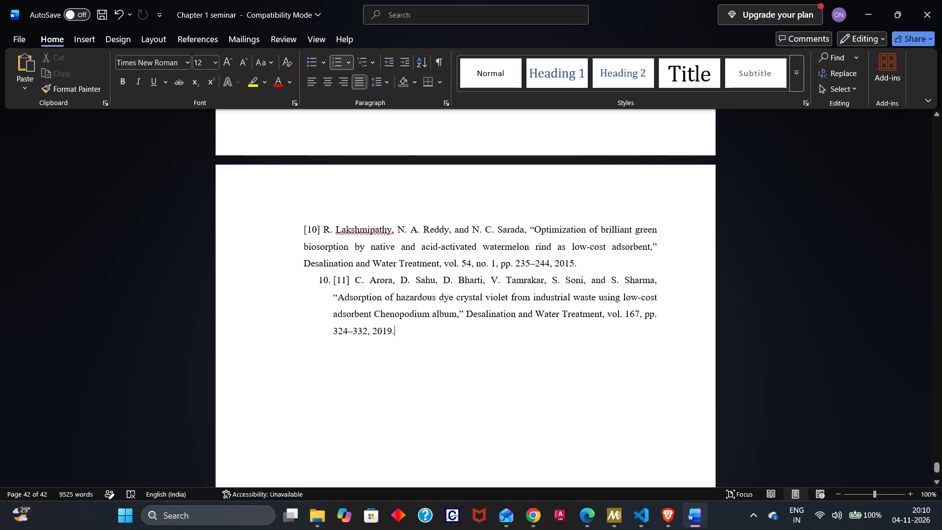
drag(300, 223, 425, 345)
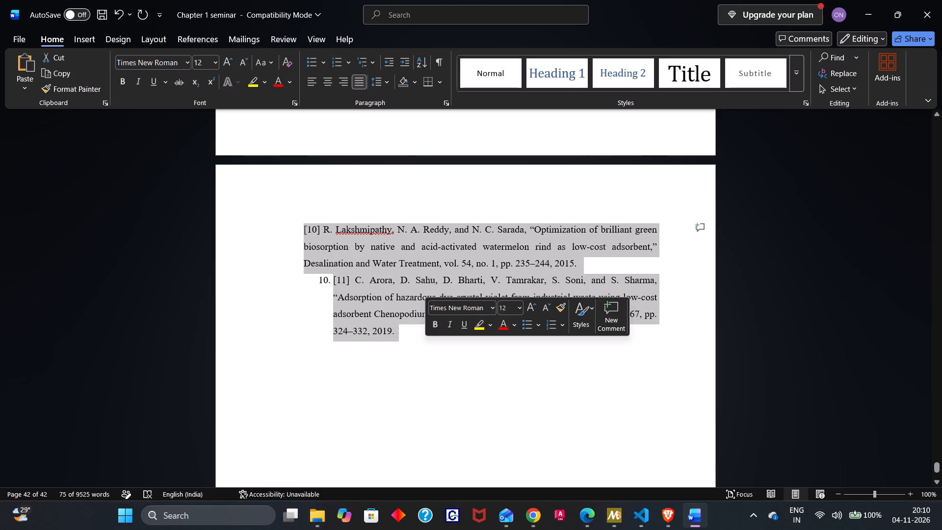
key(BackSpace)
key(BackSpace)
key(BackSpace)
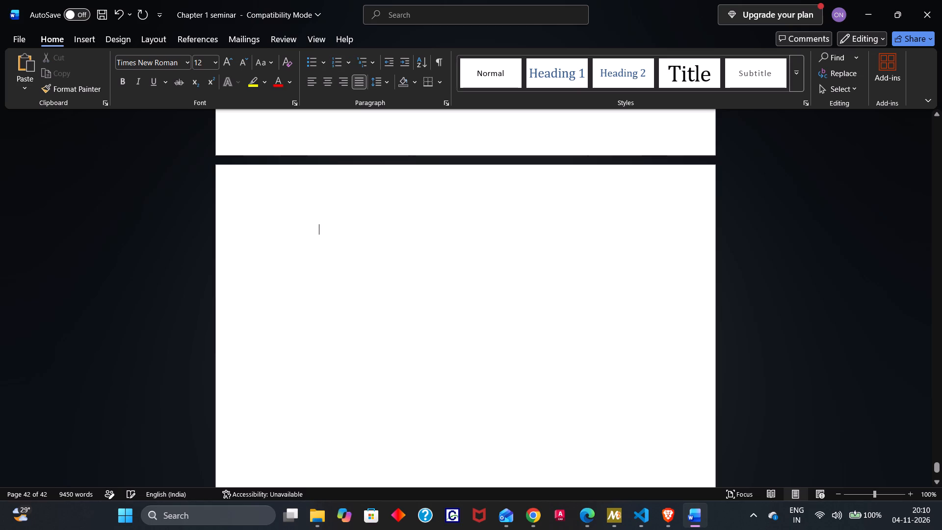
Paste the copied references [10] and [11] below entry 9 and remove the blank line between them and entry 9.
scroll(425, 345, up, 5)
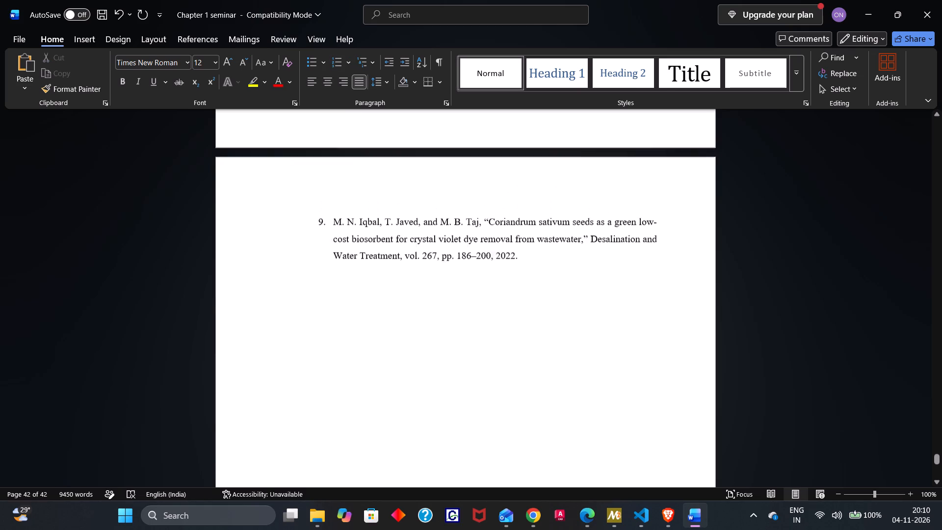
scroll(425, 345, up, 1)
click(526, 300)
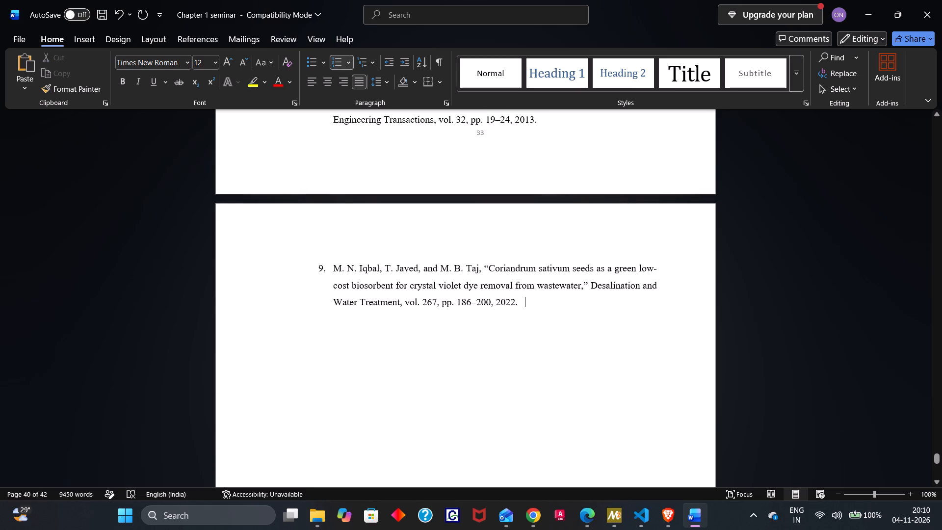
key(Return)
key(Return)
key(ctrl+v)
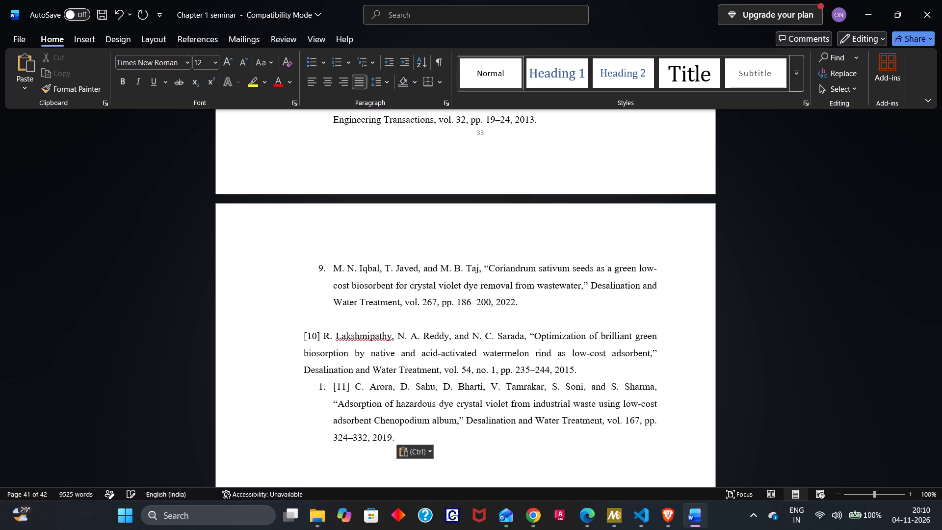
click(315, 321)
key(BackSpace)
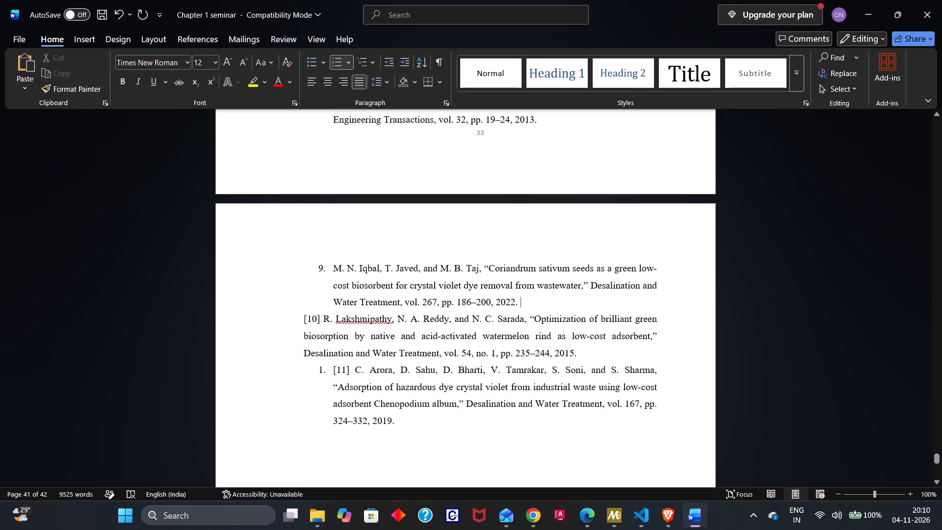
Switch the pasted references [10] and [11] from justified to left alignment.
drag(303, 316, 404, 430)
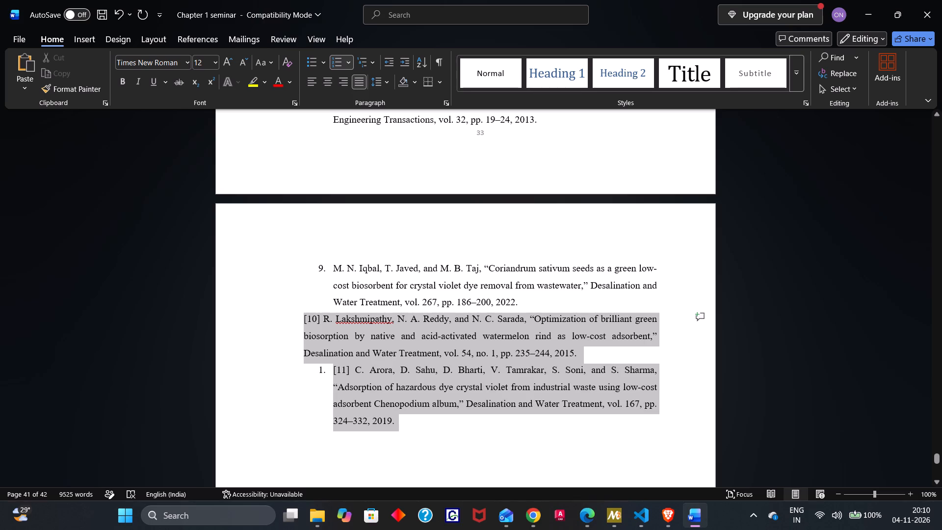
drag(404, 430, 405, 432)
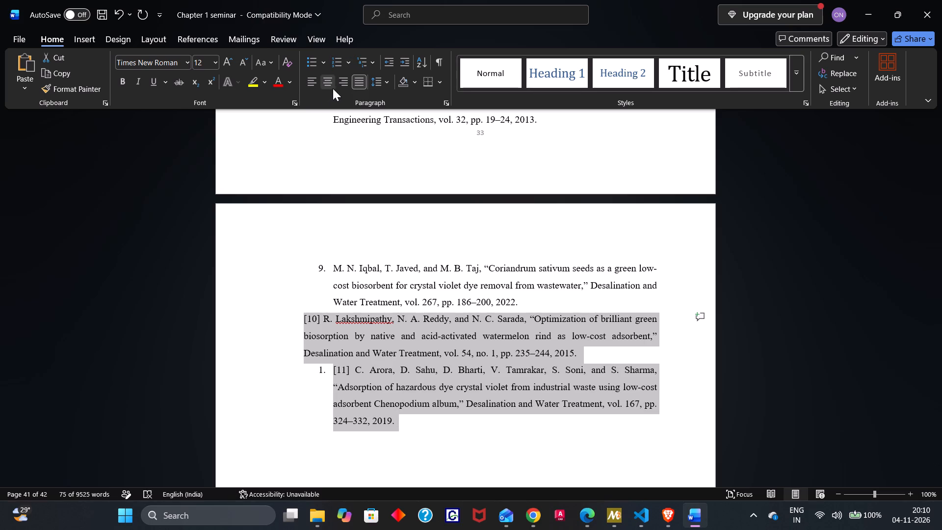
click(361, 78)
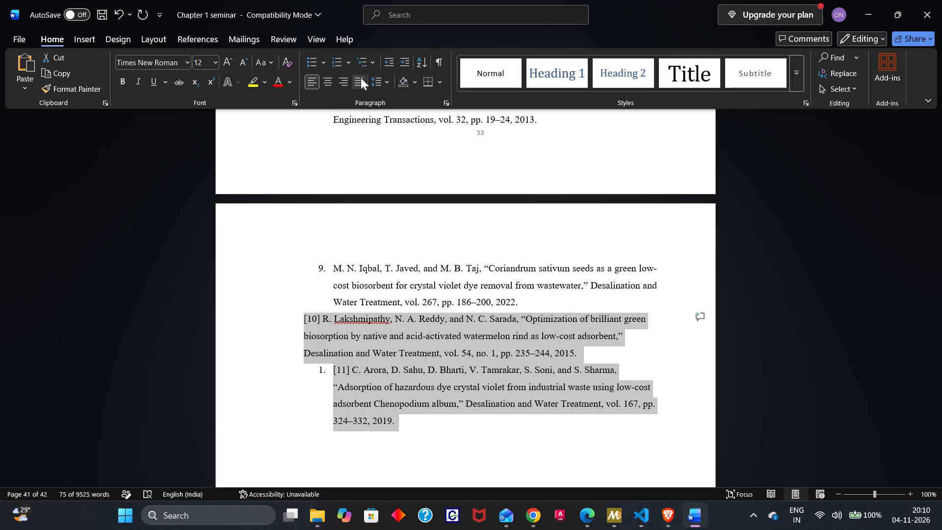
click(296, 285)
Format references [10] and [11] with justified alignment, a left indent of 0 and no special indentation.
drag(301, 317, 418, 441)
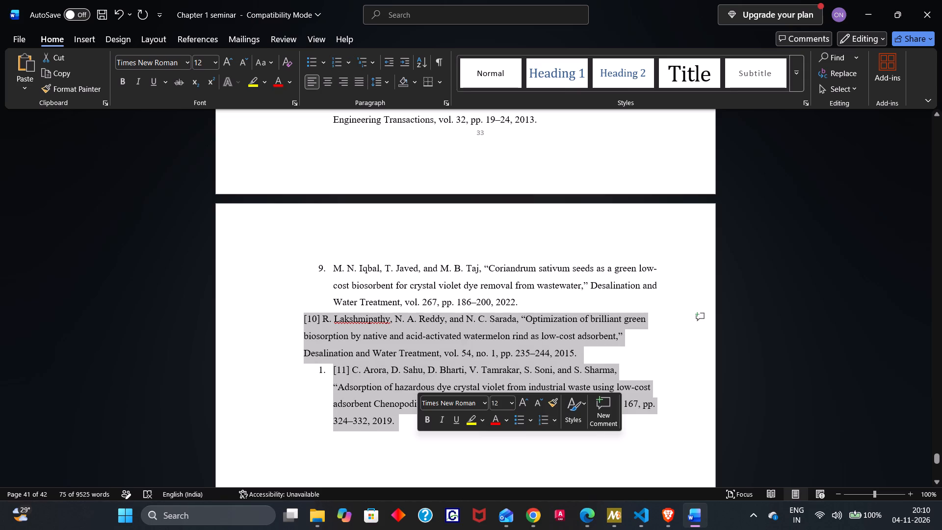
click(446, 101)
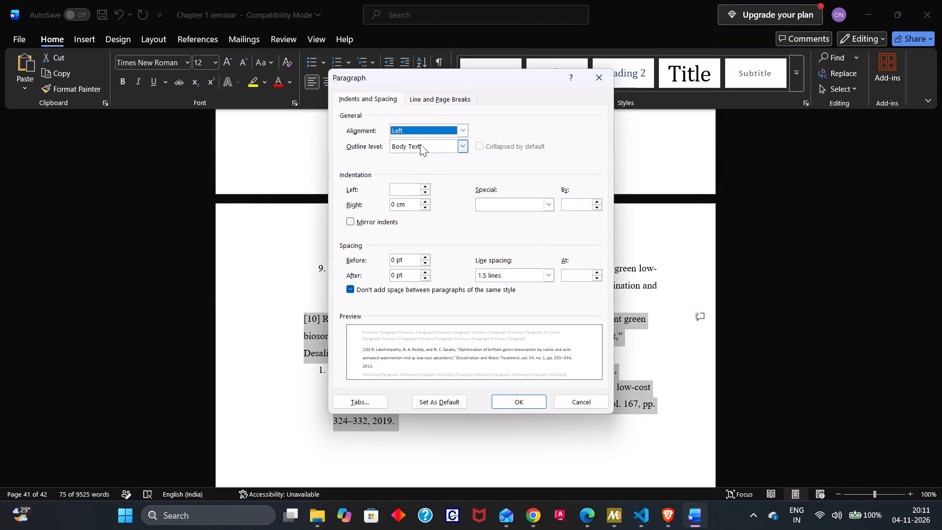
click(418, 129)
click(415, 167)
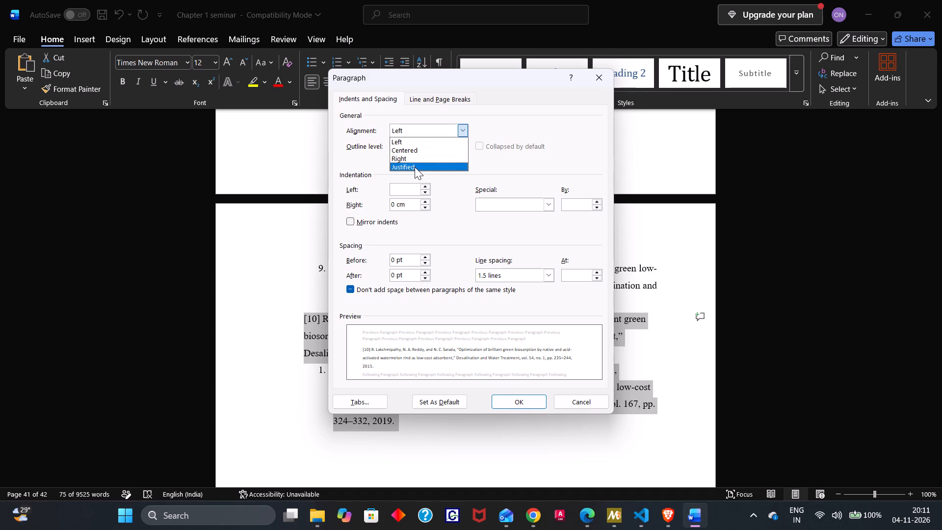
click(407, 185)
key(0)
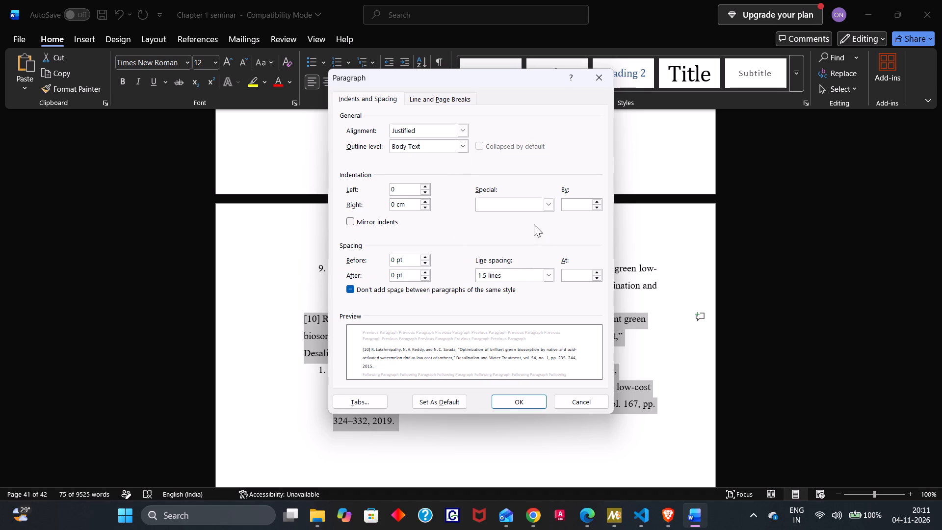
click(552, 203)
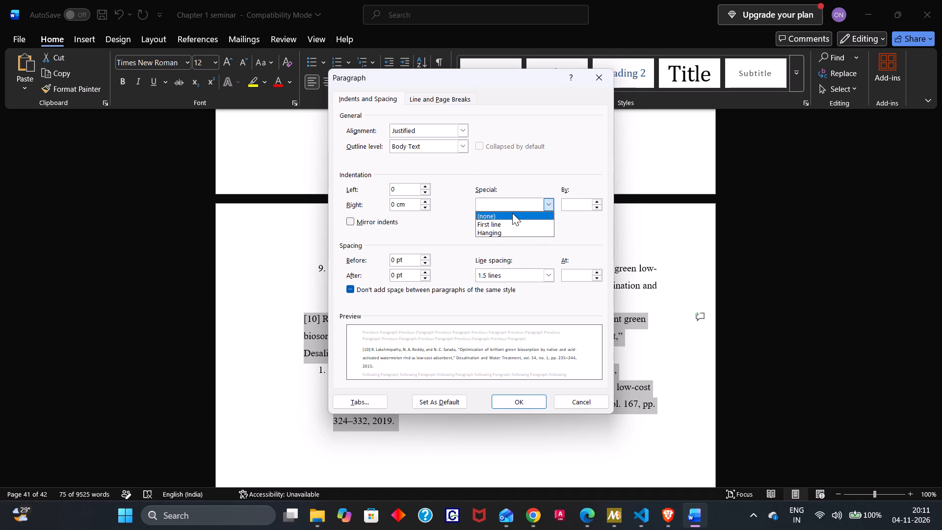
click(512, 212)
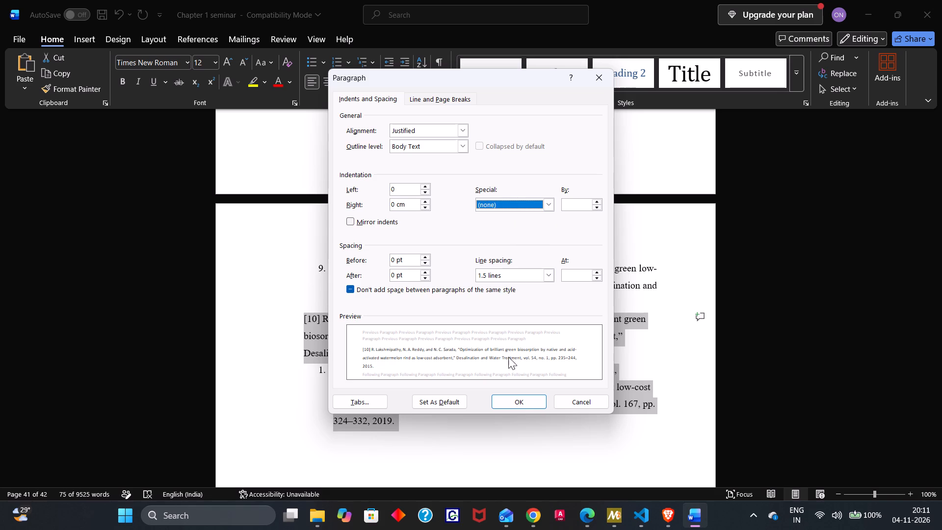
click(506, 403)
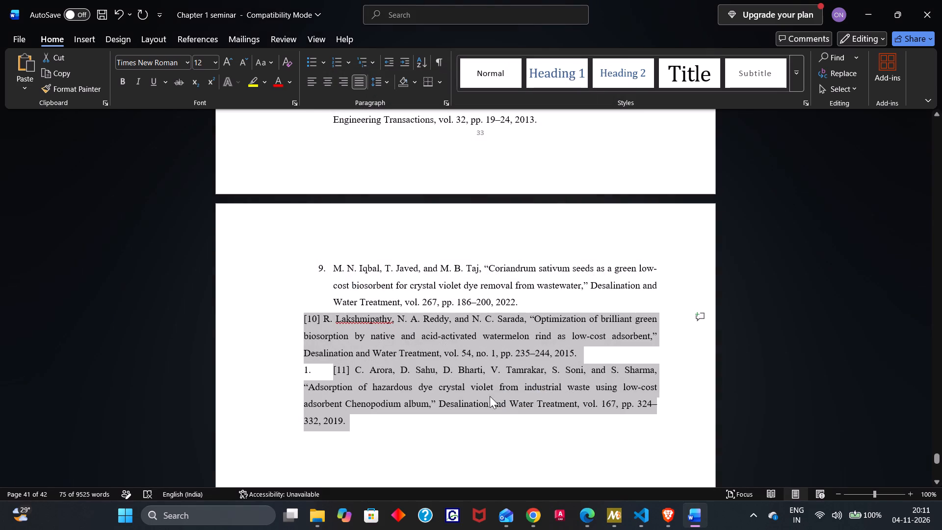
Apply automatic numbering to references [10] and [11] as entries 10 and 11, continuing the list from entry 9.
scroll(338, 319, up, 1)
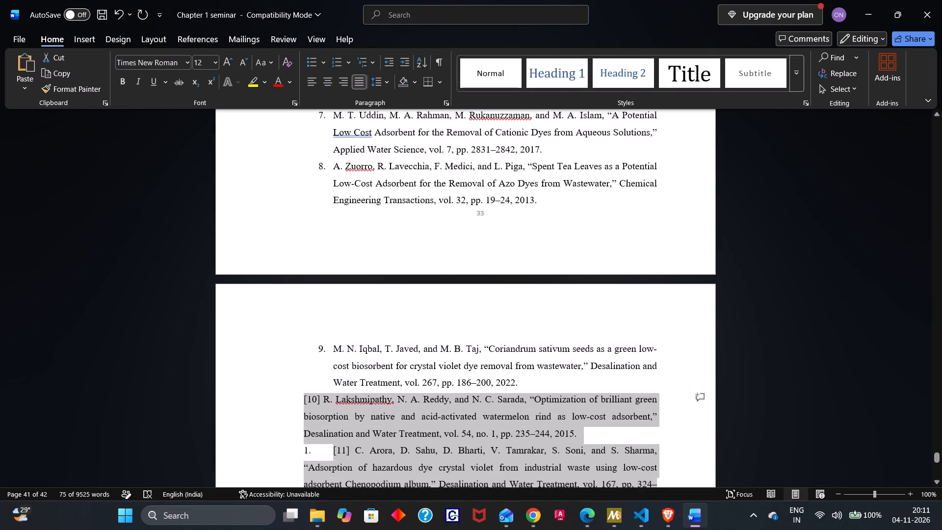
scroll(338, 319, down, 1)
click(306, 320)
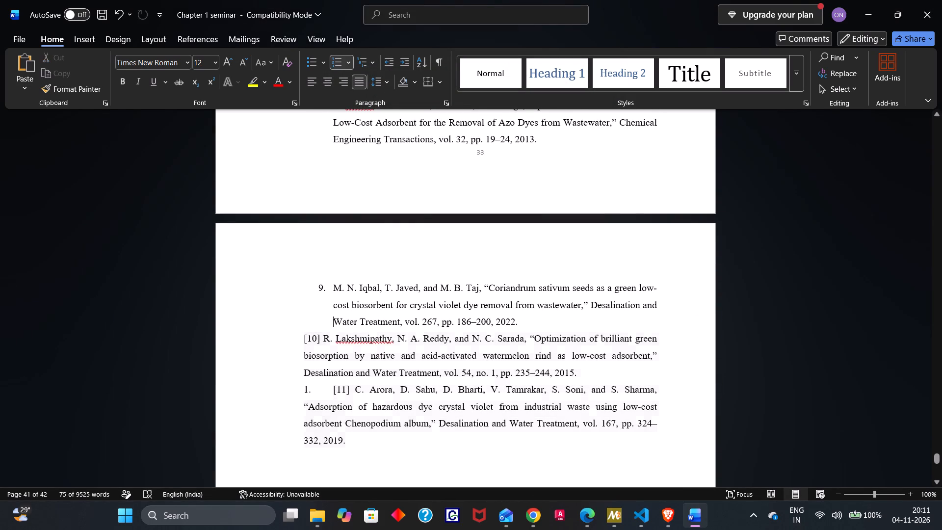
drag(304, 334, 357, 437)
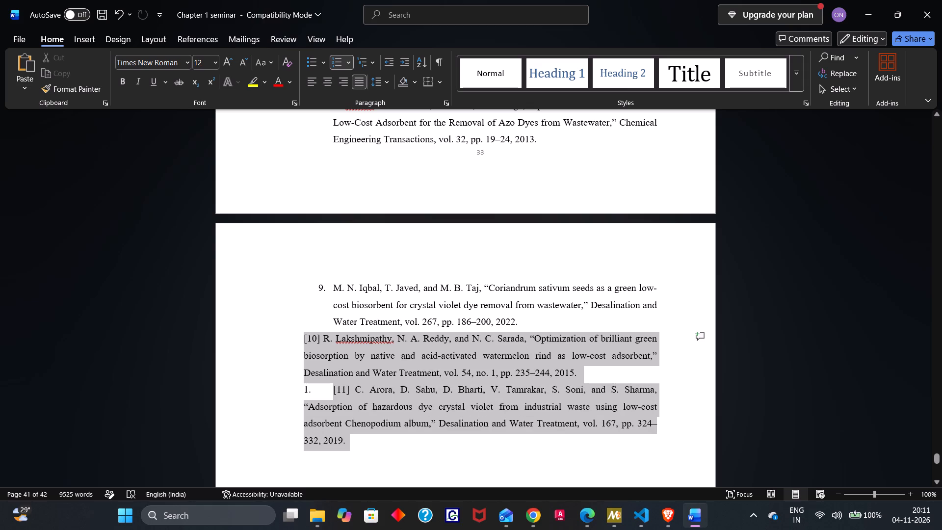
drag(357, 437, 359, 445)
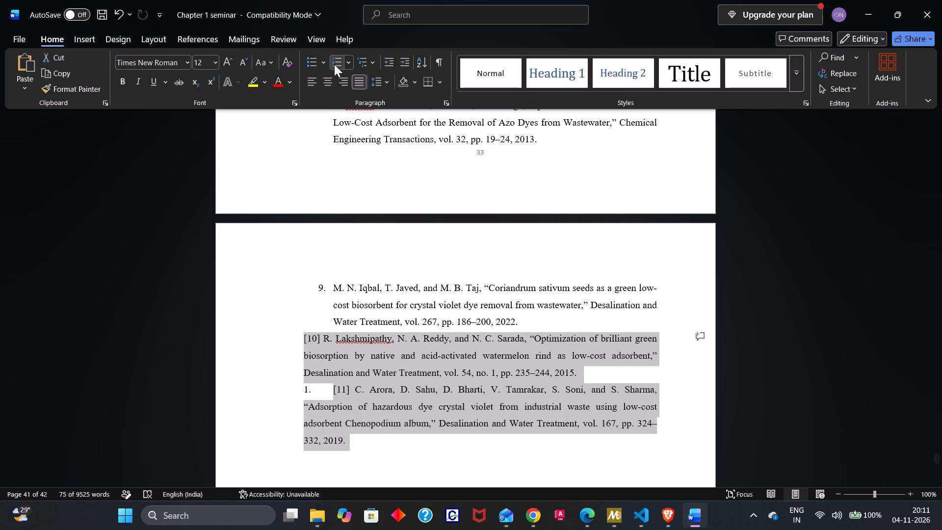
click(343, 63)
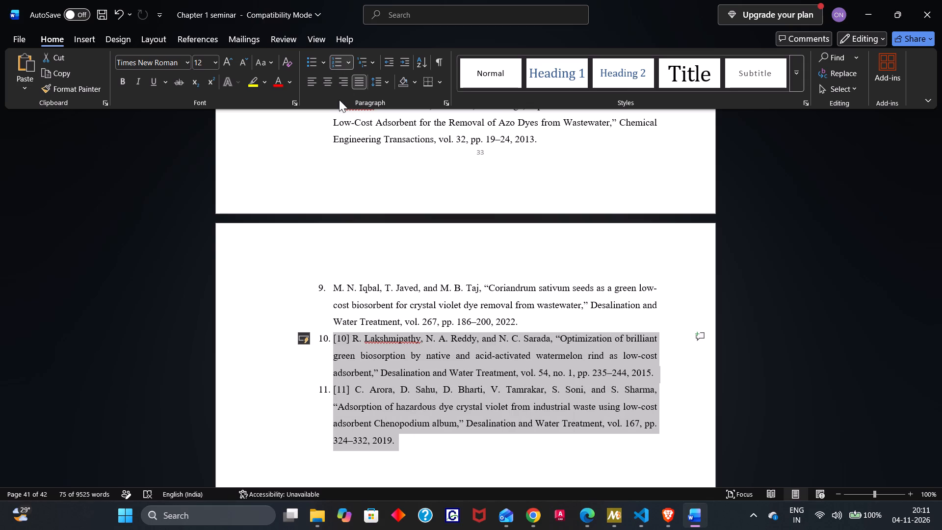
click(291, 274)
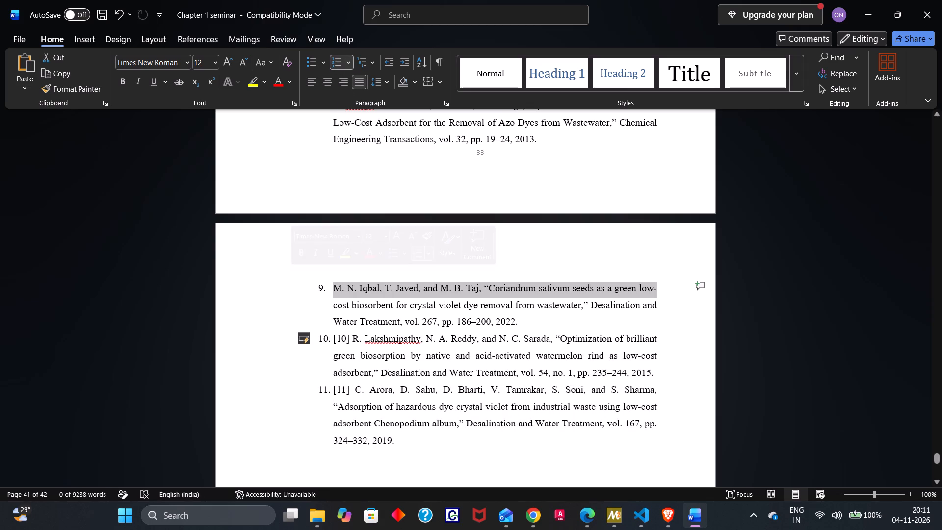
Delete the typed "[10]" and its trailing space from the start of reference entry 10.
click(351, 338)
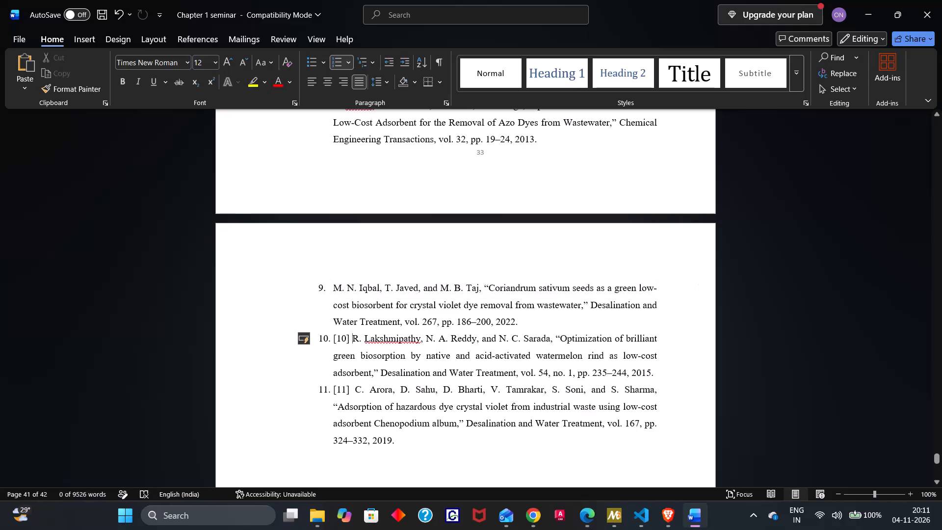
key(BackSpace)
key(BackSpace)
key(BackSpace)
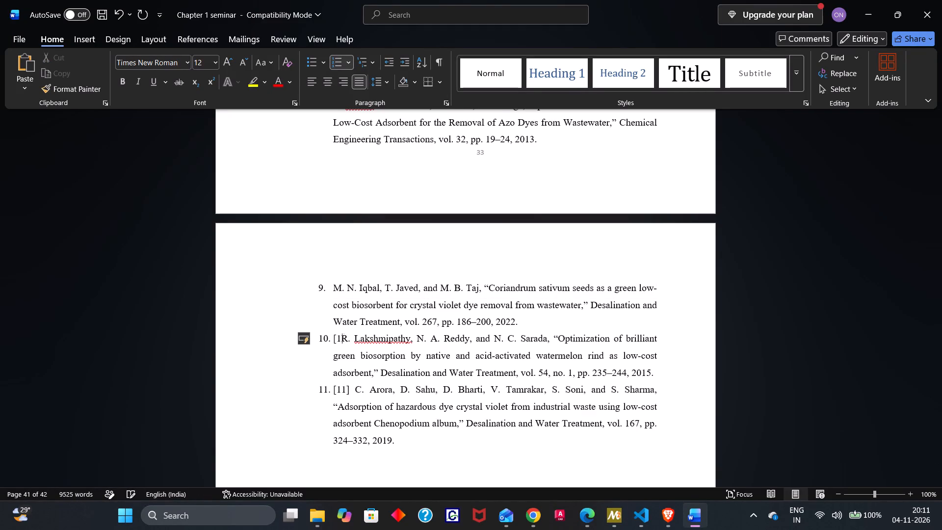
key(BackSpace)
key(BackSpace)
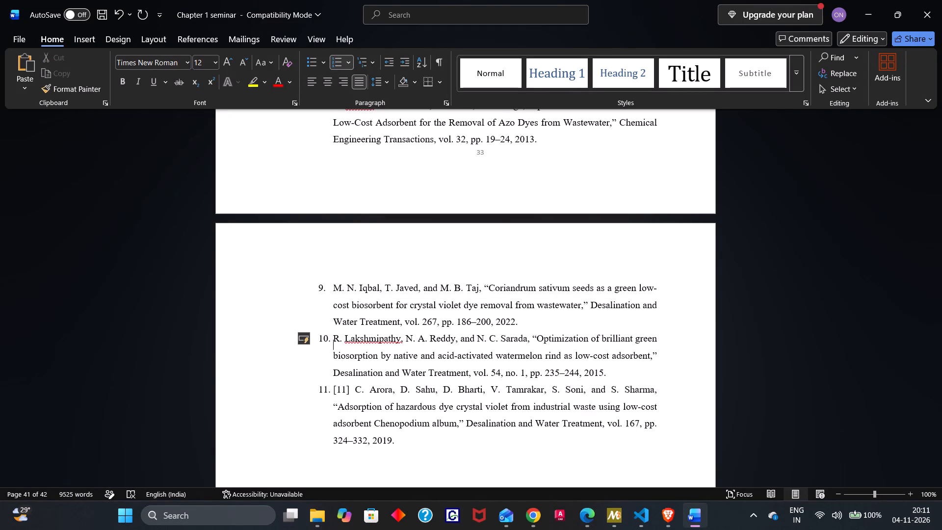
Delete the typed "[11]" and its trailing space from the start of reference entry 11.
key(Down)
key(Down)
key(Down)
key(Down)
key(Up)
key(Right)
key(Right)
key(Right)
key(Right)
key(Right)
key(BackSpace)
key(BackSpace)
key(BackSpace)
key(BackSpace)
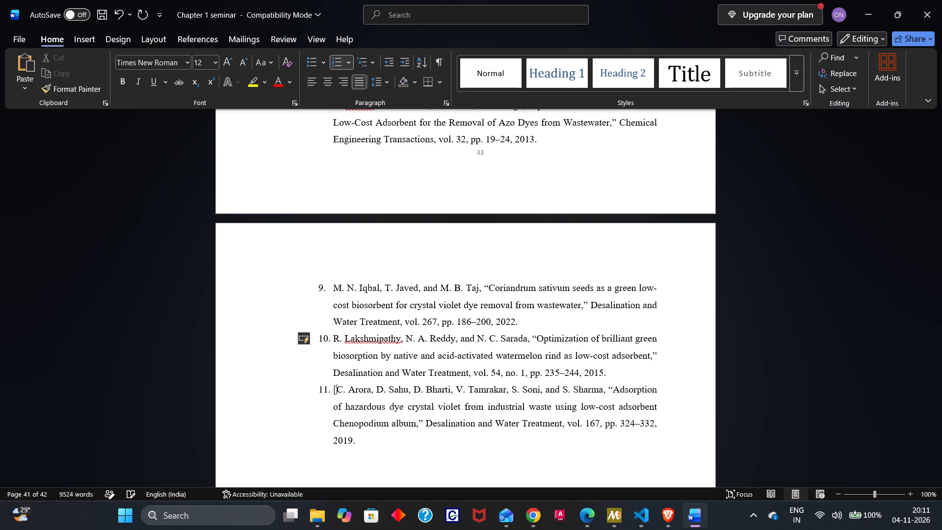
key(BackSpace)
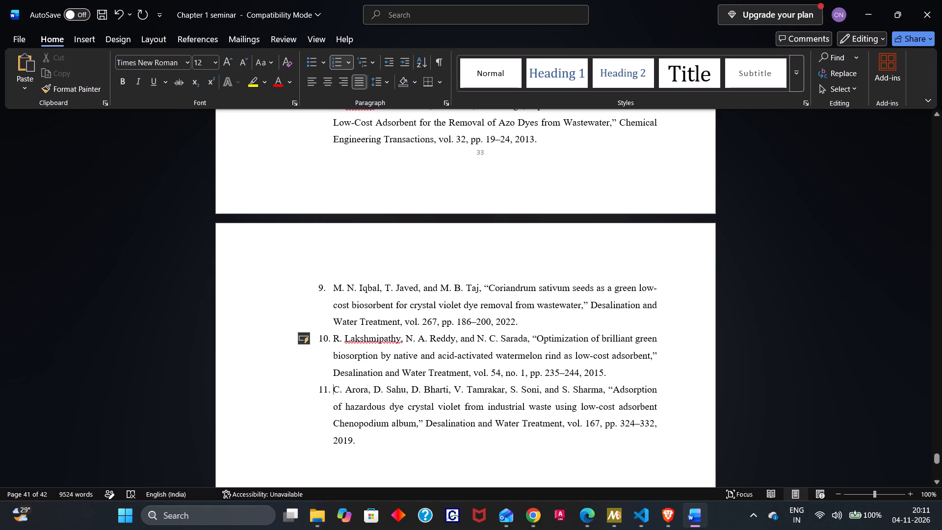
Save the Chapter 1 seminar document.
key(ctrl+s)
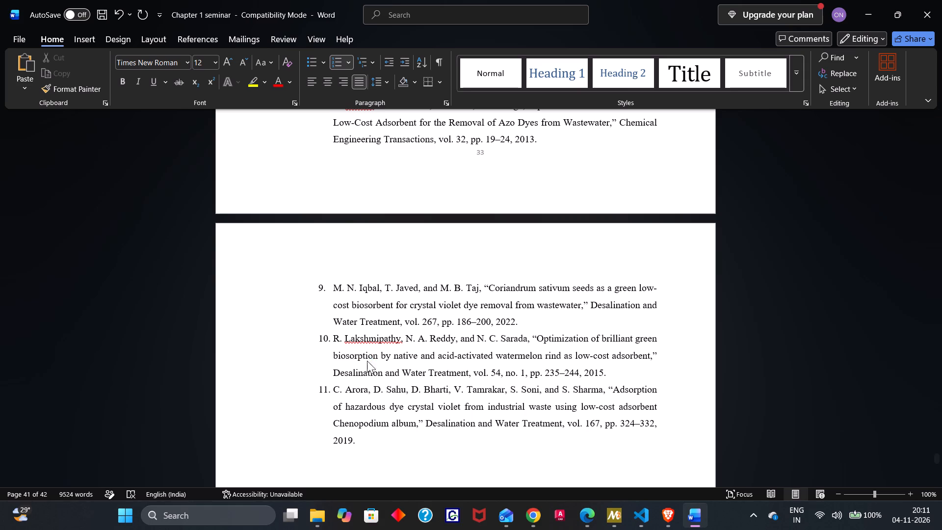
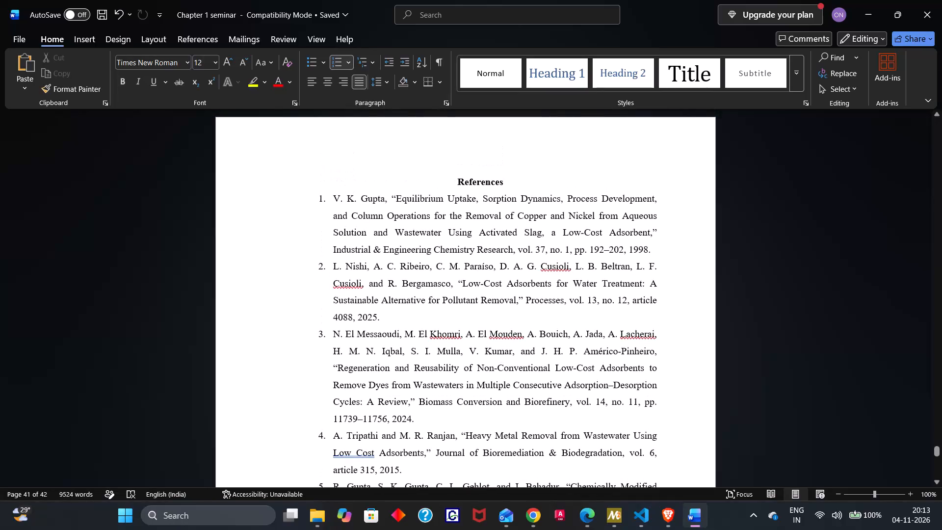
Save the Chapter 1 seminar document with its updated reference list.
key(ctrl+s)
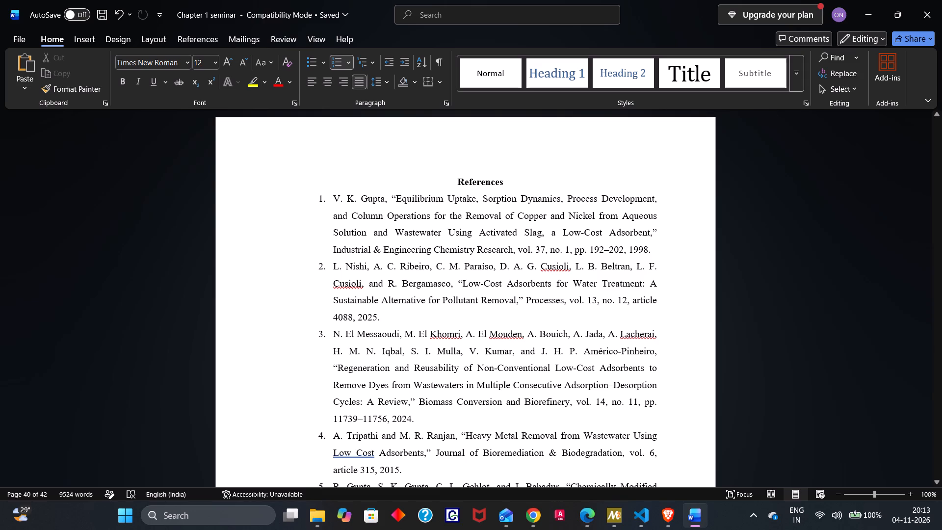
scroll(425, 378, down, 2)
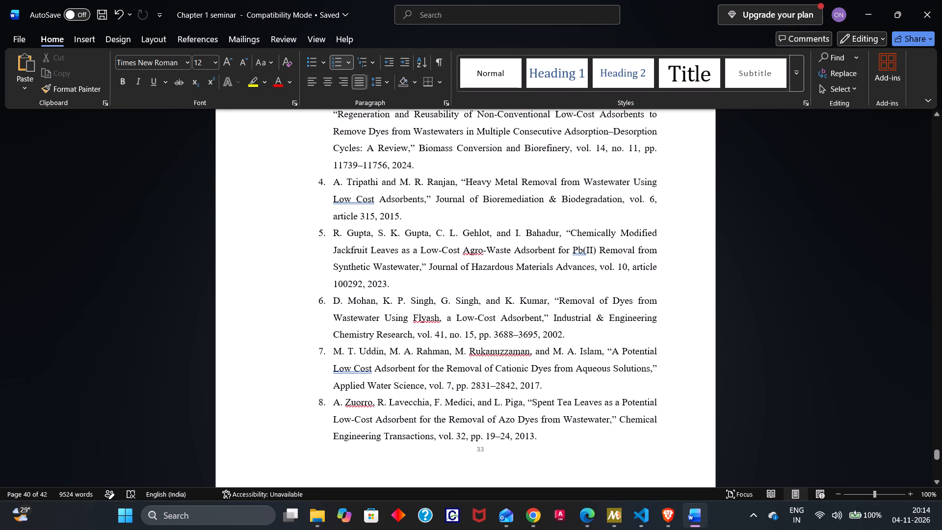
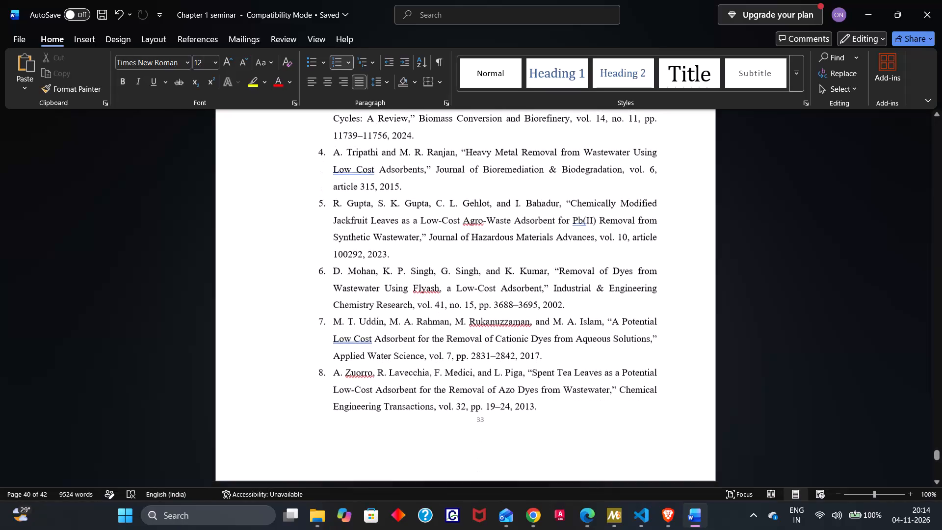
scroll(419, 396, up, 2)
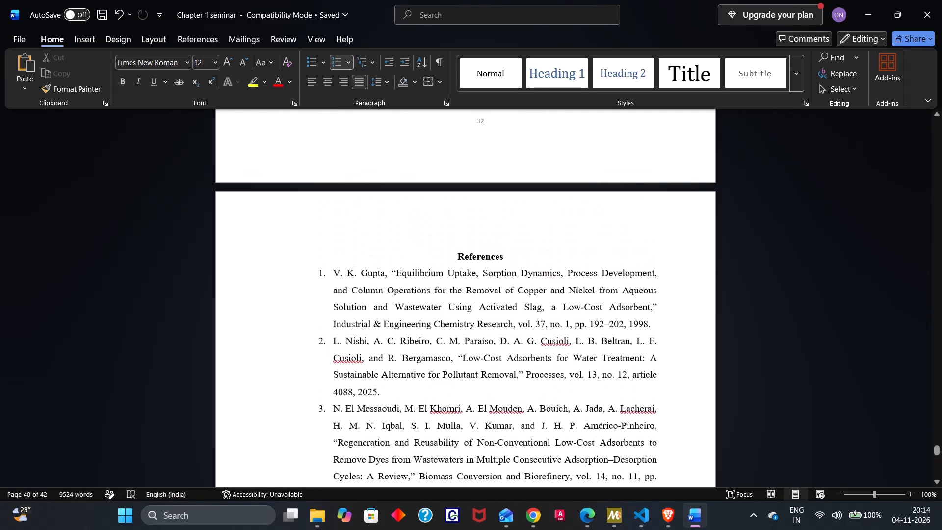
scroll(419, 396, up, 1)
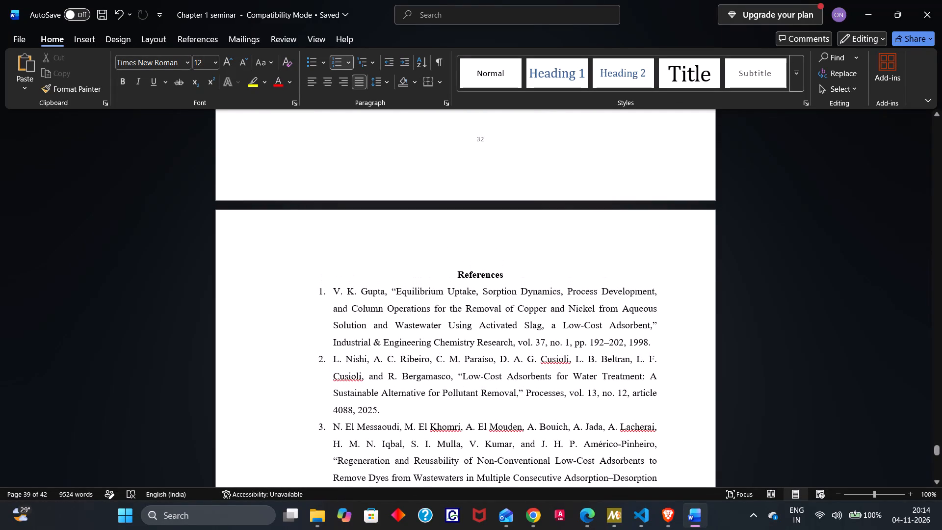
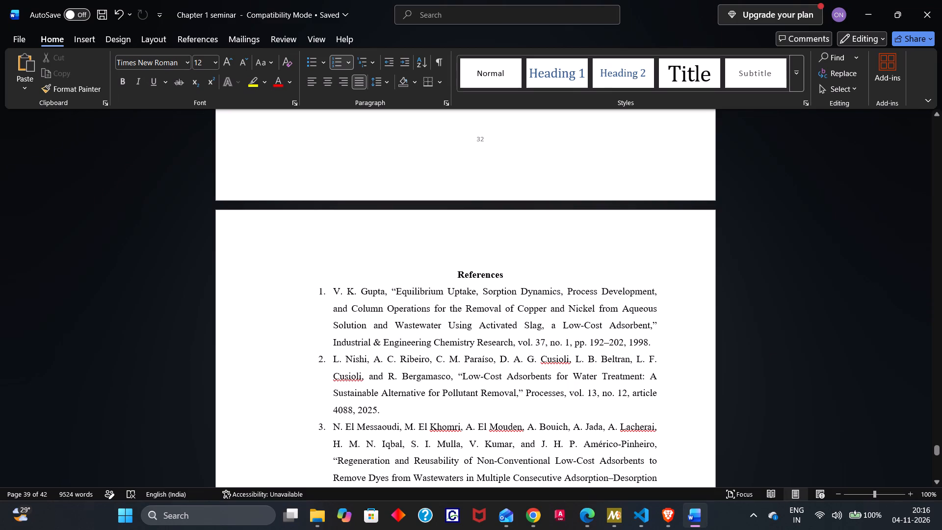
Review the References list from entry 1 through entry 11, checking the order and formatting of the entries.
scroll(430, 327, down, 4)
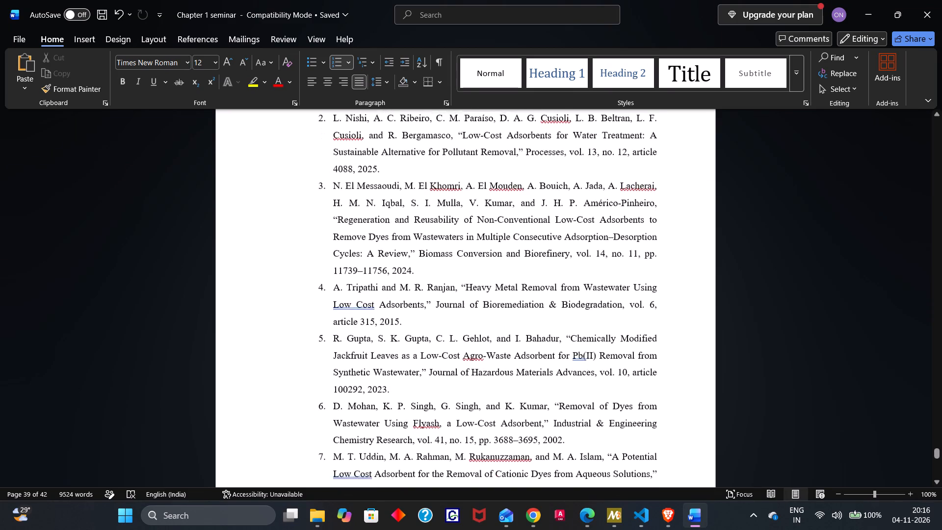
scroll(430, 327, down, 3)
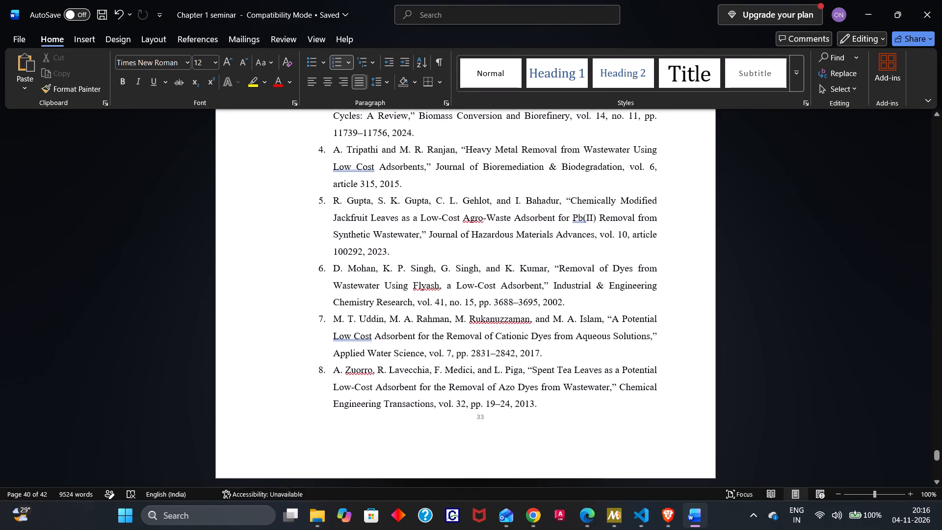
scroll(430, 327, down, 3)
scroll(430, 327, up, 6)
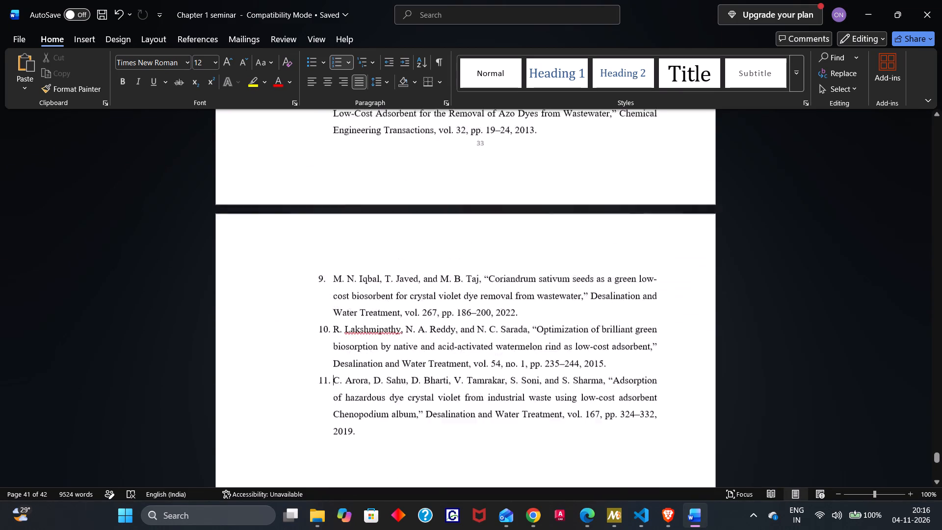
scroll(430, 327, up, 1)
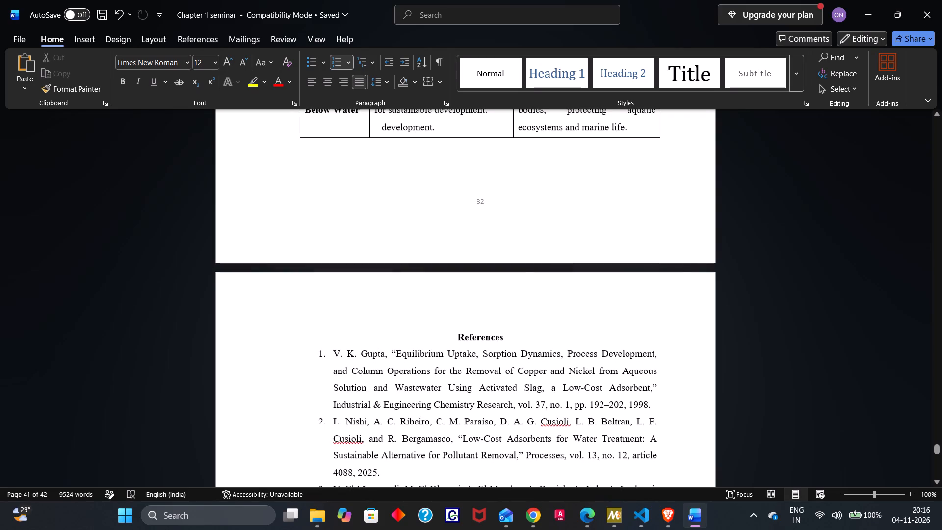
scroll(430, 327, up, 1)
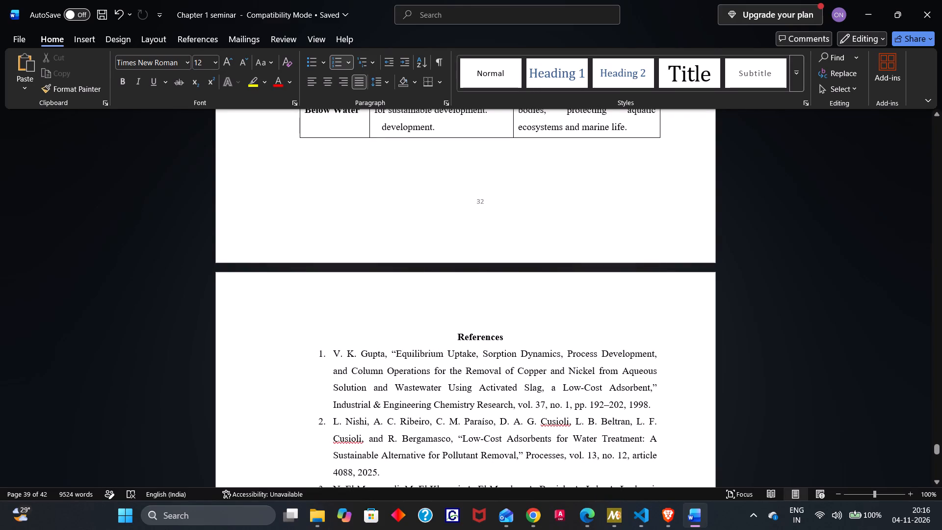
Copy the "Heavy Metal Removal from Wastewater Using Low Cost Adsorbents" reference and paste it as the first entry under the References heading.
scroll(486, 351, down, 2)
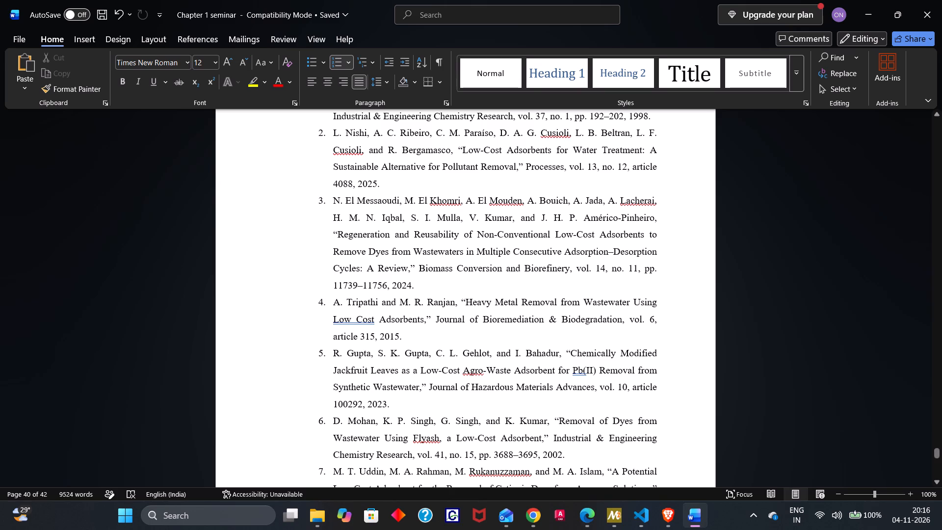
drag(331, 302, 419, 336)
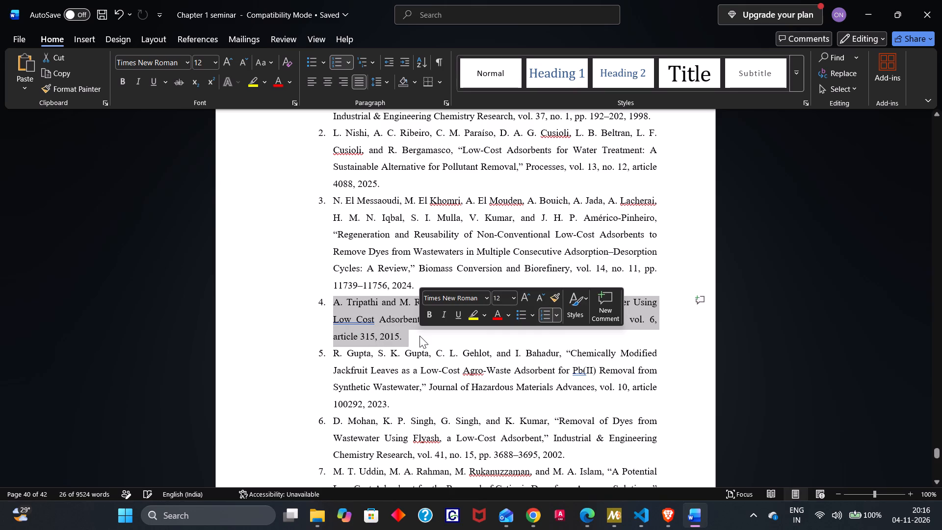
key(ctrl+c)
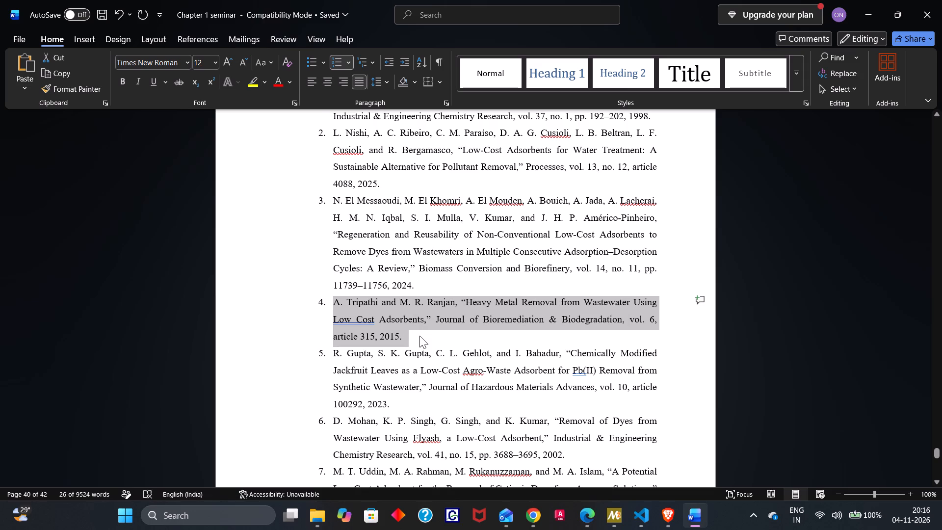
scroll(419, 336, up, 2)
click(505, 293)
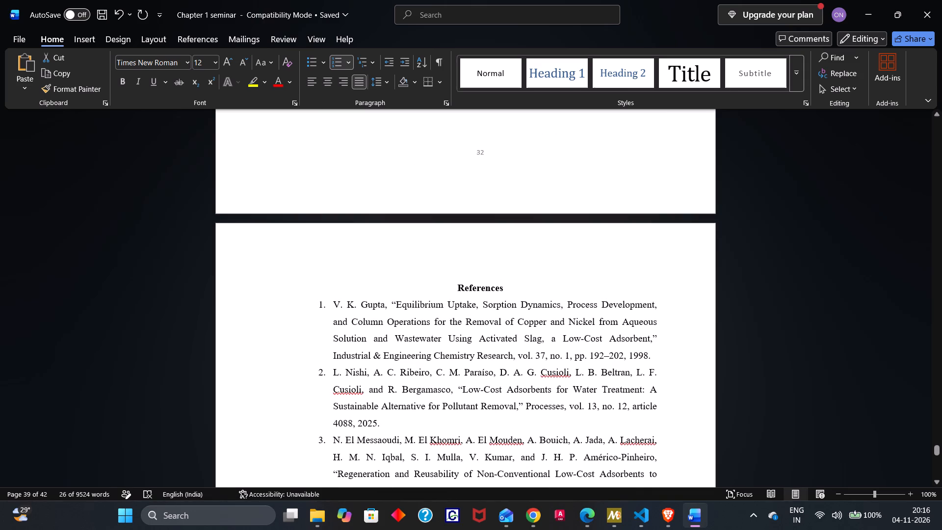
key(Return)
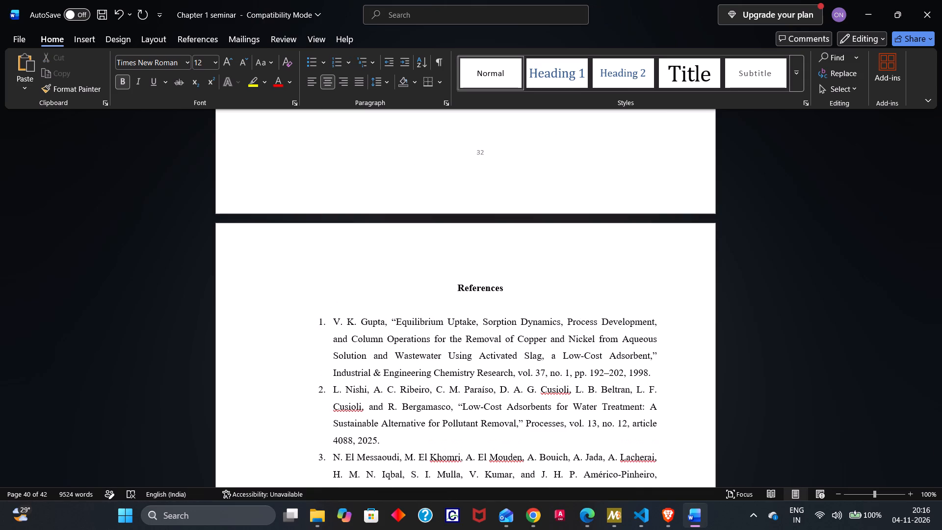
key(ctrl+v)
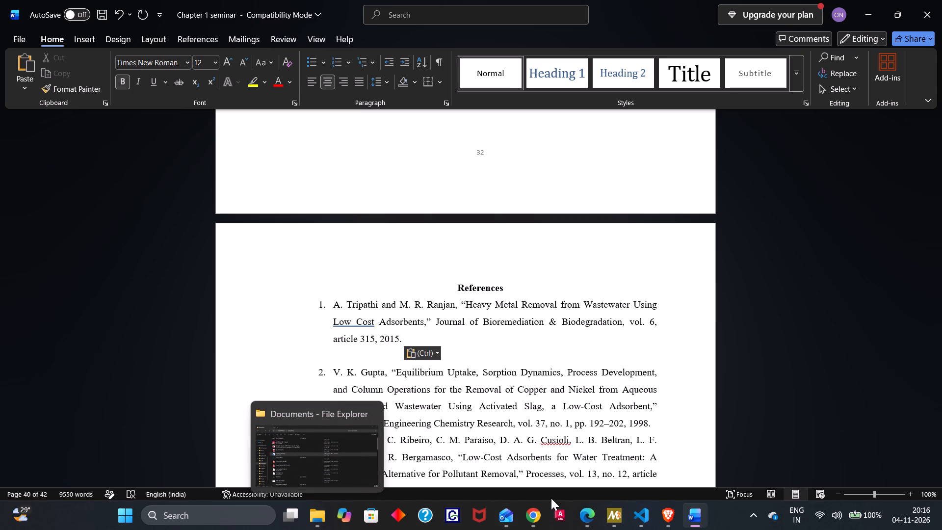
Open the seminar 1 d PDF from the USB drive's Documents folder and examine its title, authors and citation details.
click(307, 523)
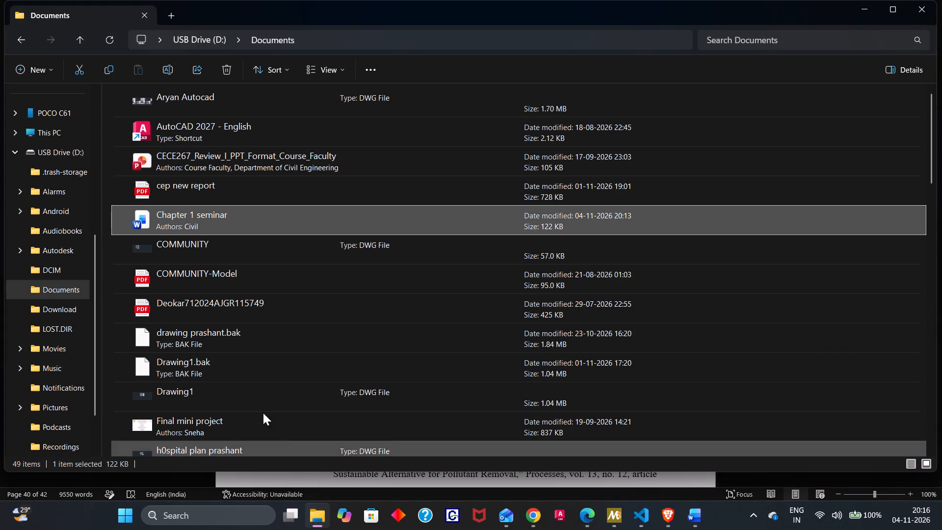
scroll(255, 304, down, 5)
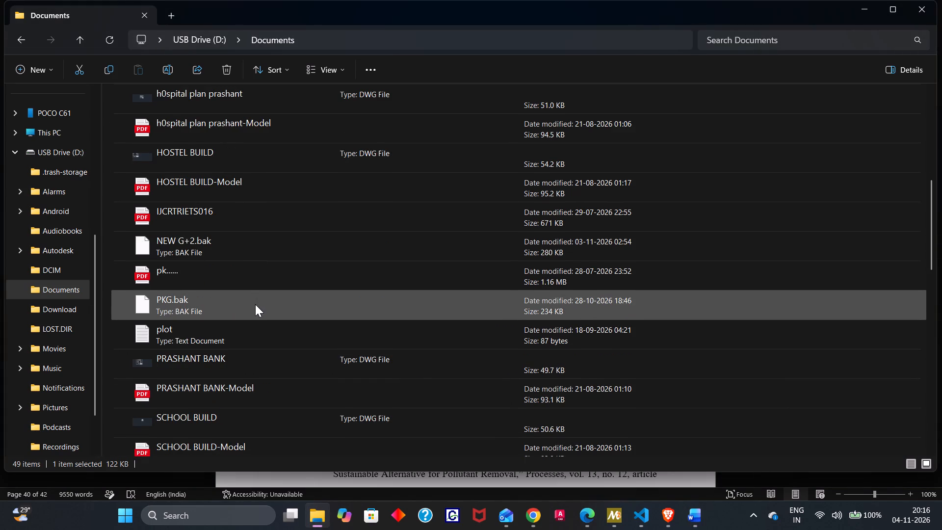
scroll(255, 304, down, 3)
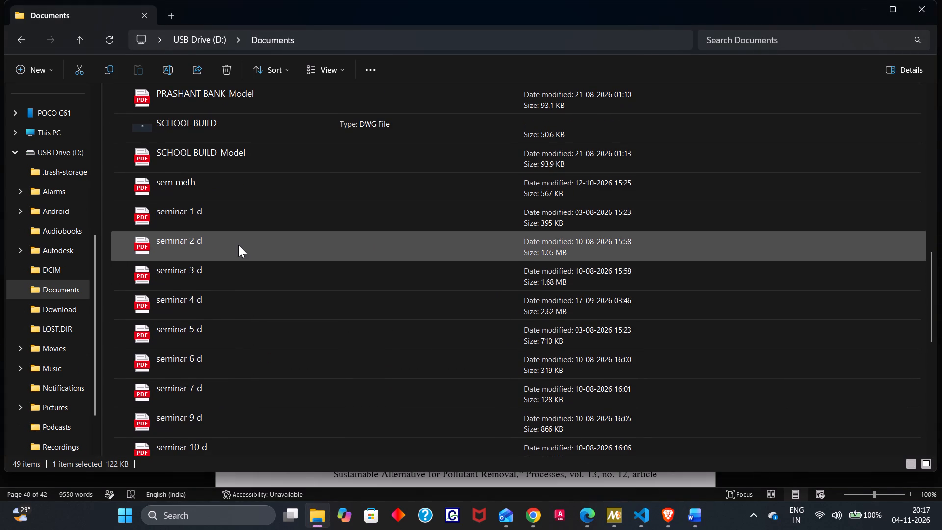
double_click(237, 226)
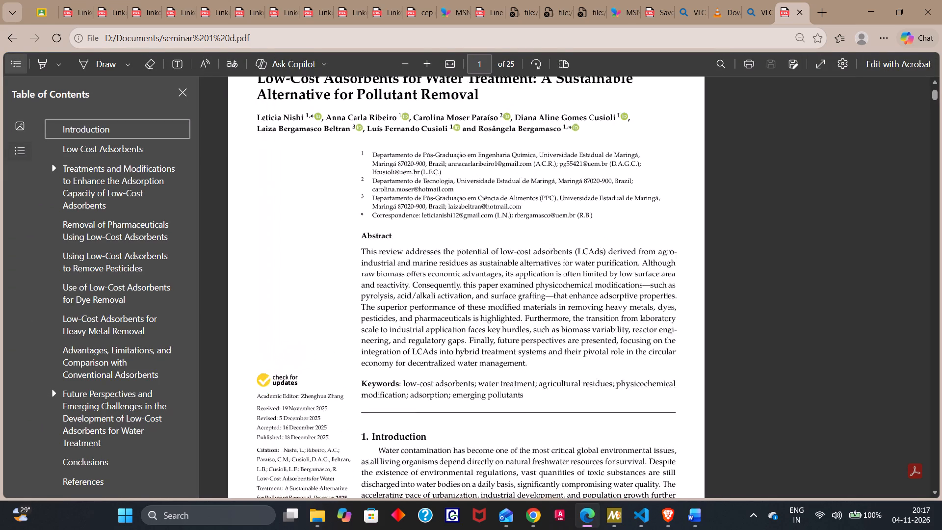
scroll(393, 156, up, 1)
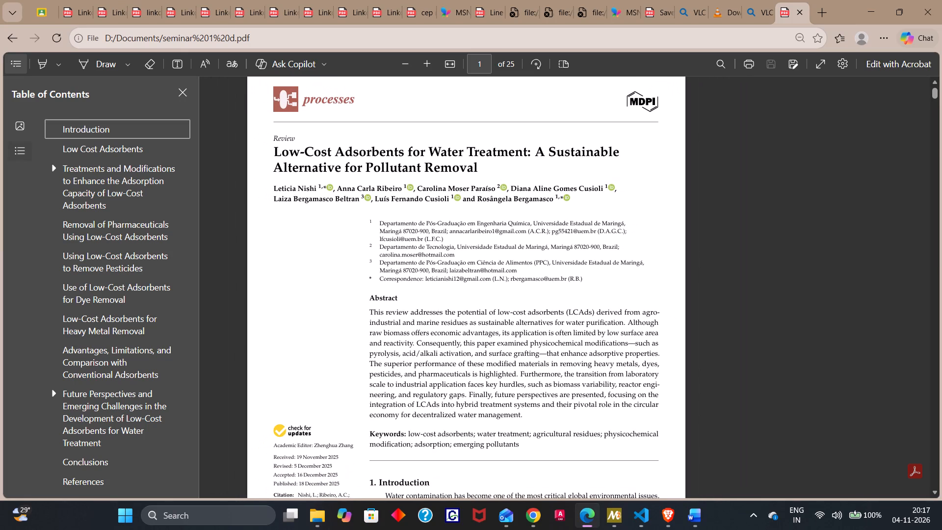
scroll(400, 273, right, 1)
scroll(435, 302, down, 2)
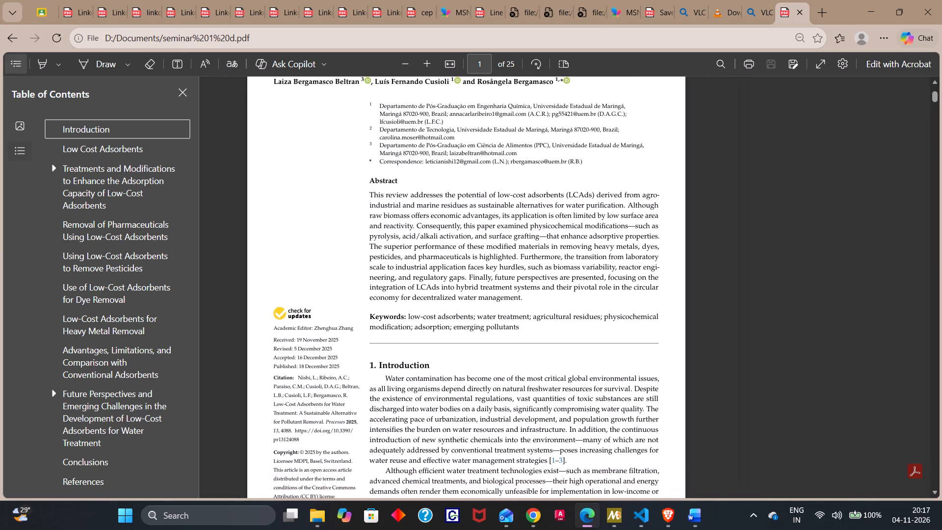
scroll(435, 302, down, 1)
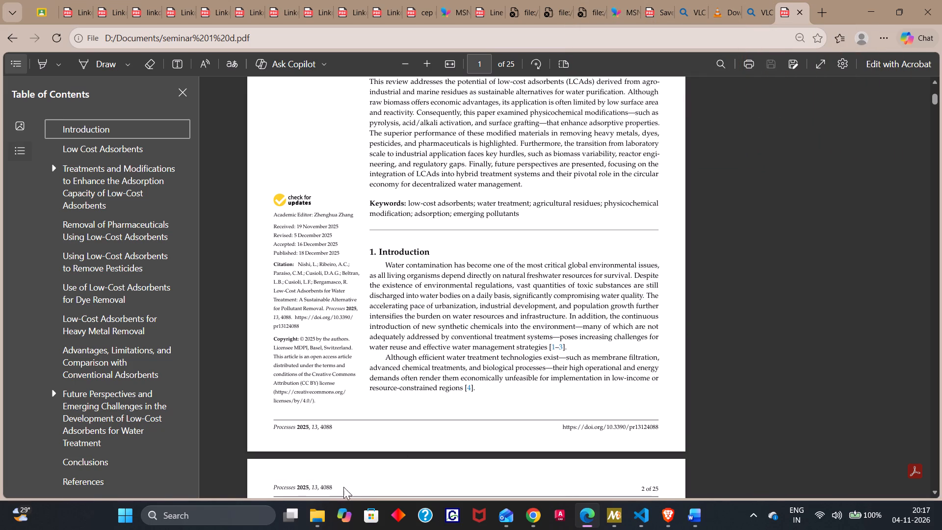
Open the seminar 2 d and seminar 3 d PDFs from the Documents folder and examine their title and citation pages.
click(323, 487)
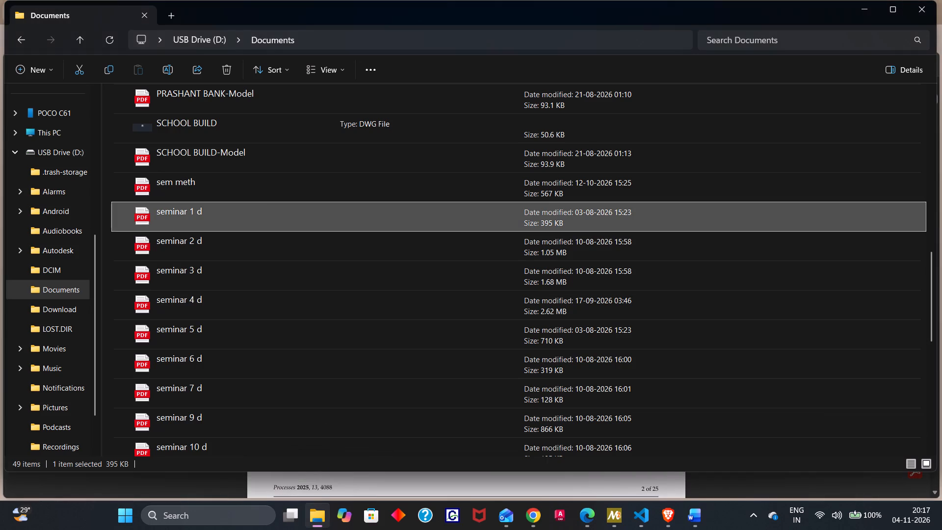
double_click(336, 248)
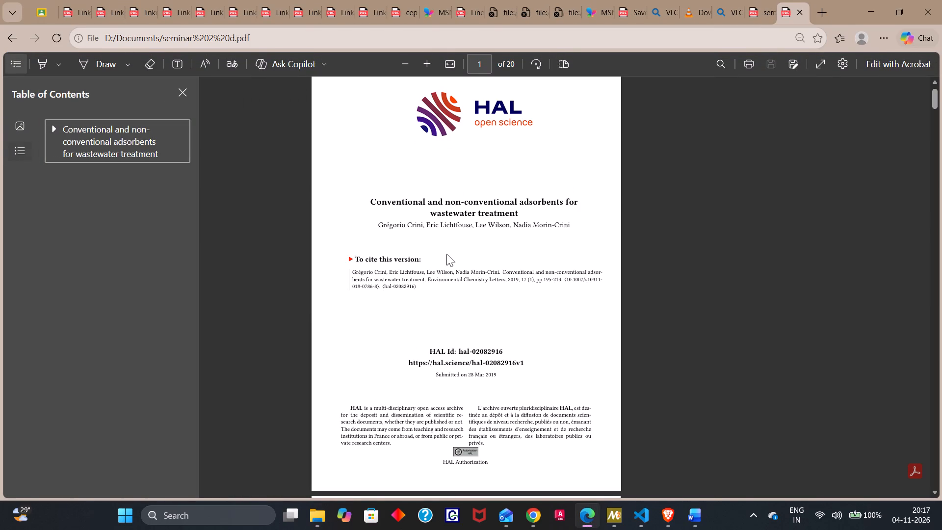
click(312, 517)
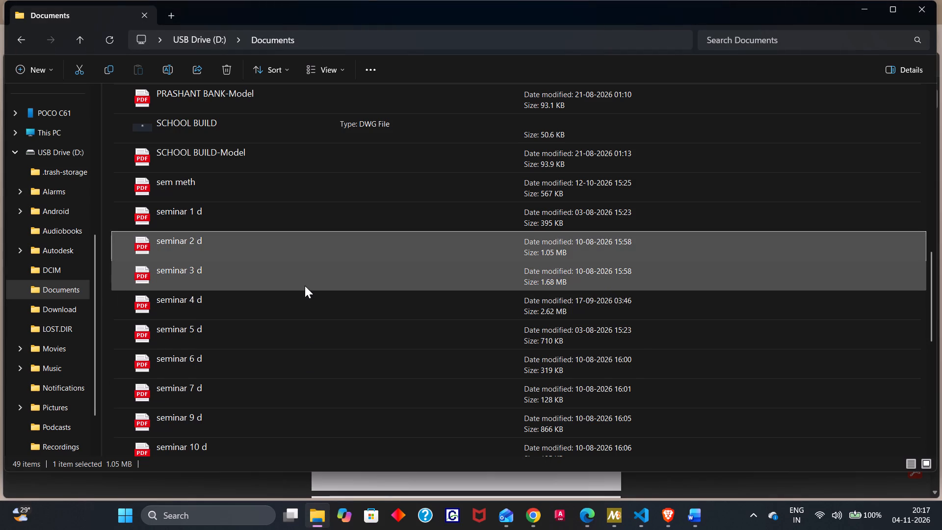
double_click(305, 283)
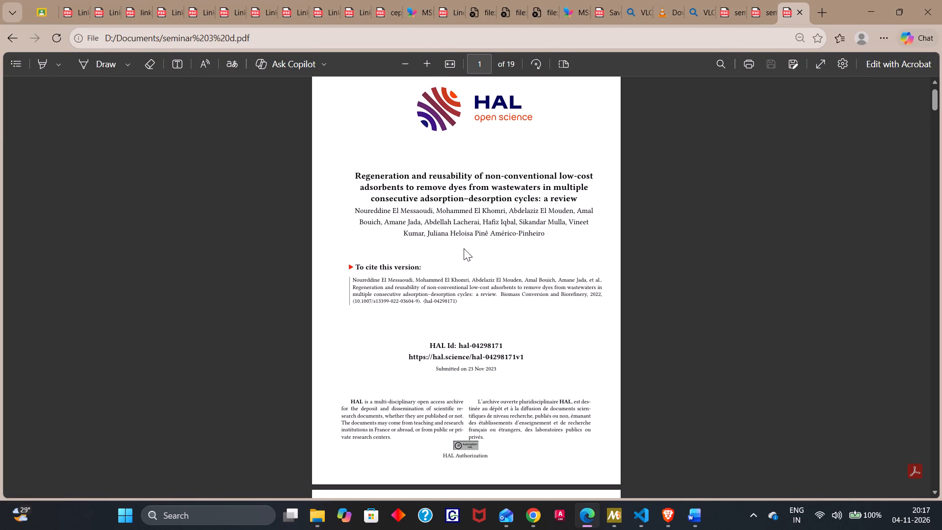
scroll(474, 235, up, 3)
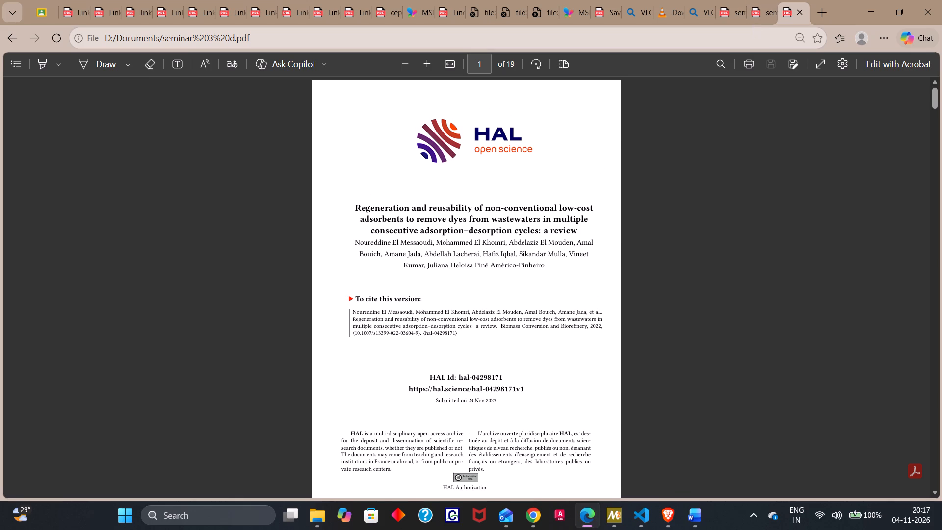
Close the seminar 3 d, 2 d and 1 d PDFs and return to the Chapter 1 seminar document in Word.
click(799, 8)
click(805, 9)
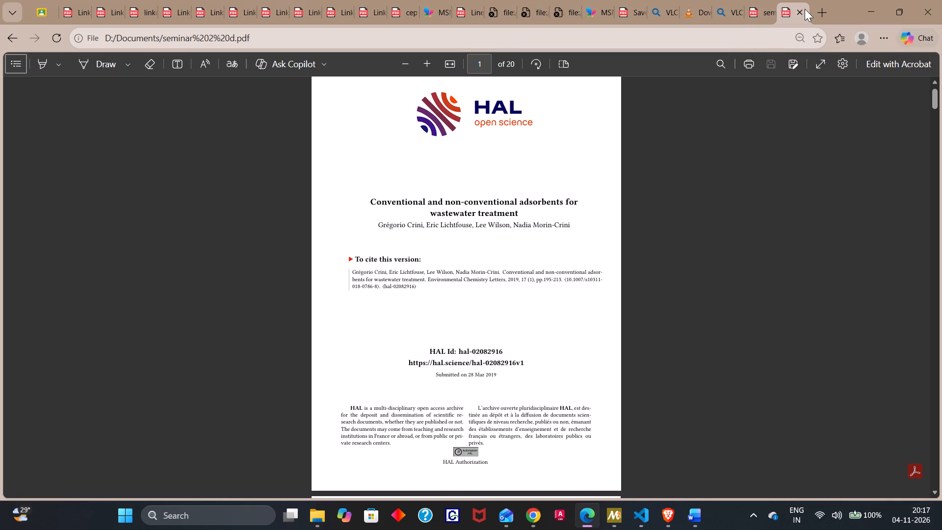
click(796, 9)
click(794, 9)
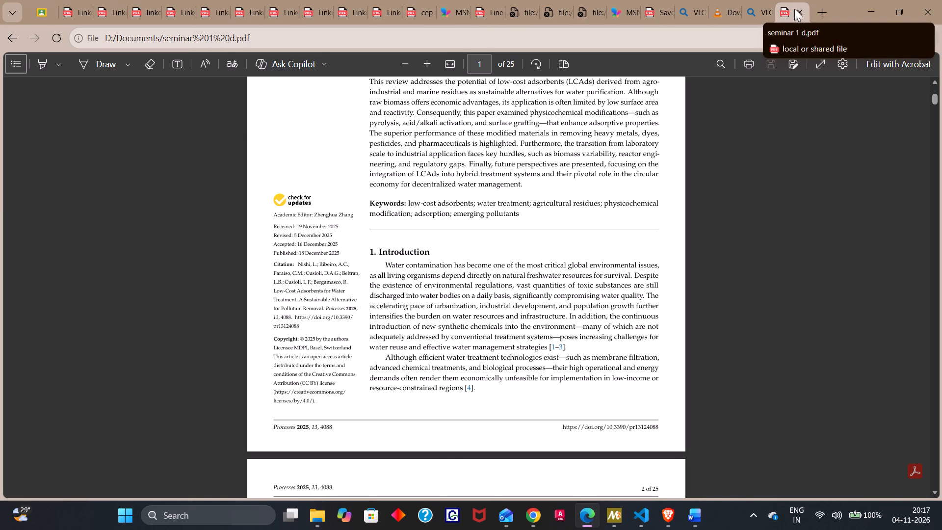
click(797, 9)
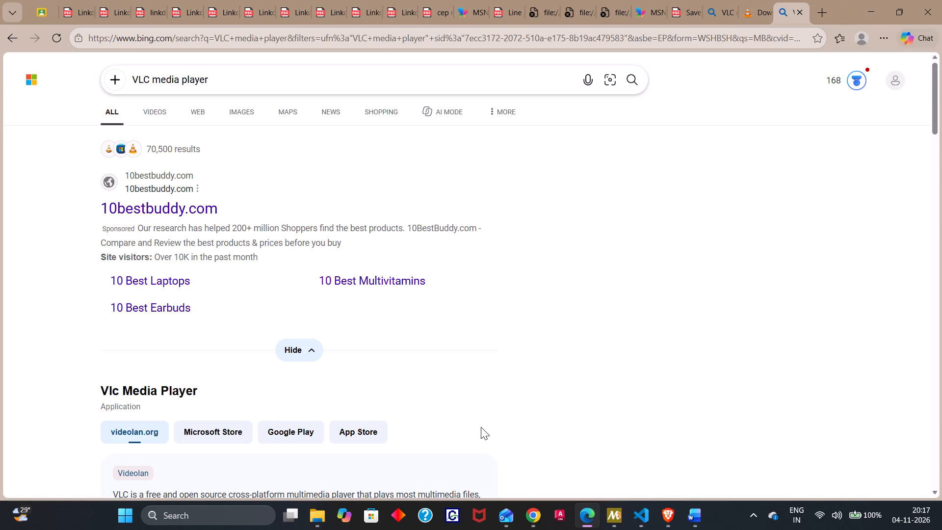
click(689, 528)
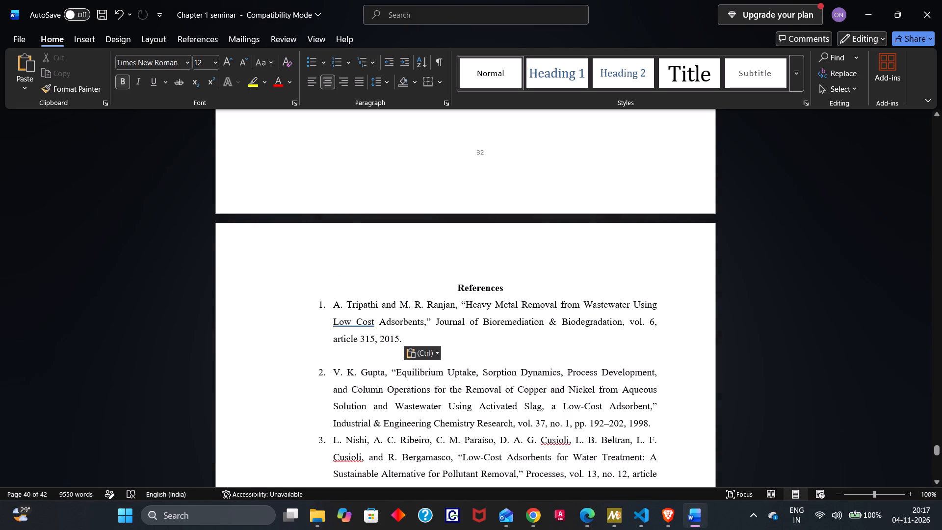
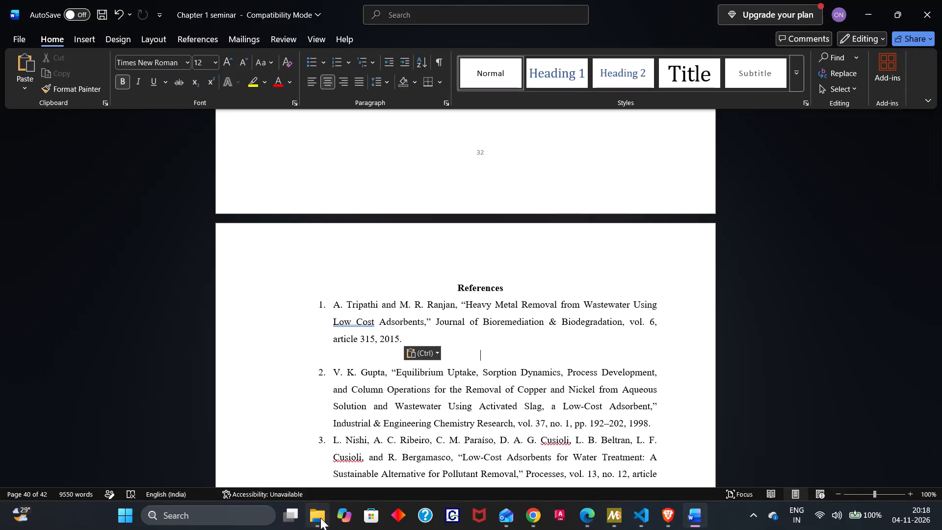
Open the seminar 4 d PDF from the USB drive's Documents folder, examine its title and citation details, and close it.
click(320, 518)
click(322, 515)
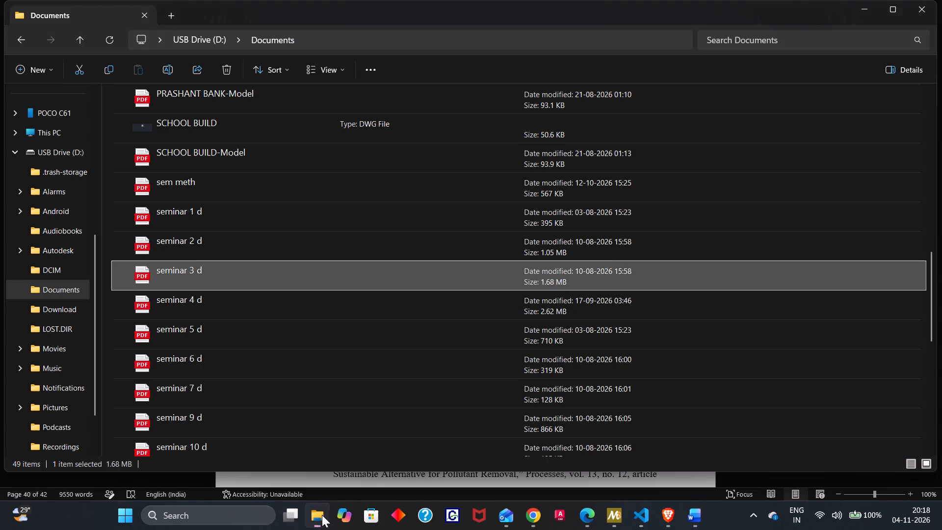
double_click(283, 313)
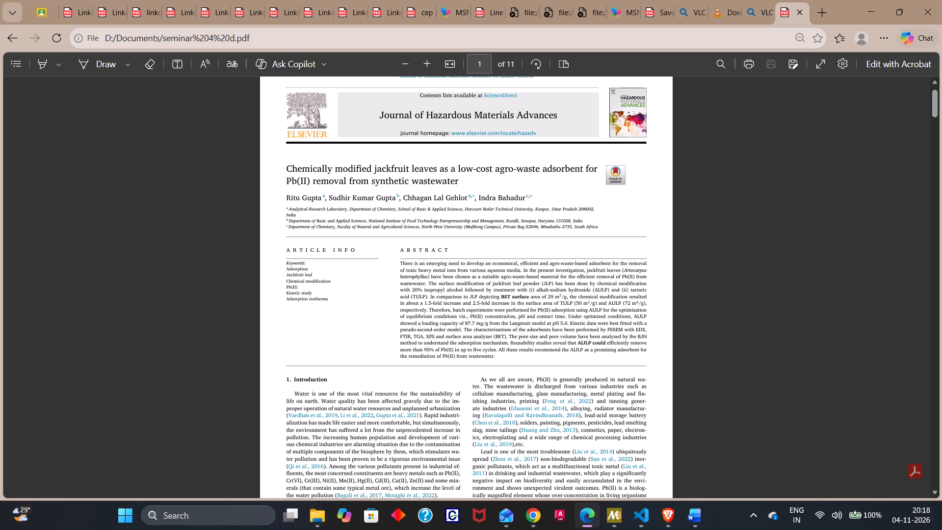
click(796, 13)
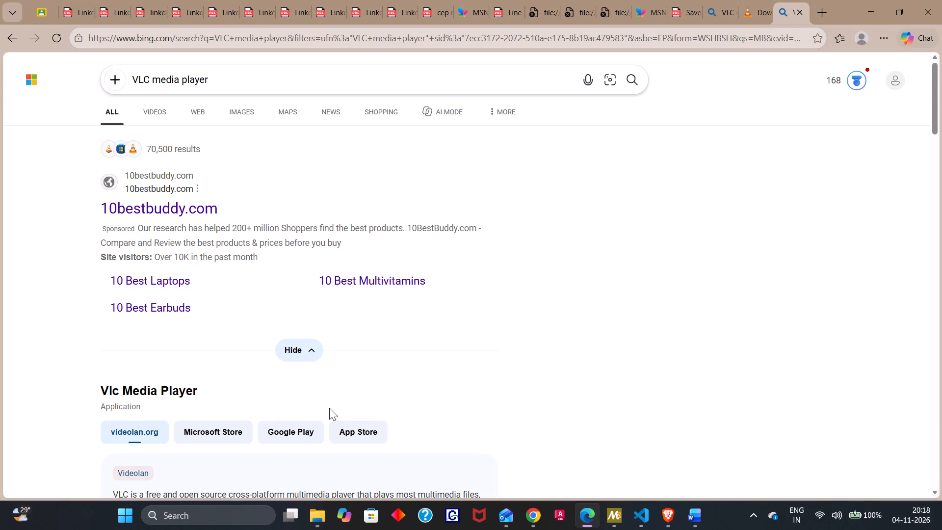
Open the seminar 5 d and seminar 6 d PDFs from the Documents folder and examine their titles, authors and journal details.
click(319, 518)
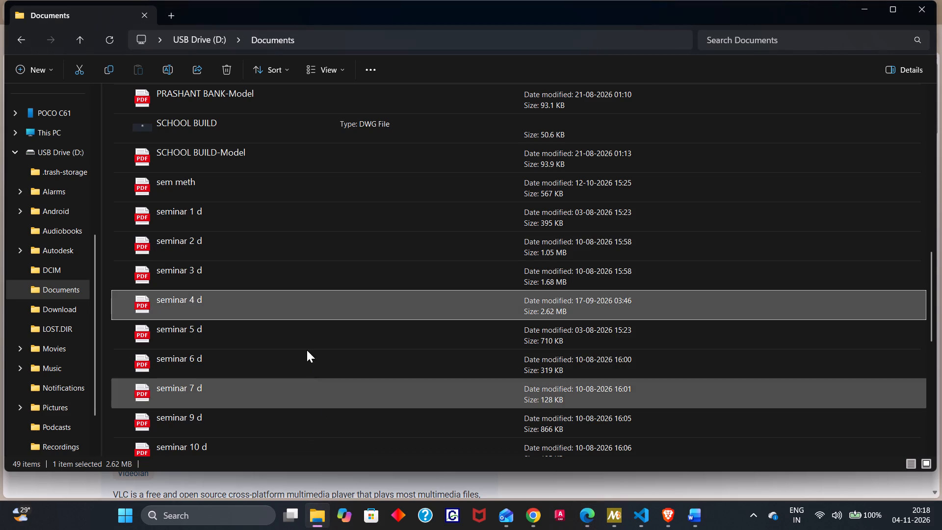
double_click(305, 336)
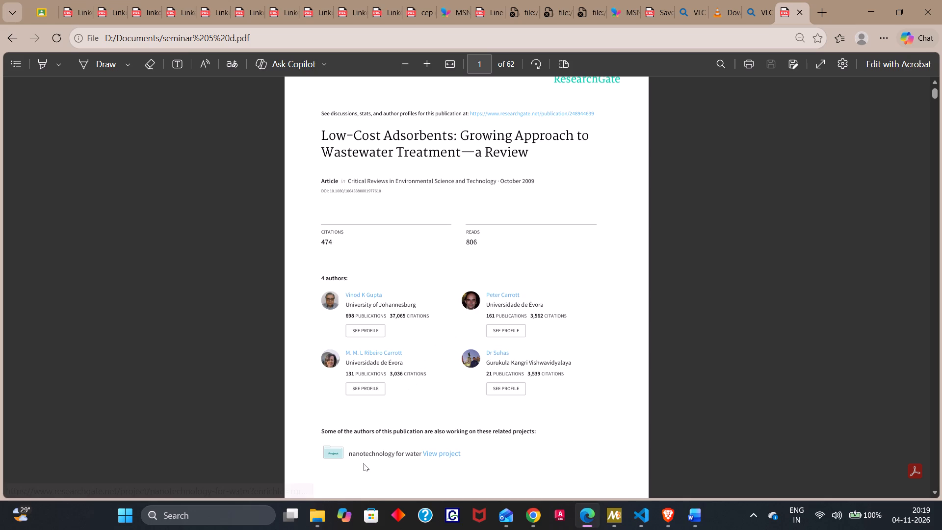
click(327, 512)
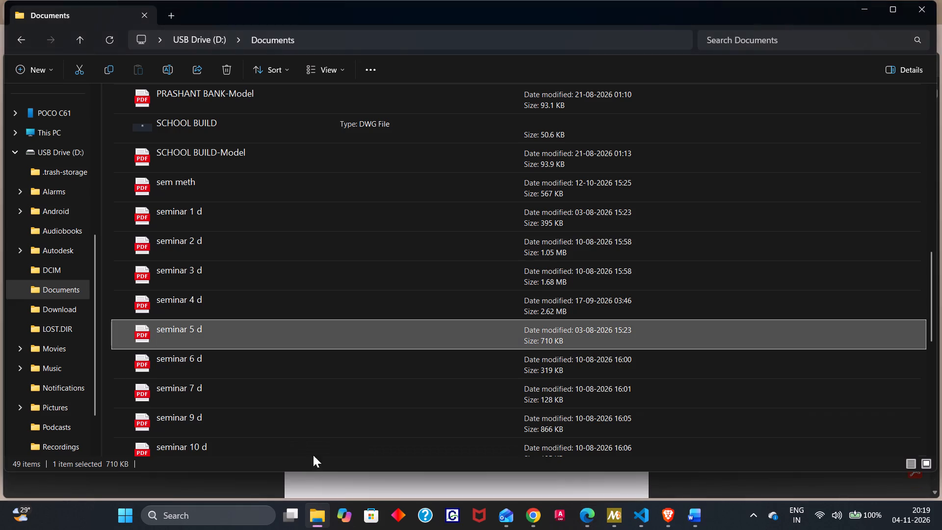
double_click(341, 363)
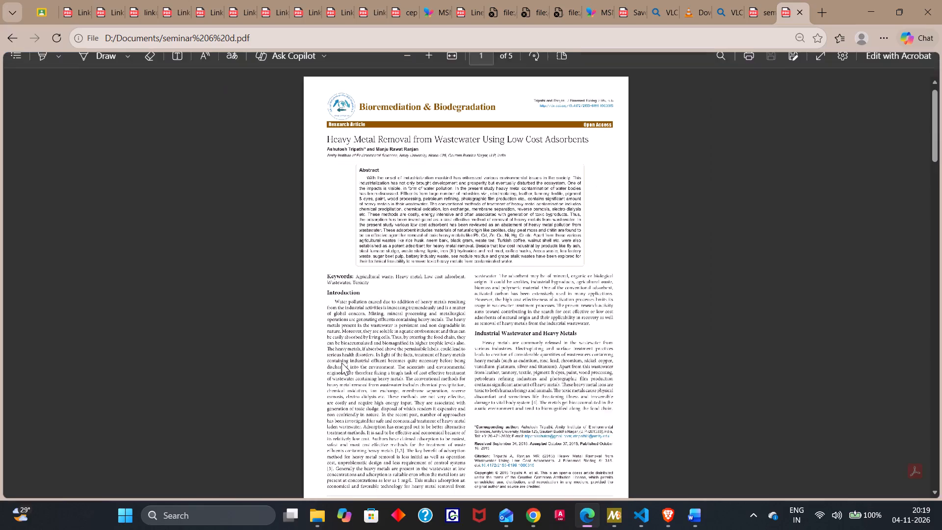
scroll(407, 208, up, 1)
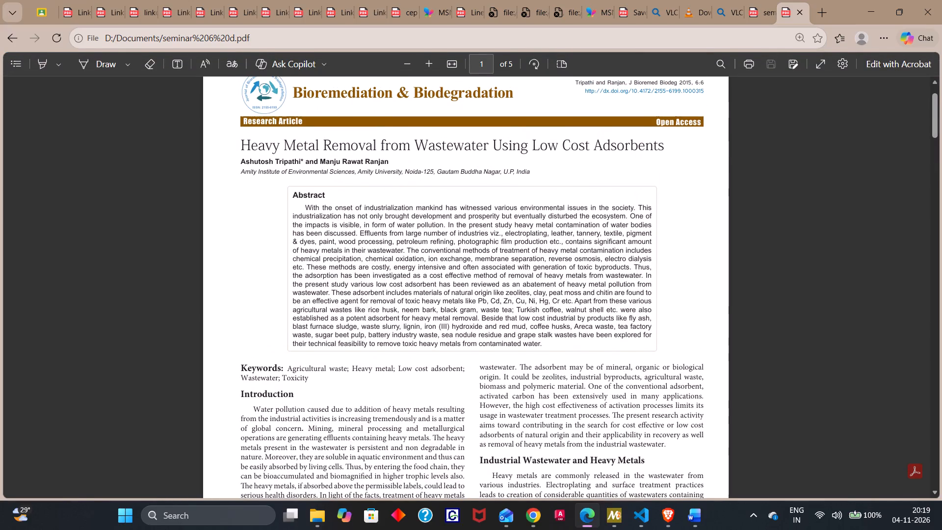
Open the seminar 7 d, 9 d and 10 d PDFs from the Documents folder and examine their titles, authors and citation details.
click(306, 467)
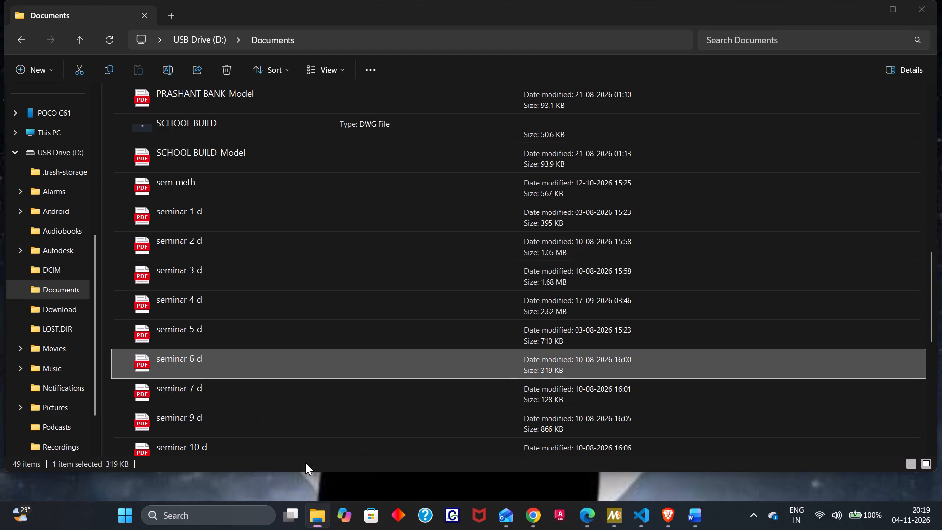
double_click(303, 388)
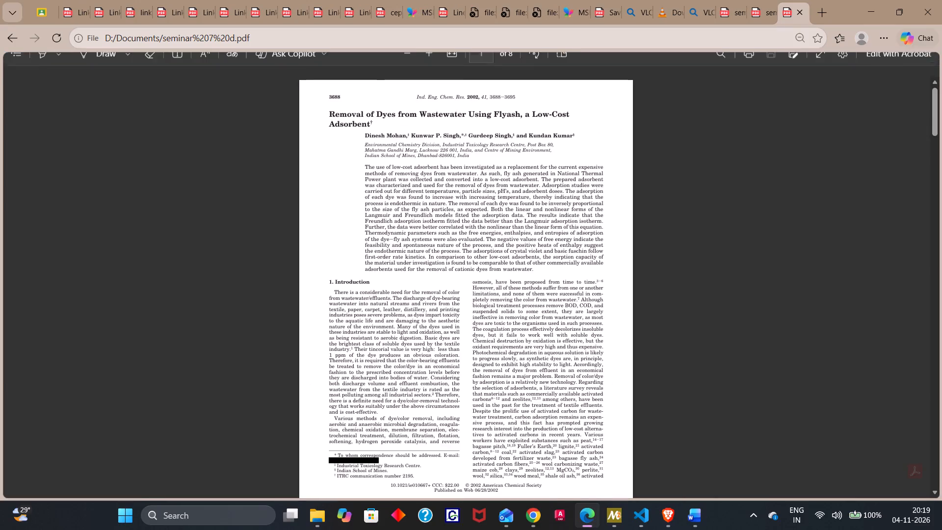
scroll(417, 283, up, 1)
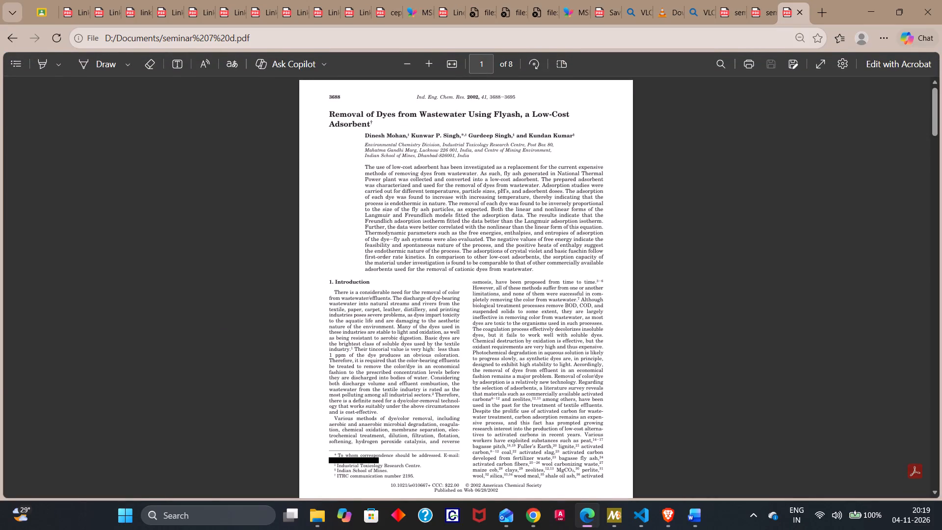
scroll(426, 174, up, 1)
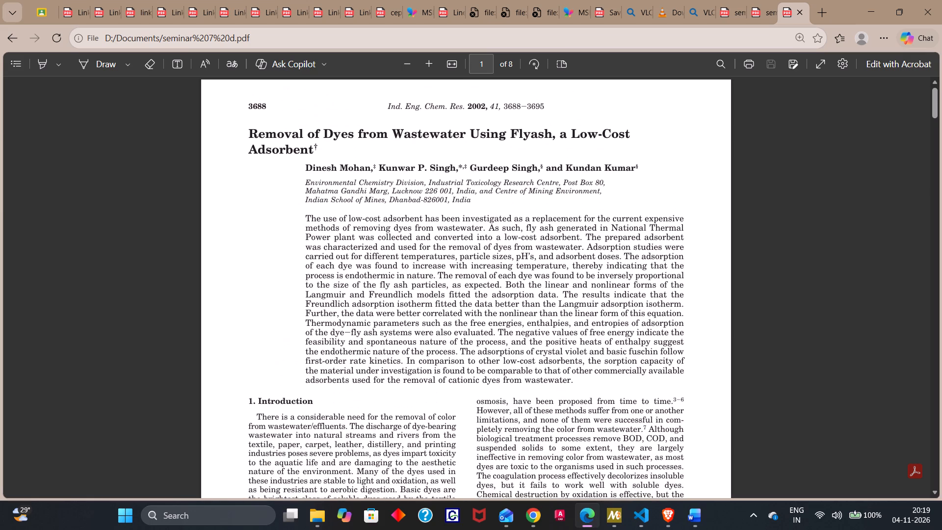
scroll(426, 174, up, 1)
click(426, 174)
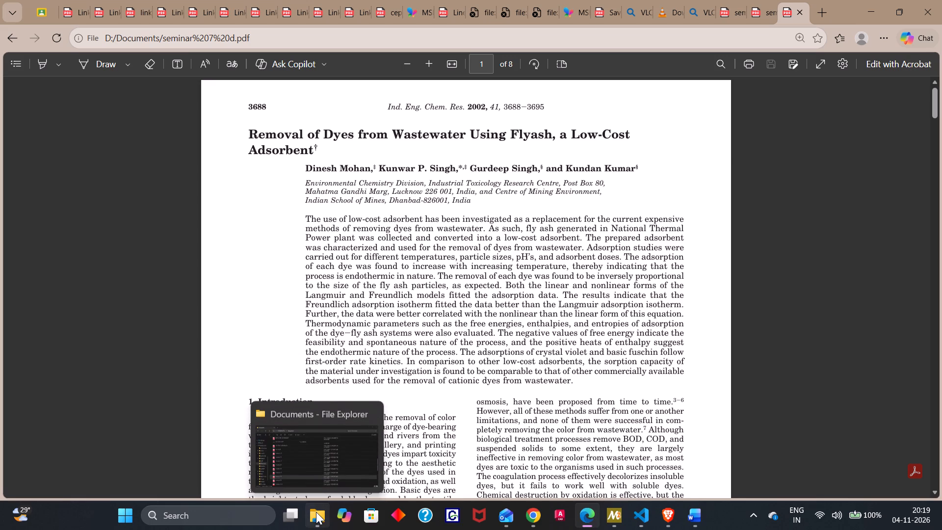
click(316, 460)
double_click(297, 420)
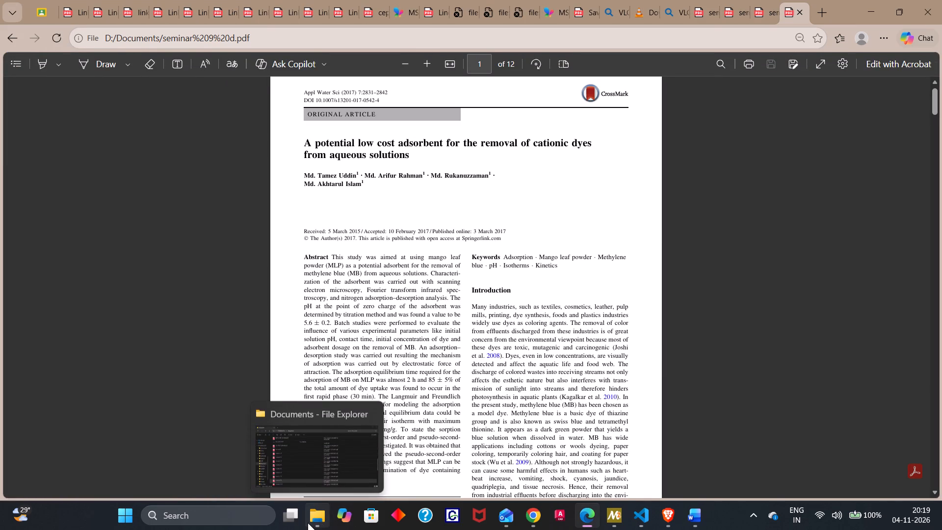
click(315, 468)
double_click(299, 449)
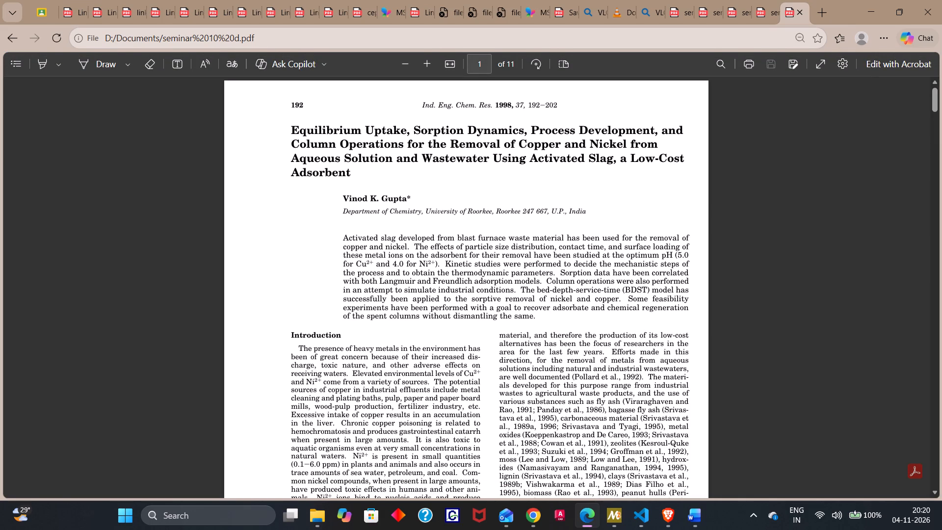
Open the seminar 11 d, 12 d and 13 d PDFs from the Documents folder and examine their titles, authors and citation details.
click(314, 518)
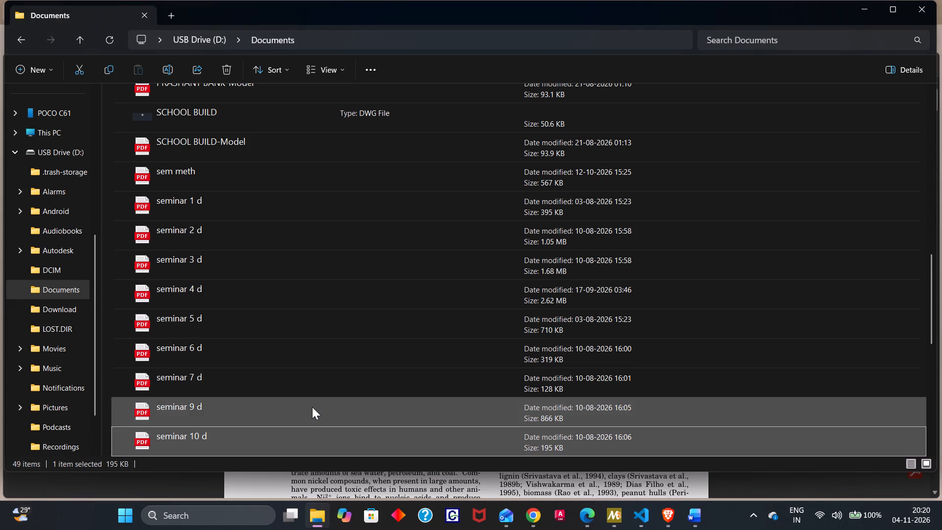
scroll(312, 407, down, 3)
double_click(302, 344)
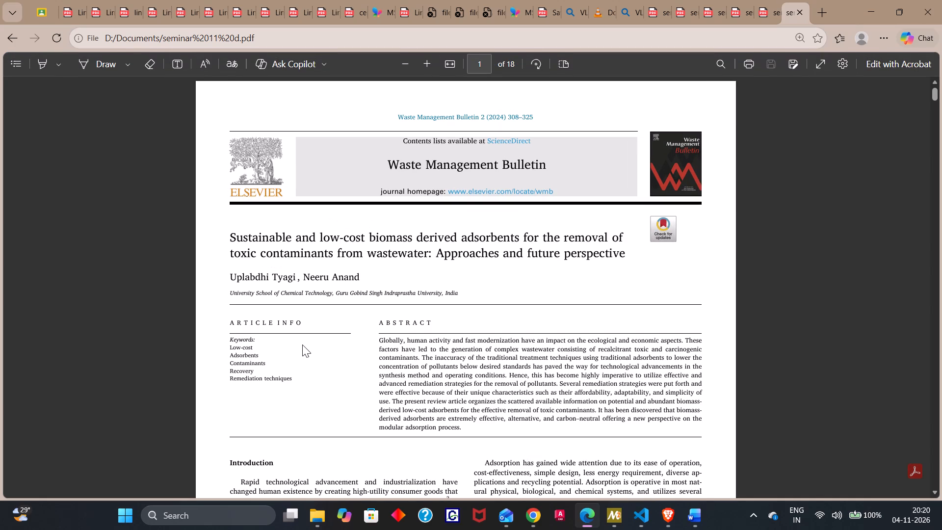
click(316, 503)
double_click(313, 368)
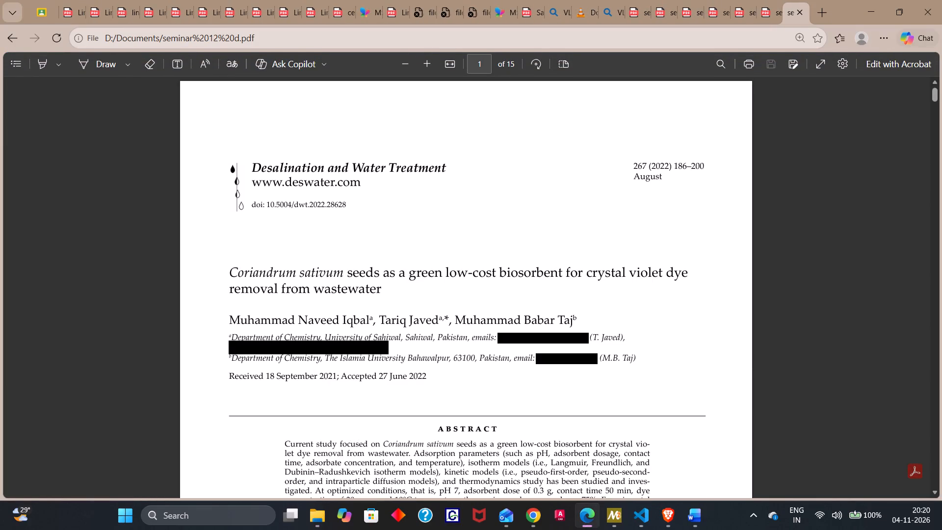
click(322, 518)
double_click(315, 407)
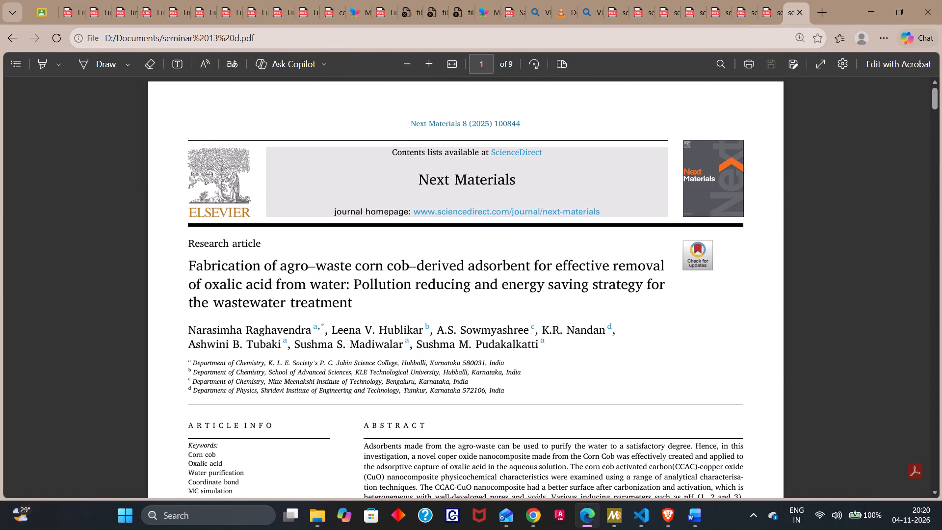
Open the seminar 14 d, 15 d and 16 d PDFs from the Documents folder and examine their titles, authors and citation details.
click(313, 508)
scroll(290, 390, down, 1)
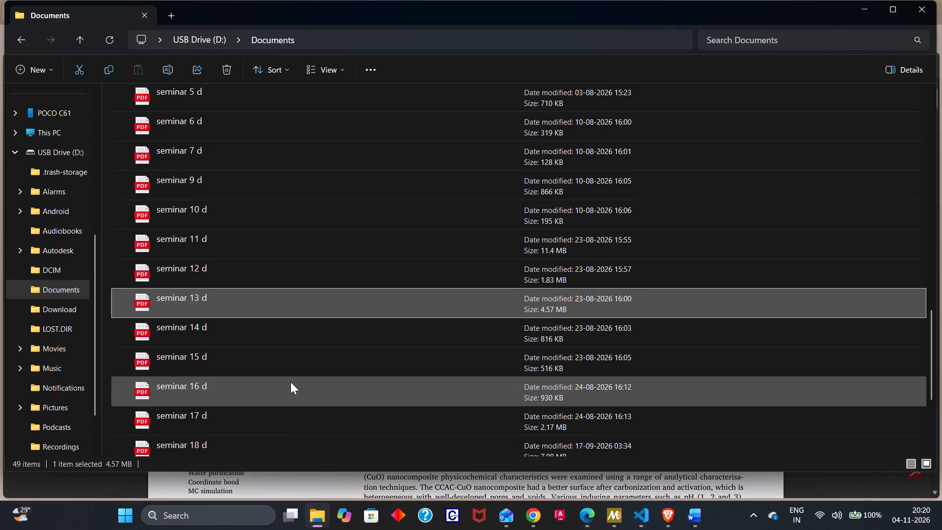
double_click(289, 339)
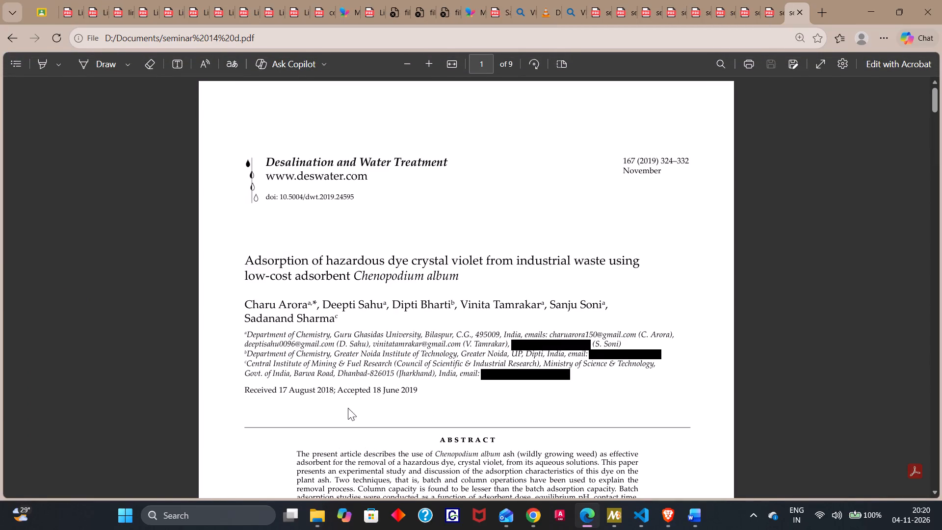
click(317, 517)
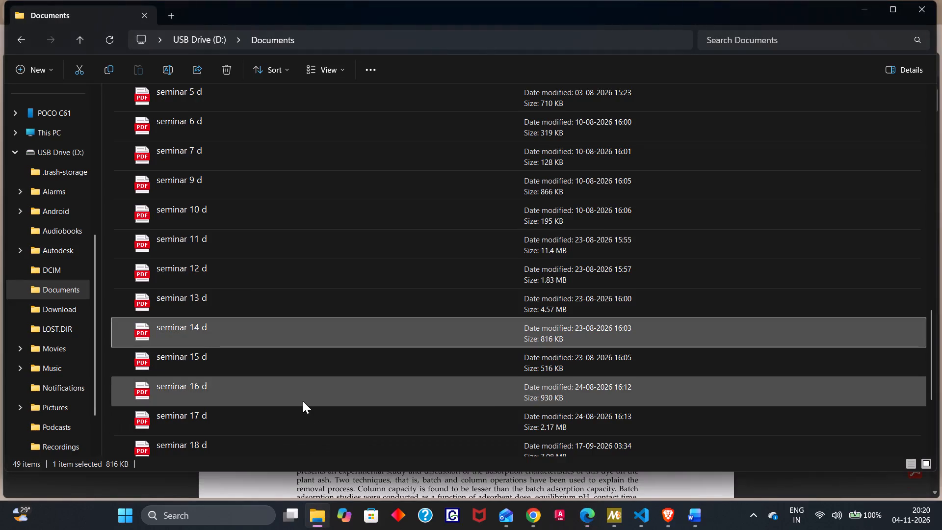
double_click(303, 369)
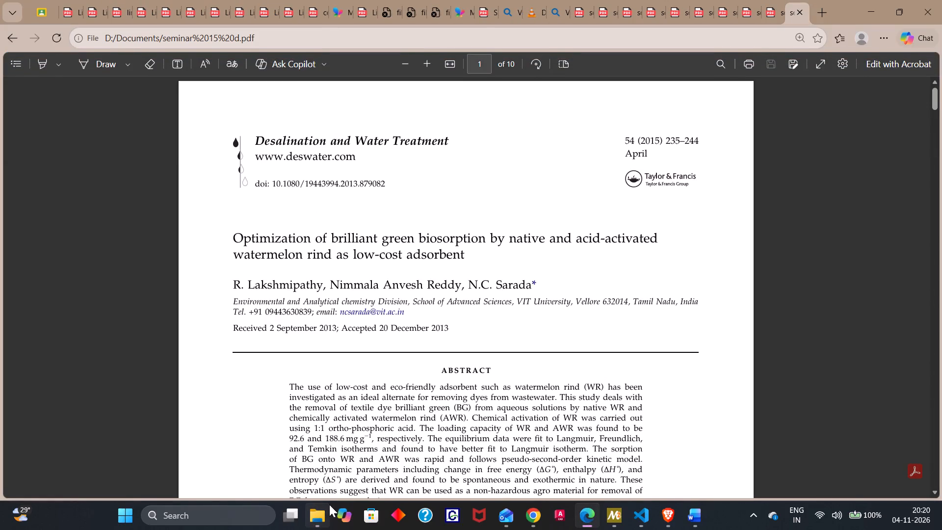
click(312, 513)
double_click(303, 394)
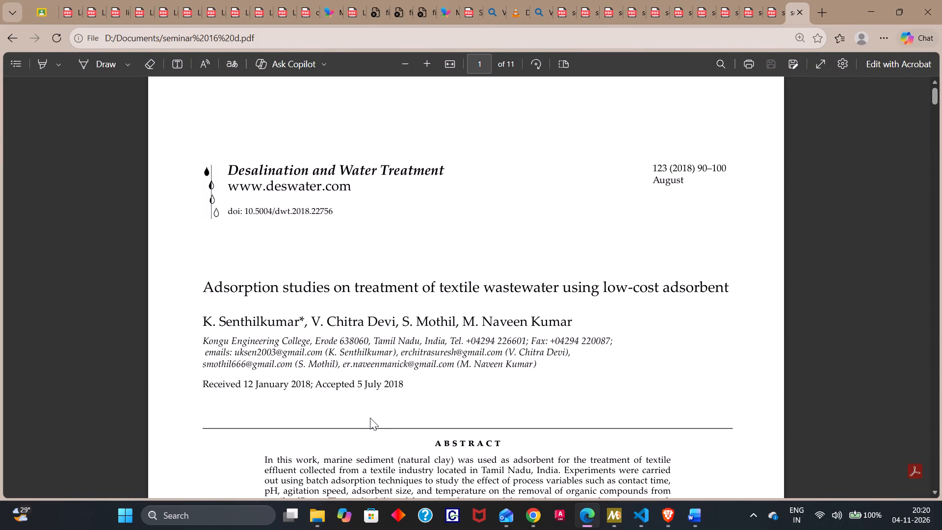
Open the seminar 17 d, 18 d and 19 d PDFs from the Documents folder and examine their titles, authors and citation details.
click(314, 526)
double_click(315, 429)
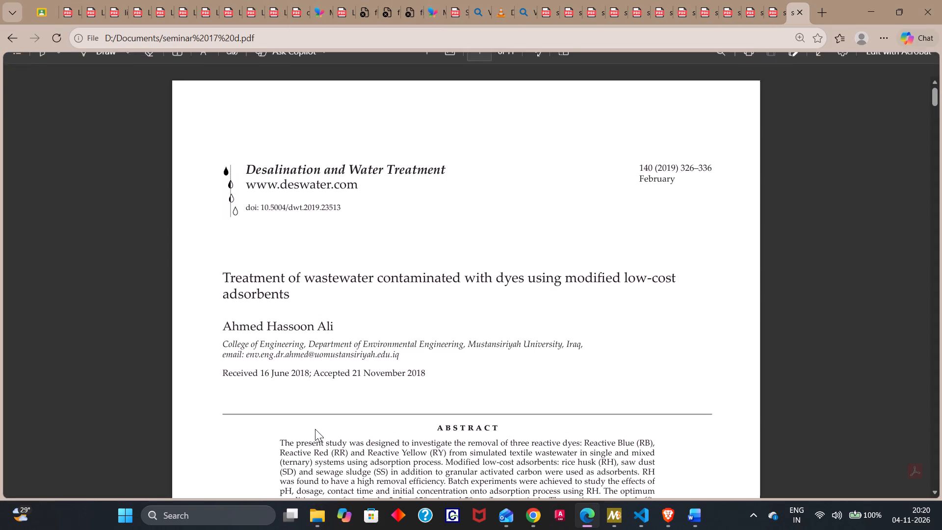
click(314, 529)
scroll(323, 442, down, 2)
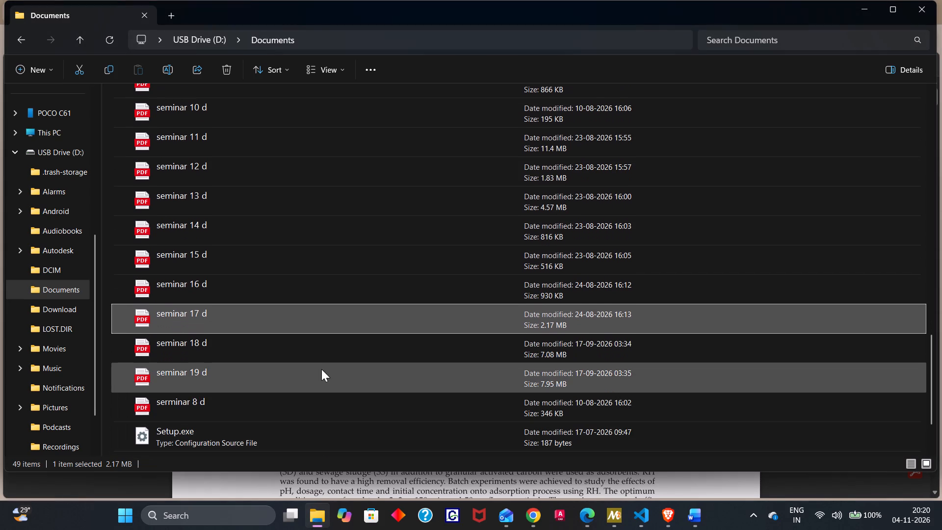
click(319, 345)
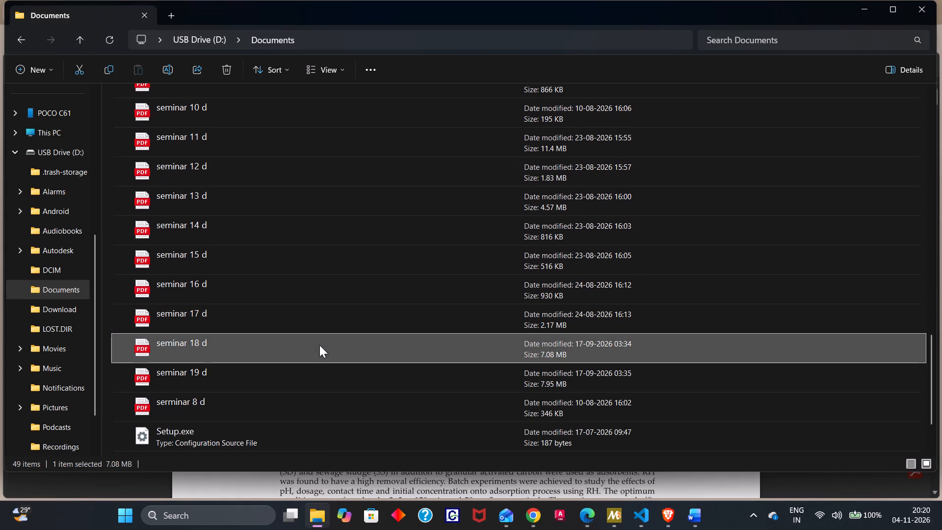
double_click(319, 345)
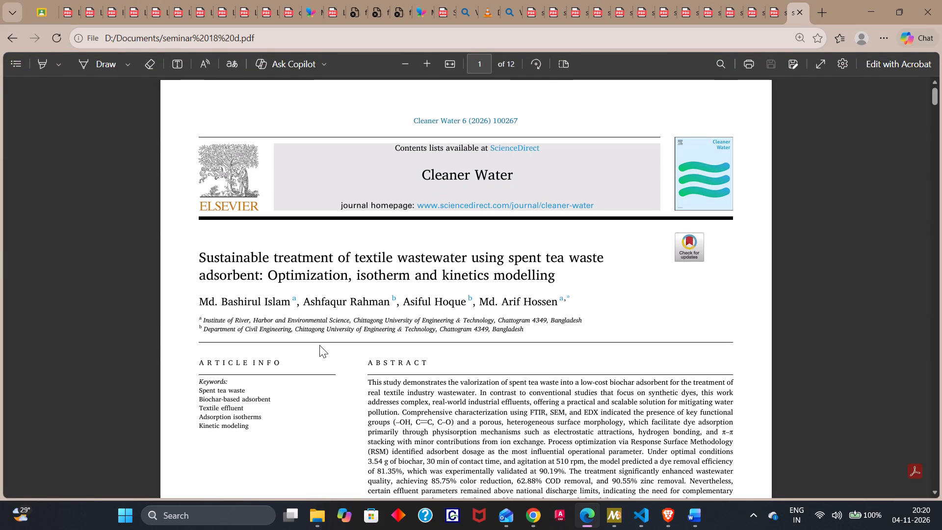
click(314, 517)
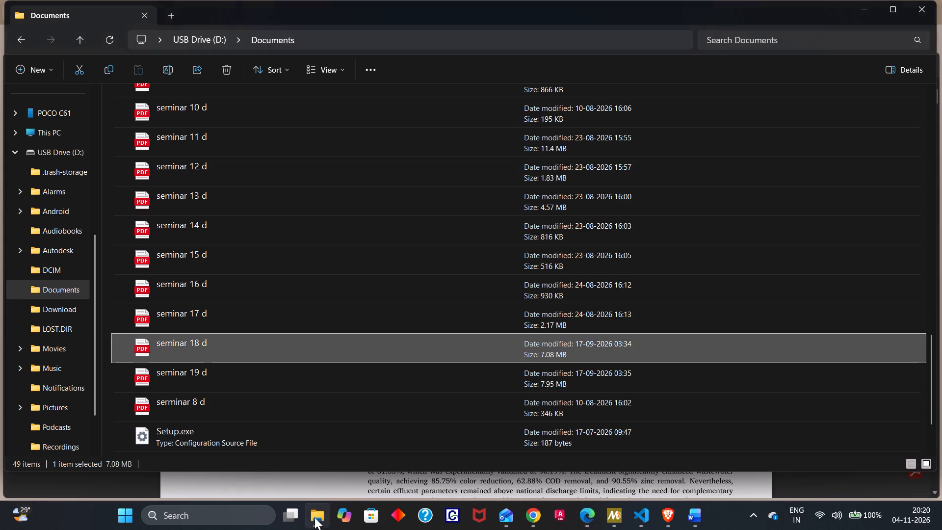
double_click(314, 377)
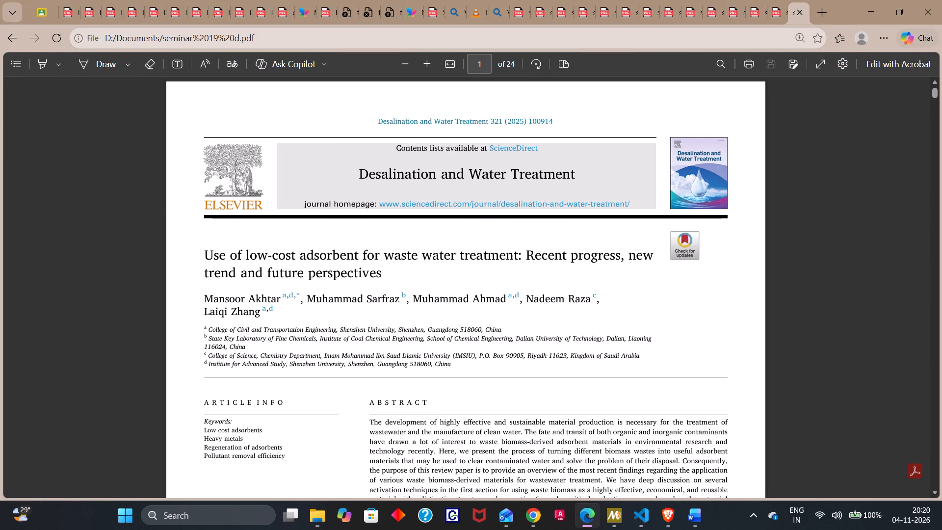
Open the serminar 8 d PDF from the Documents folder and examine its title, authors, volume and year.
click(311, 520)
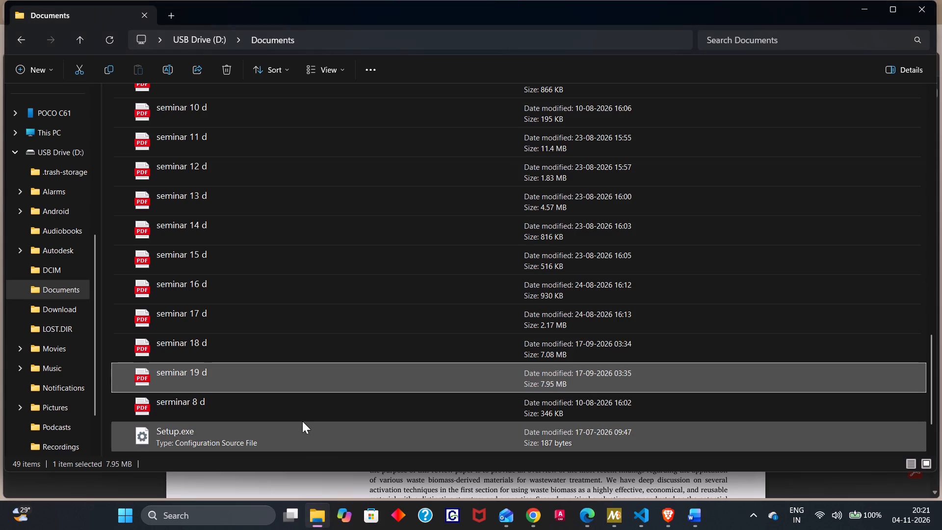
double_click(301, 417)
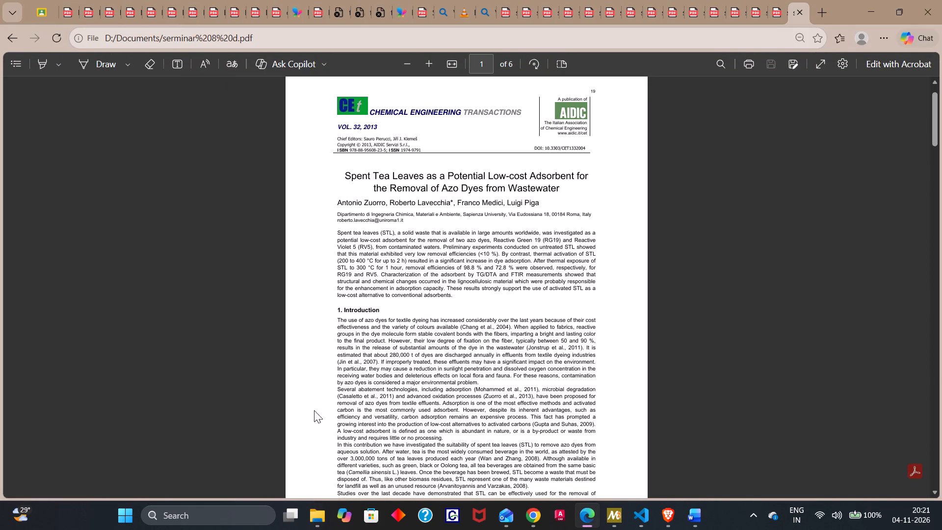
scroll(428, 280, up, 1)
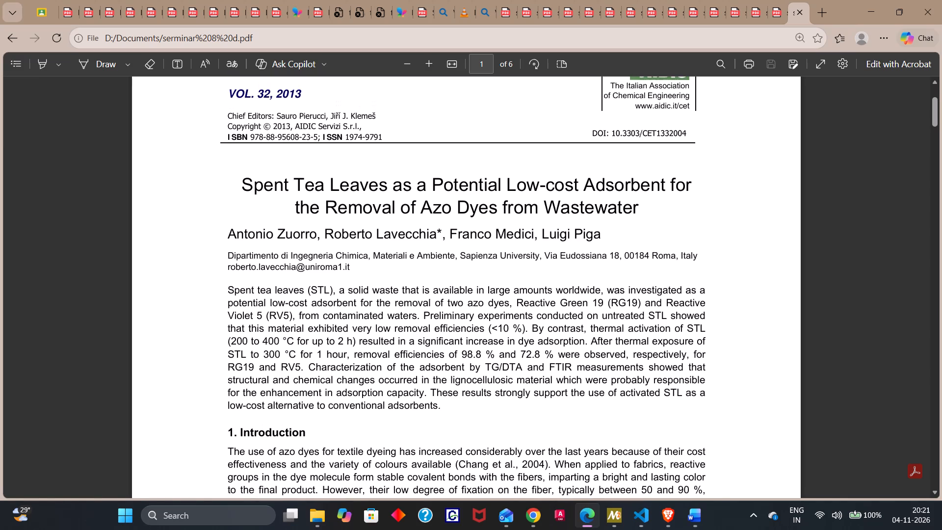
scroll(428, 280, up, 2)
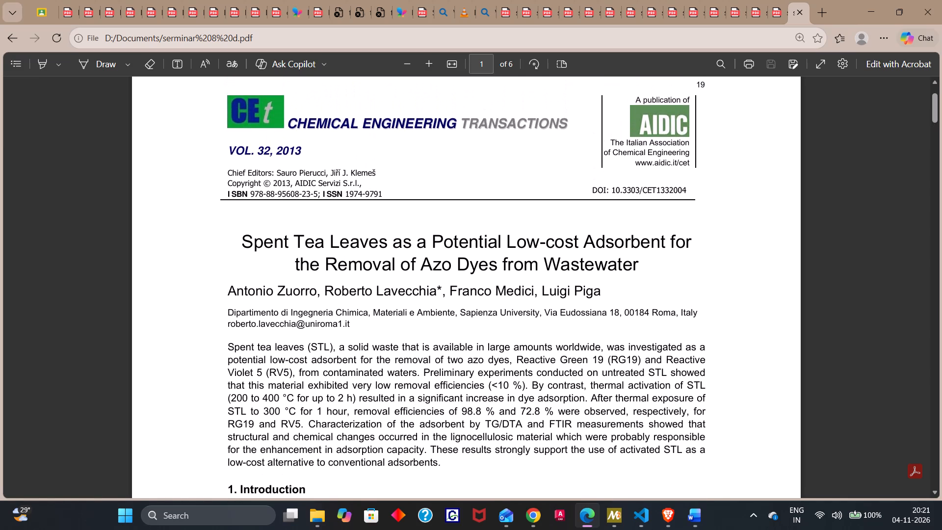
Examine the serminar 8 d paper's first page for its title, authors, volume, year and DOI.
scroll(428, 280, up, 1)
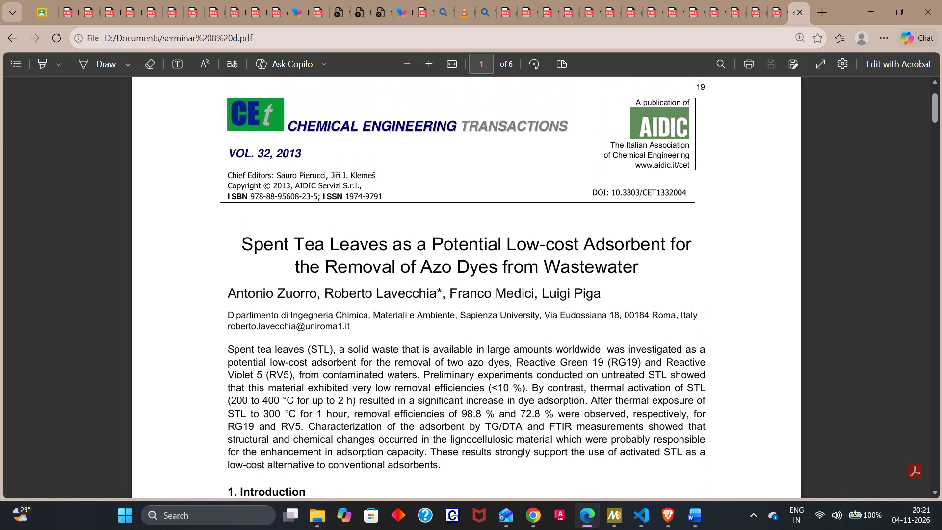
scroll(340, 342, down, 1)
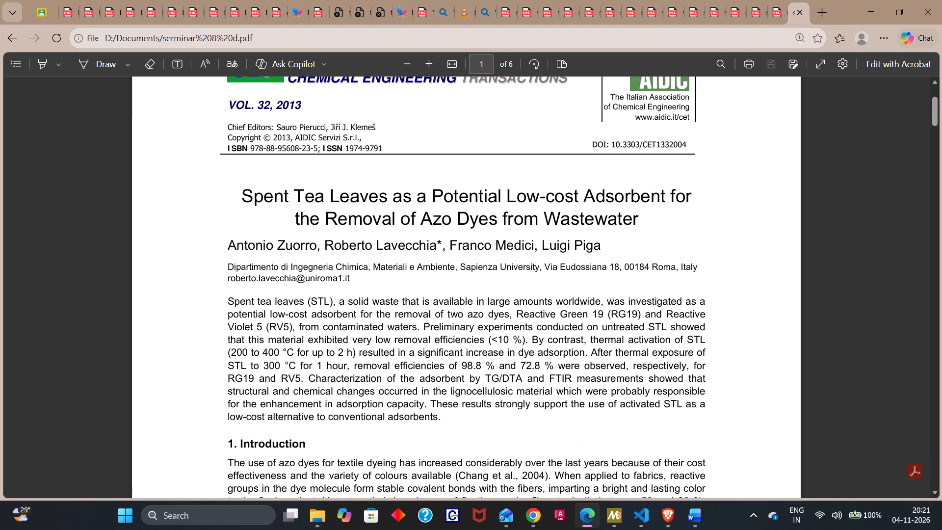
Open the seminar 1 d PDF from the Documents folder, close its table of contents and examine the title, authors and citation details.
click(315, 522)
scroll(319, 365, up, 2)
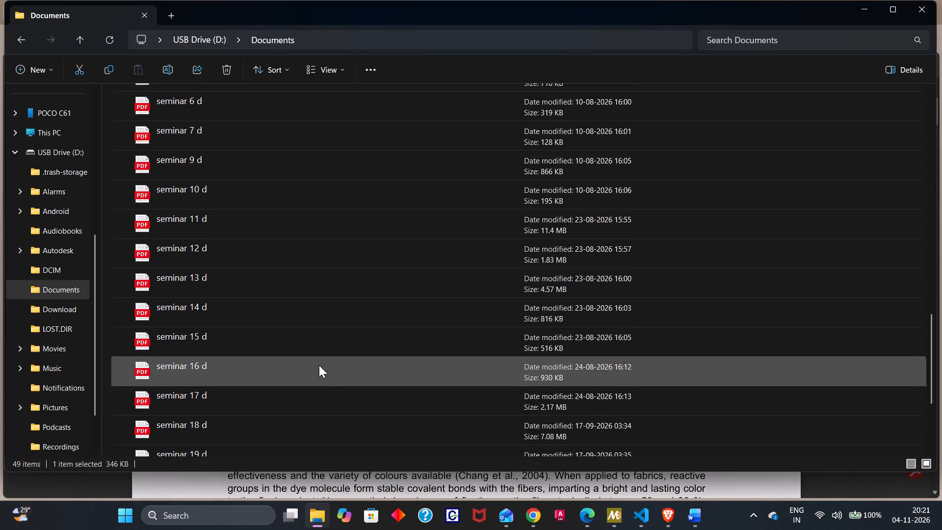
scroll(319, 365, up, 3)
scroll(306, 410, down, 1)
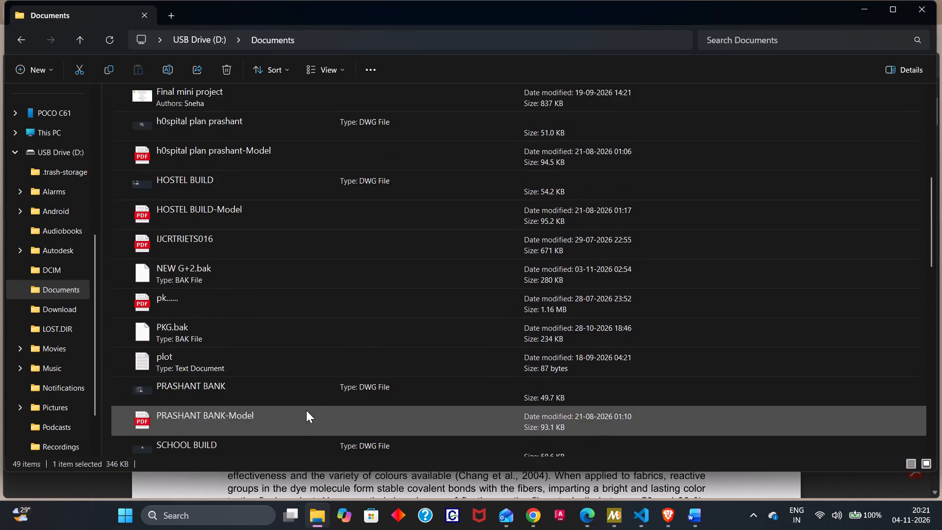
scroll(306, 410, down, 3)
double_click(302, 289)
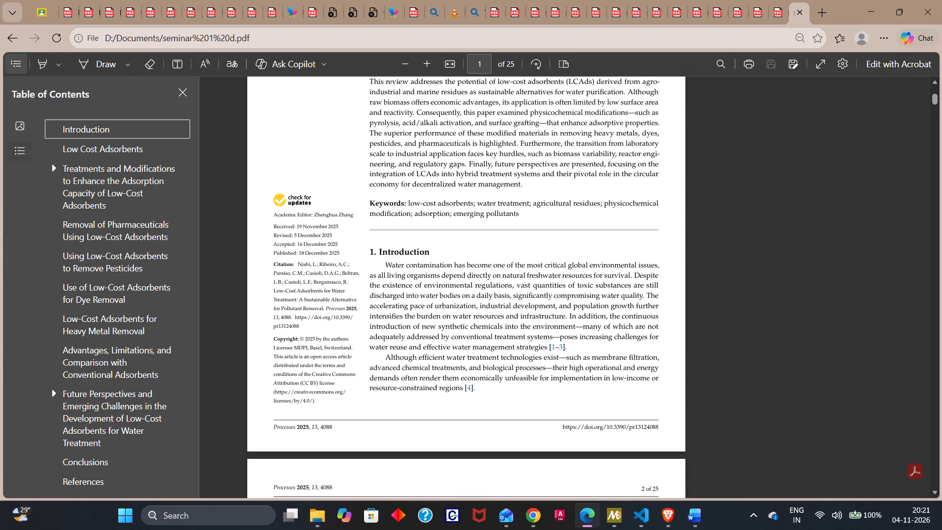
scroll(366, 218, up, 5)
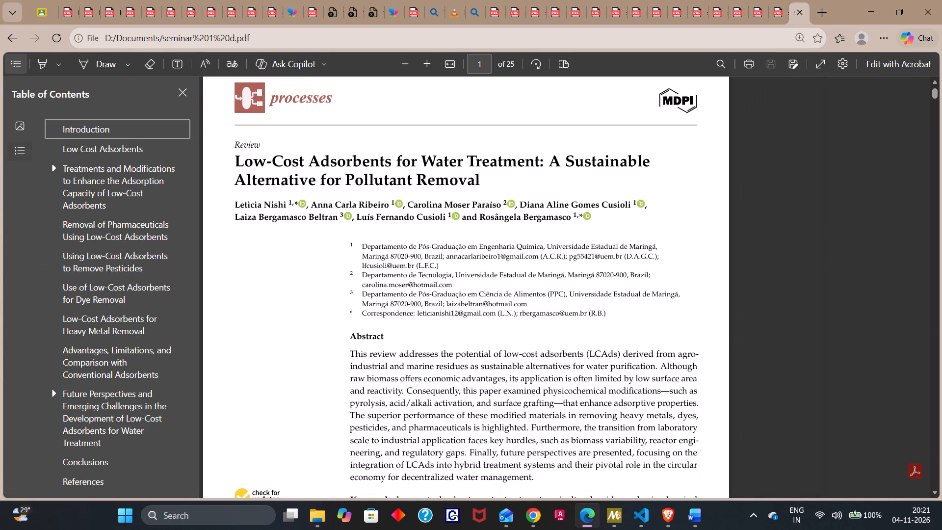
click(183, 86)
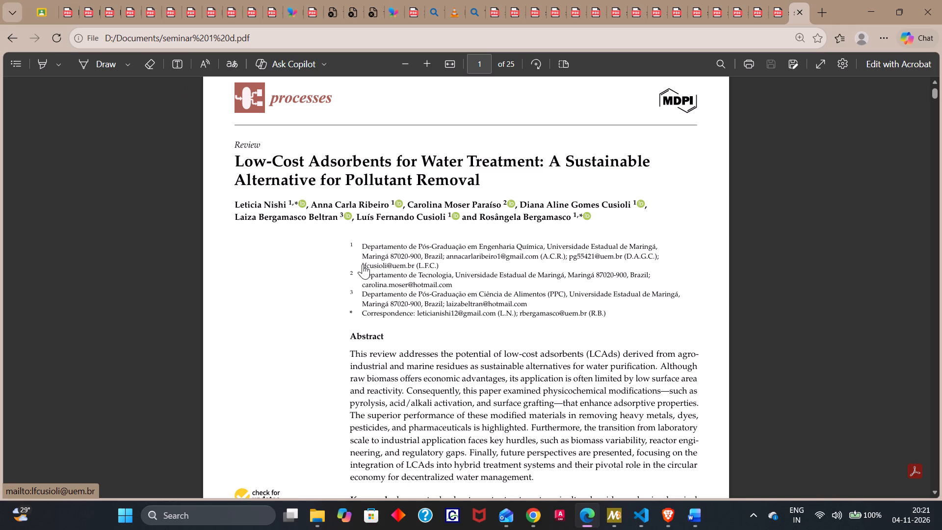
Open the seminar 2 d, 3 d and 4 d PDFs from the Documents folder and examine their titles, authors and citation details.
click(312, 526)
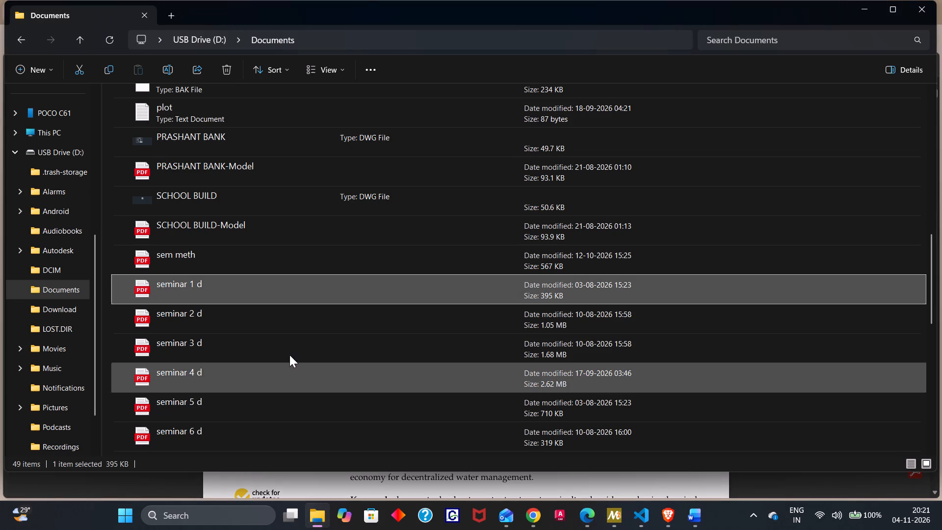
double_click(289, 328)
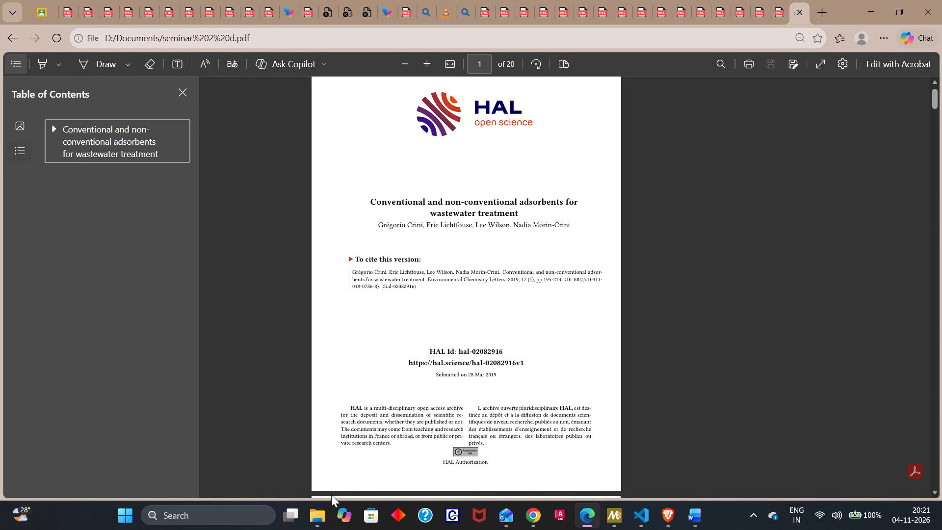
click(316, 516)
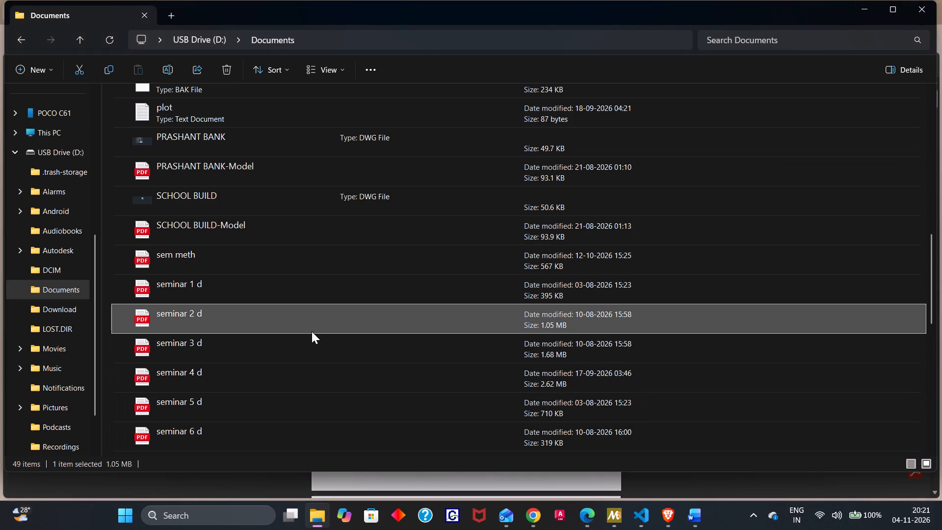
drag(312, 331, 312, 348)
double_click(312, 348)
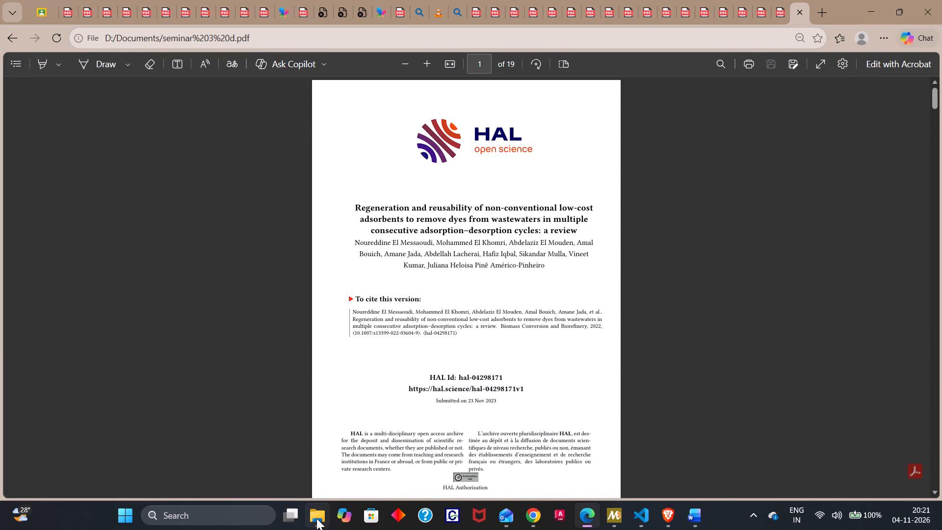
click(316, 518)
double_click(296, 380)
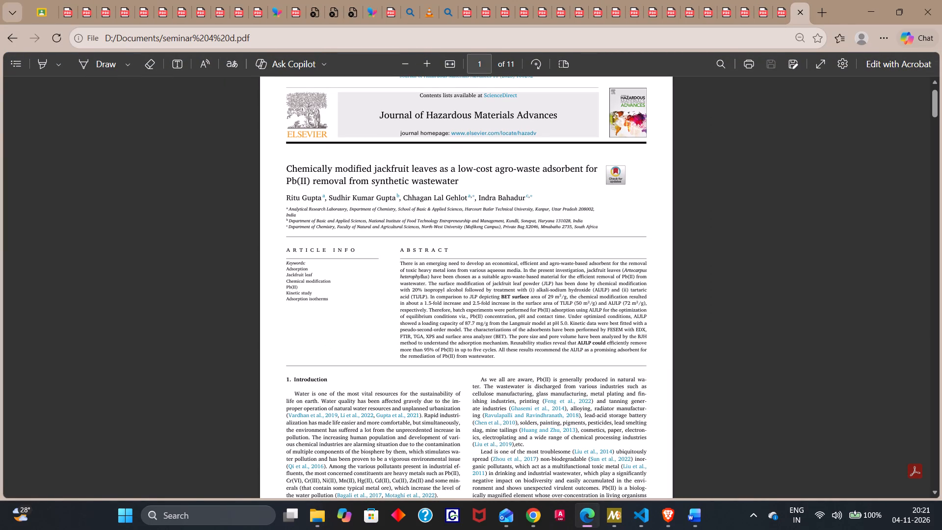
Open the seminar 5 d, 6 d and 7 d PDFs from the Documents folder and examine their titles, authors and citation details.
click(315, 527)
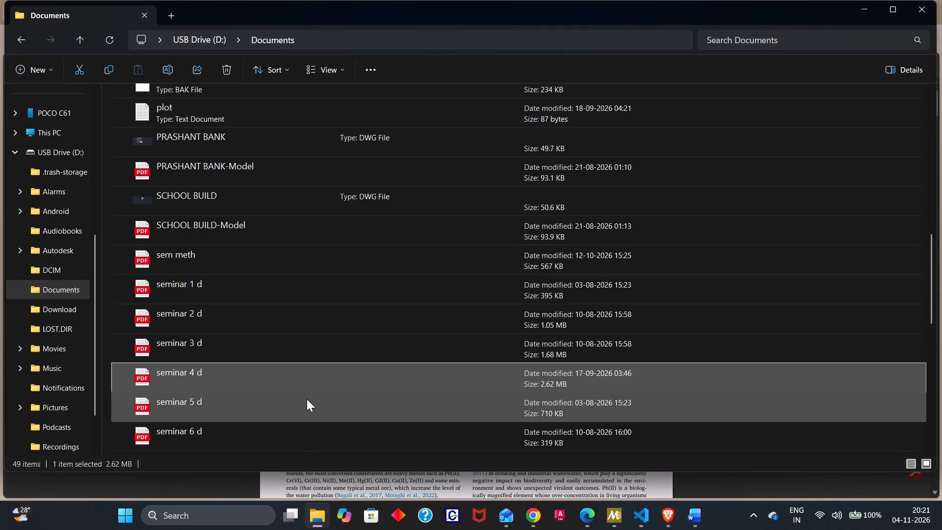
double_click(307, 399)
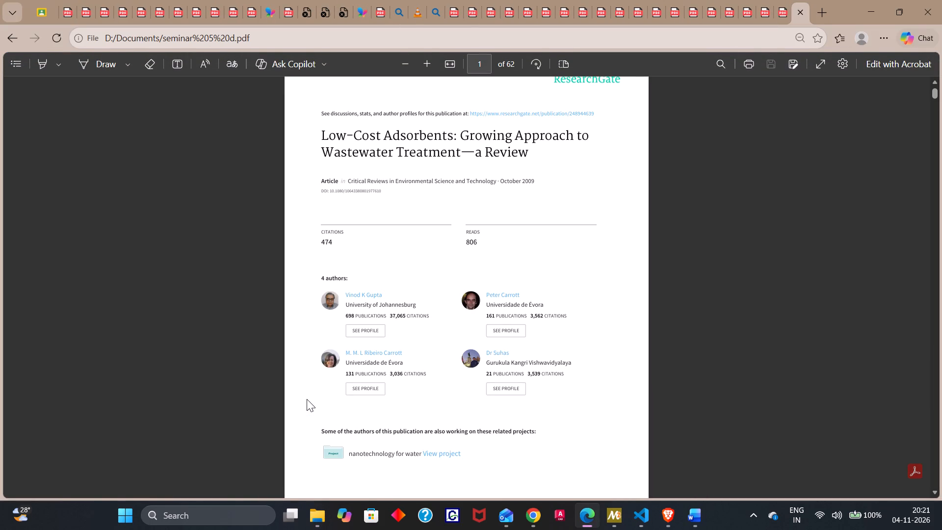
click(312, 507)
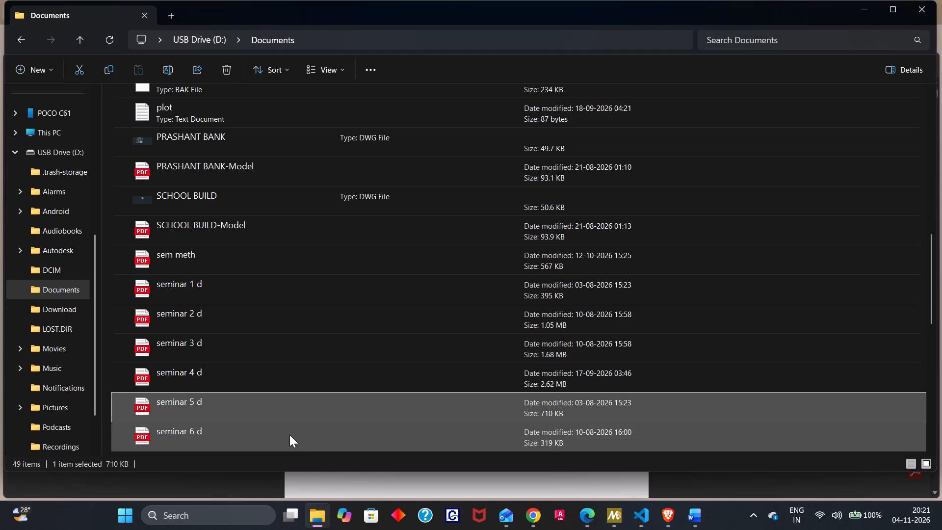
double_click(289, 436)
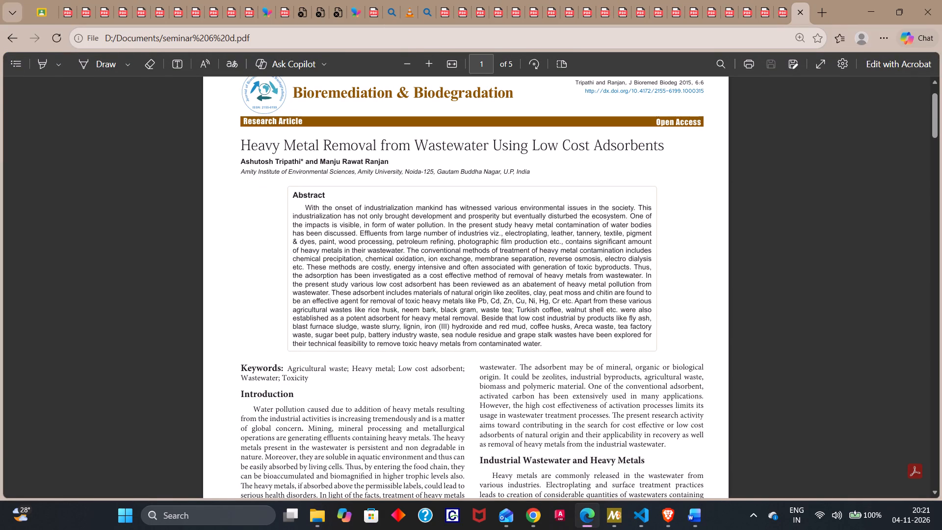
click(322, 519)
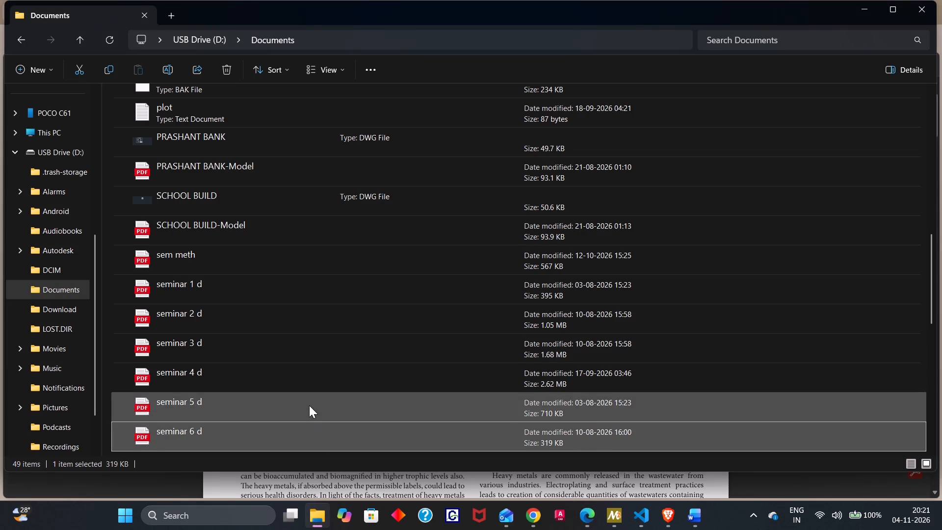
scroll(309, 405, down, 1)
double_click(308, 392)
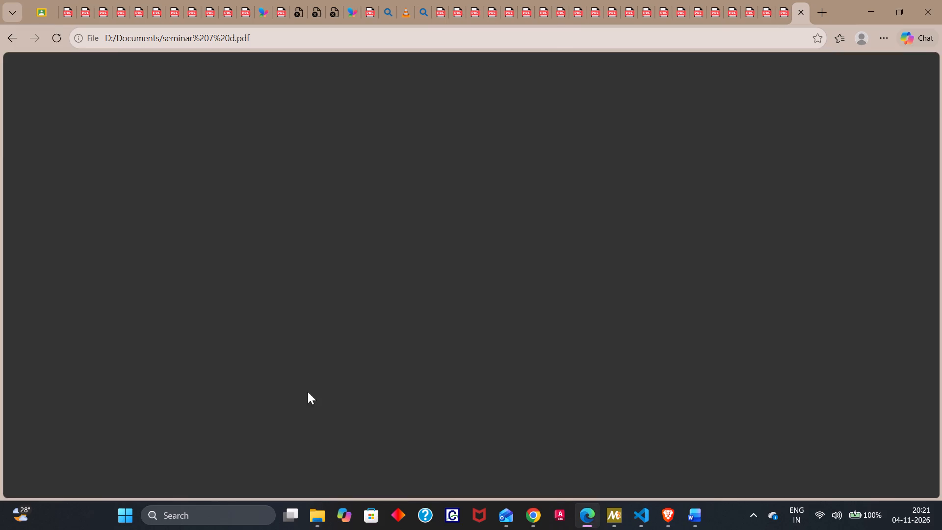
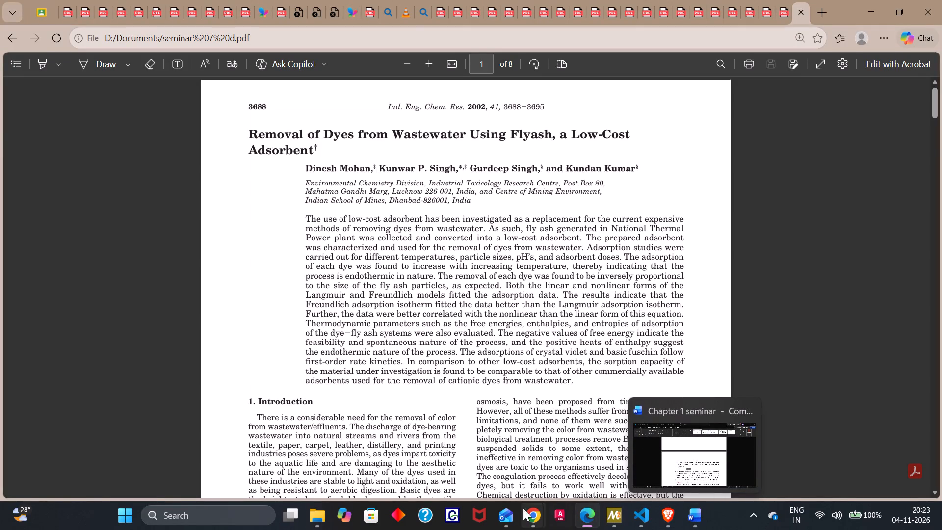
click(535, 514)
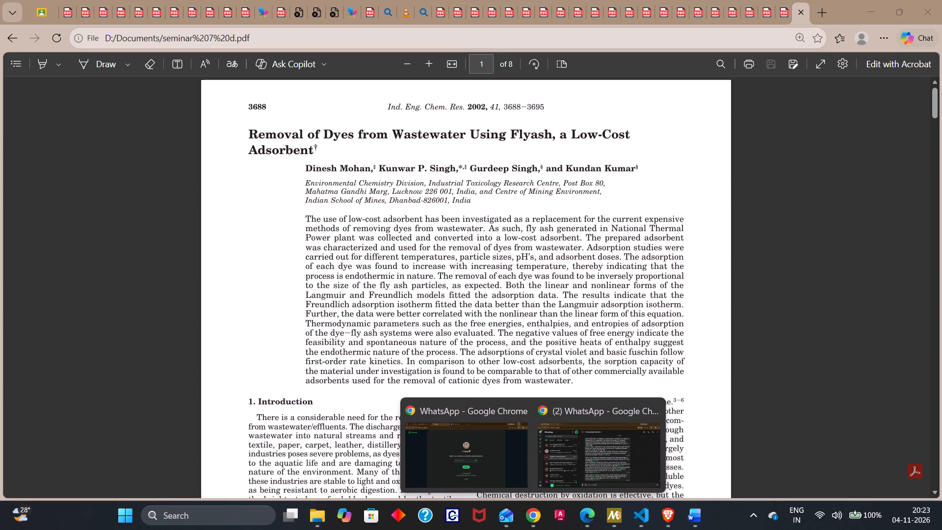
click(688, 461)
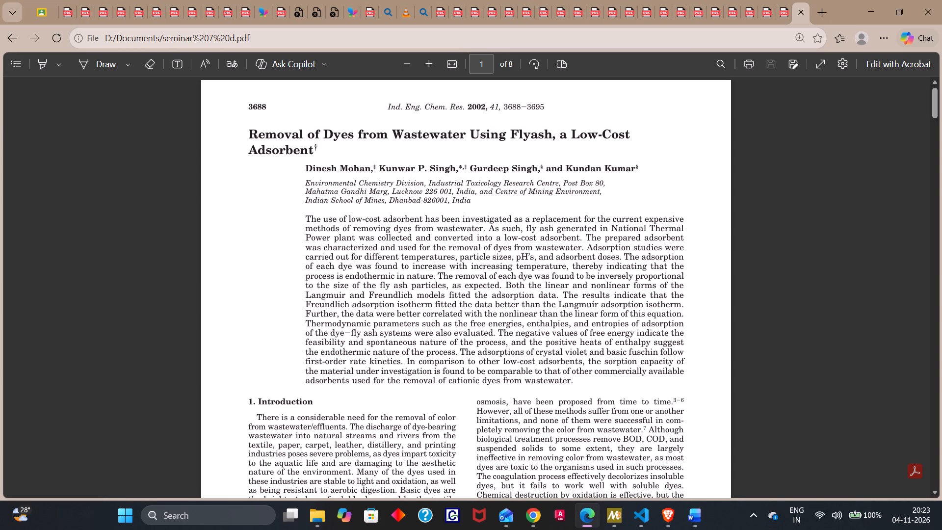
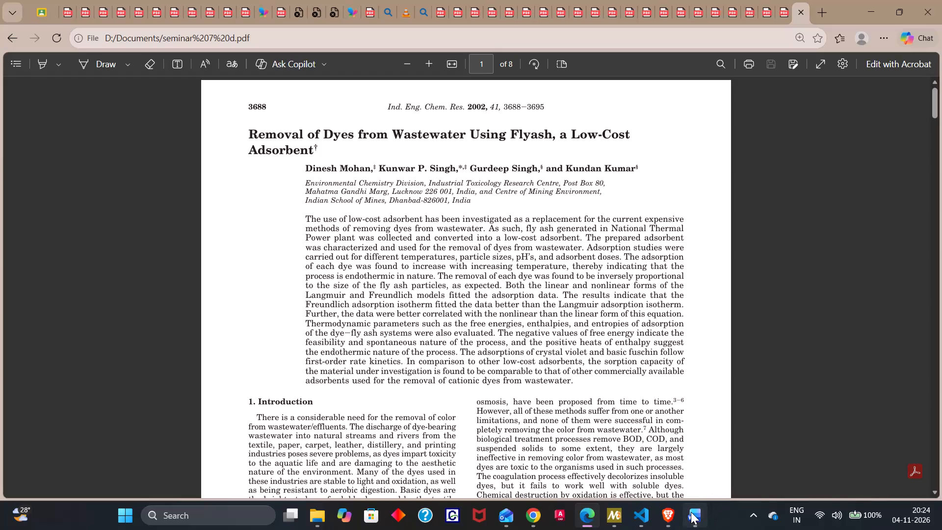
Switch to the Chapter 1 seminar document in Word and place the cursor at the end of the first reference, after "article 315, 2015.".
click(691, 512)
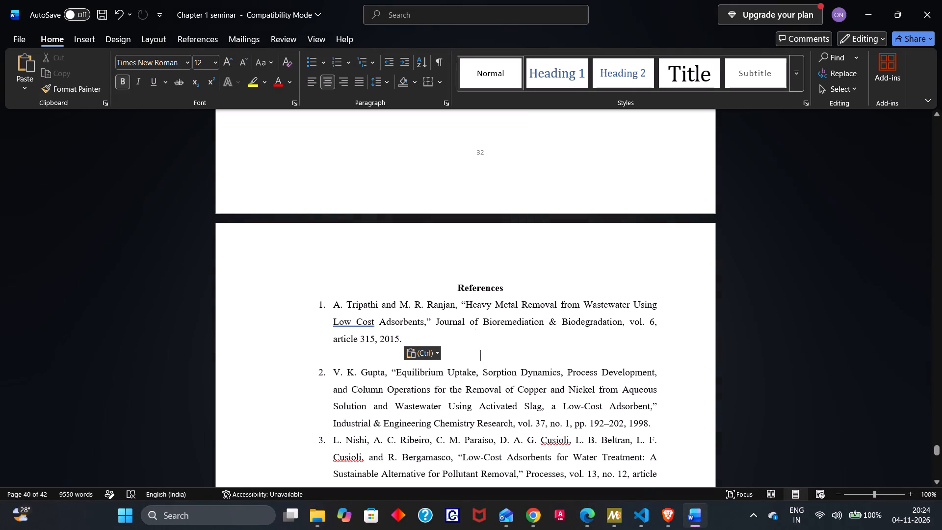
click(412, 338)
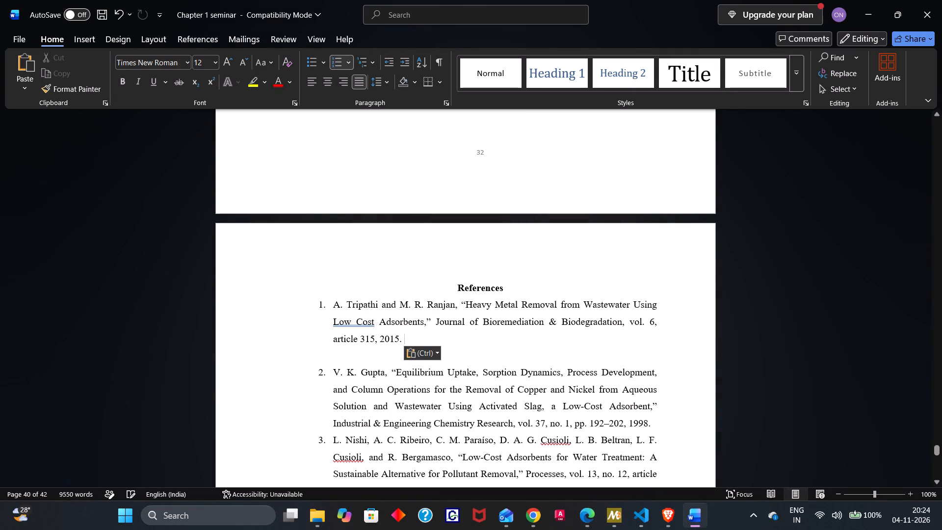
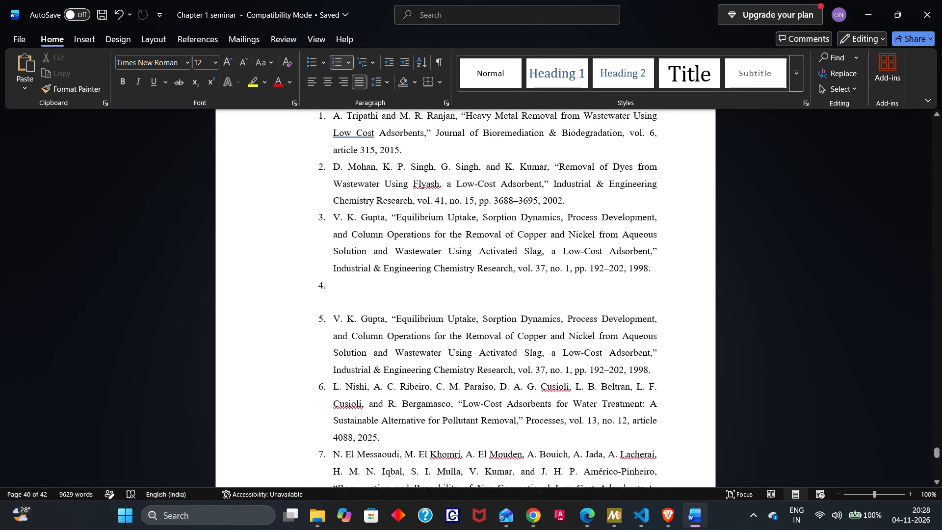
Review the numbered References list through its last entry and back to entries 7 and 8, examining the order and any repeated sources.
scroll(435, 387, down, 3)
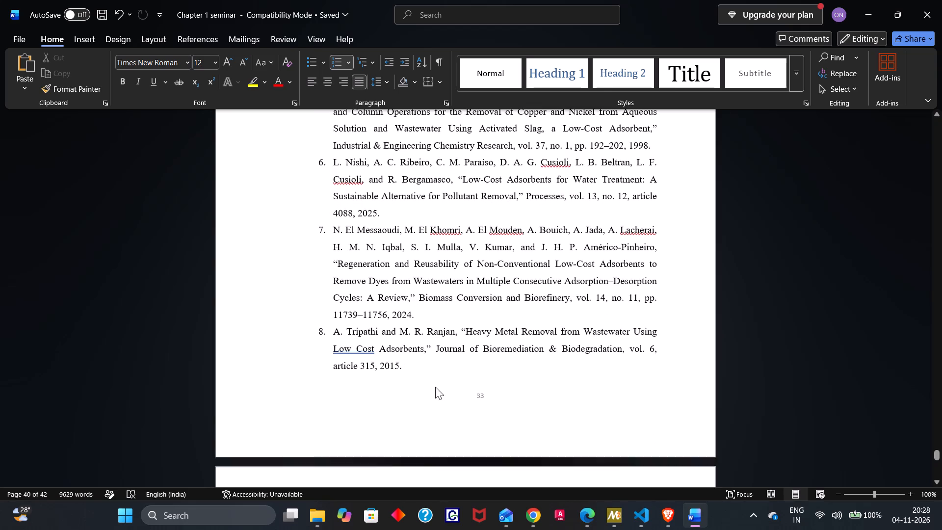
scroll(435, 387, down, 2)
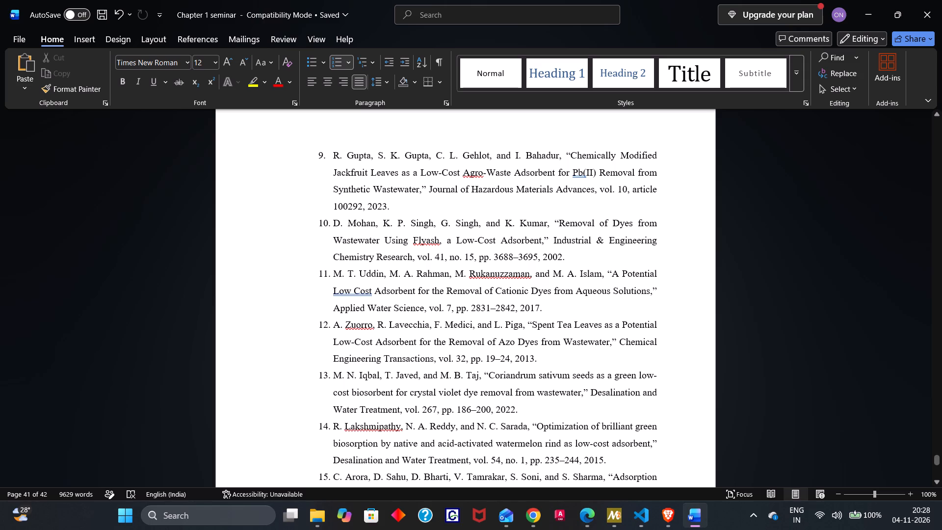
scroll(422, 359, down, 1)
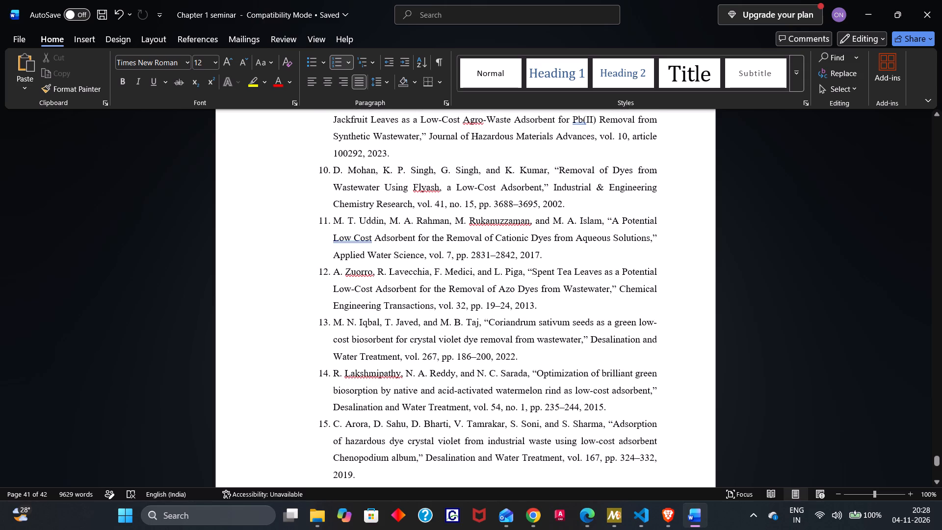
scroll(422, 359, down, 3)
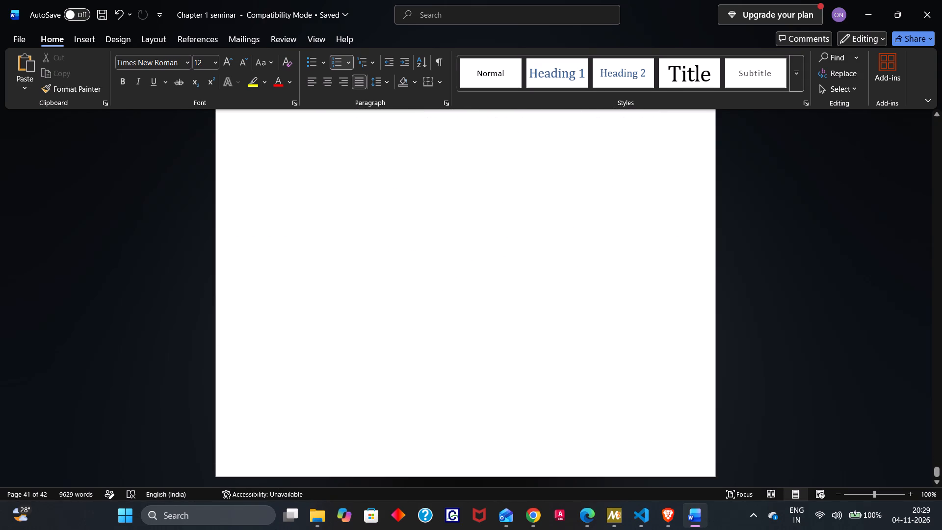
scroll(422, 359, up, 4)
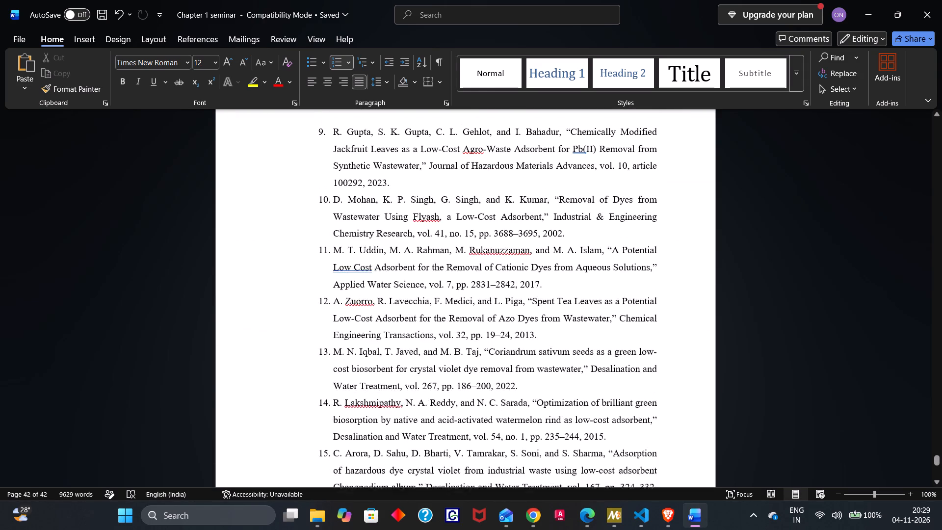
scroll(422, 359, up, 3)
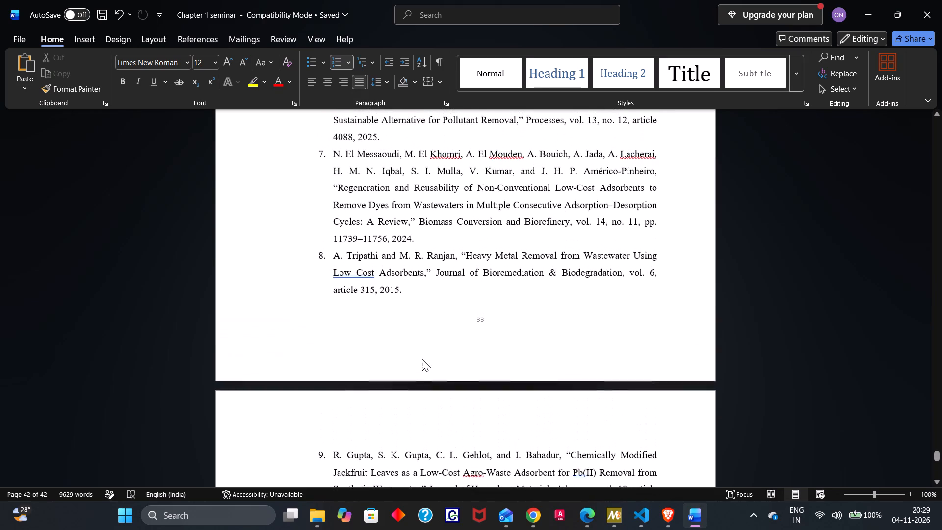
scroll(422, 359, up, 2)
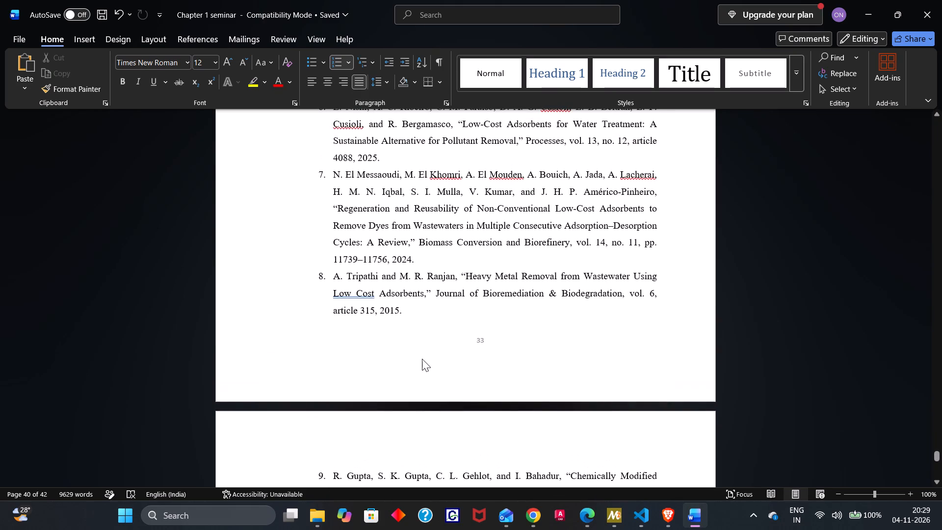
scroll(422, 359, up, 2)
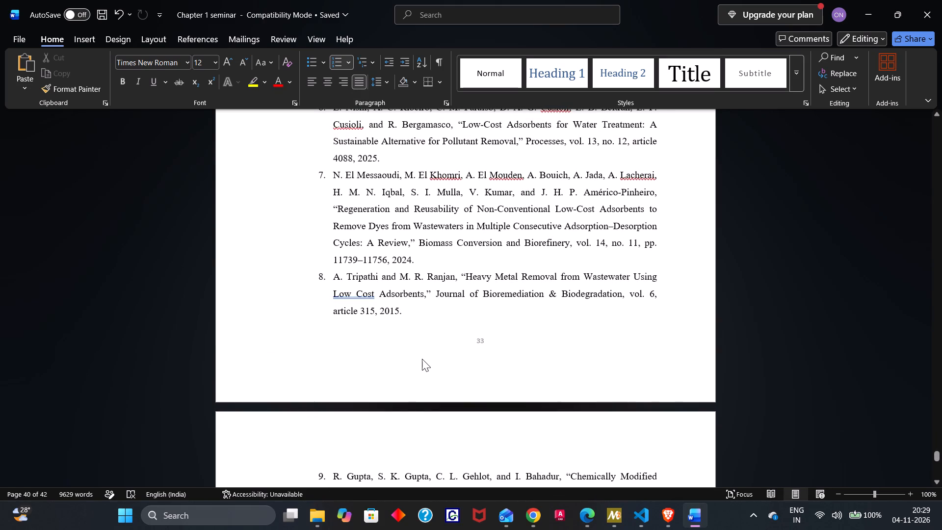
scroll(422, 359, up, 3)
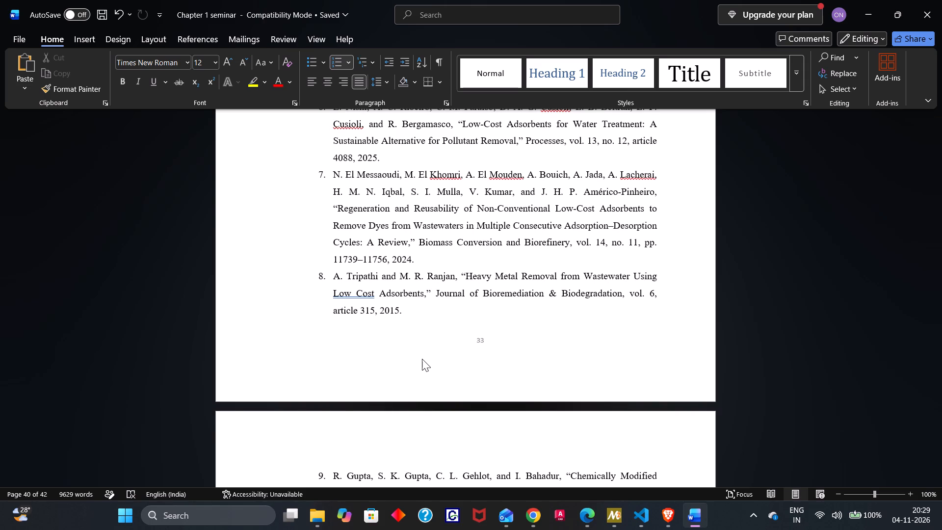
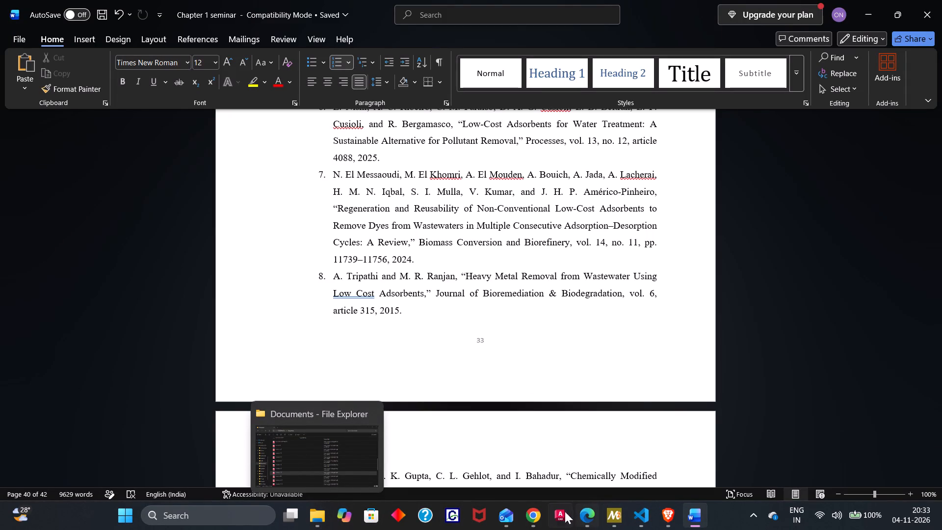
Switch to Edge and examine the first pages of the open seminar PDFs 5 to 19, including seminar 8, for titles and authors.
click(583, 517)
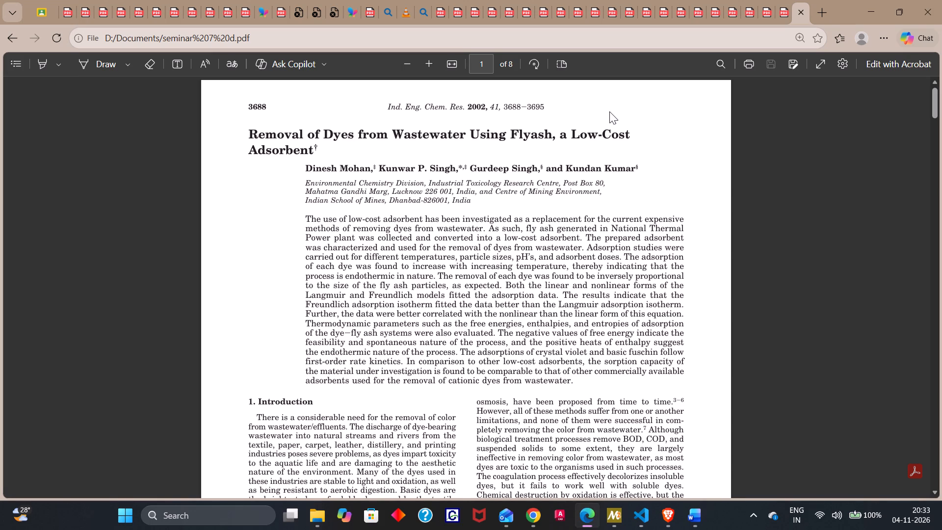
click(443, 11)
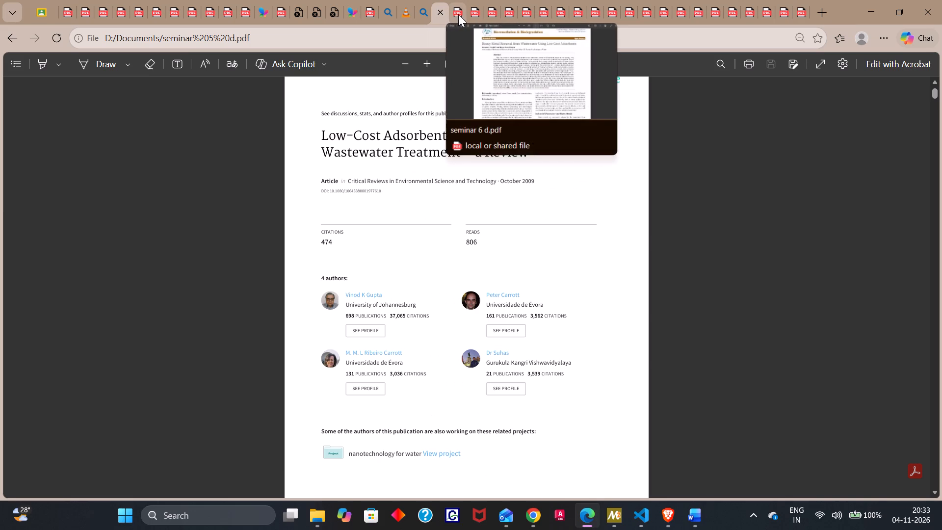
click(464, 13)
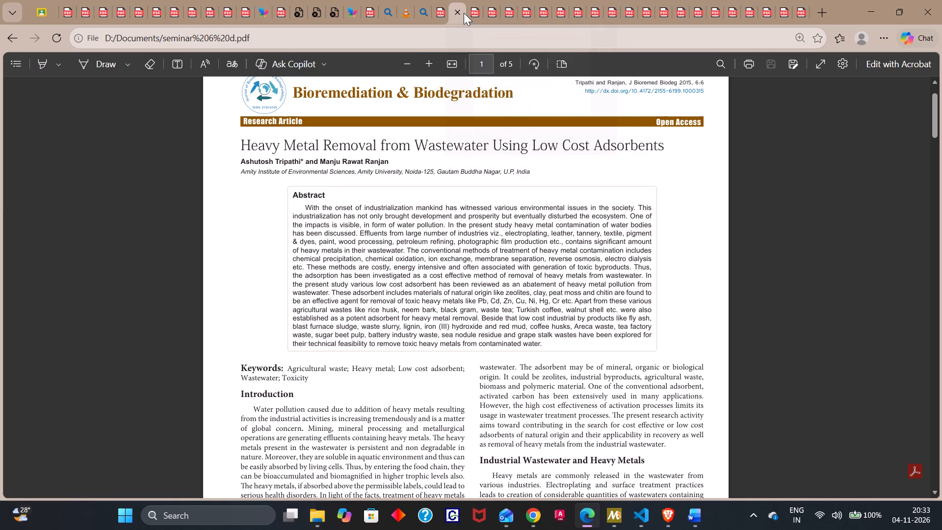
click(474, 14)
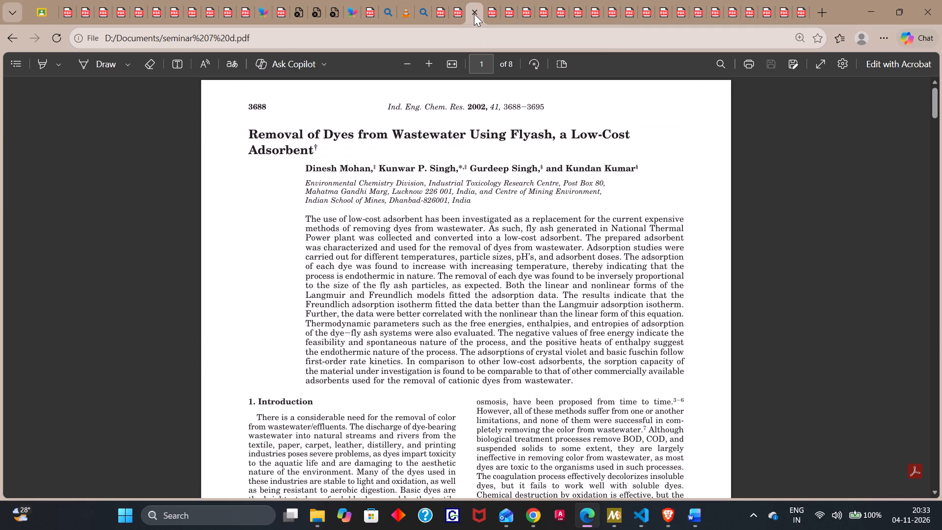
click(491, 16)
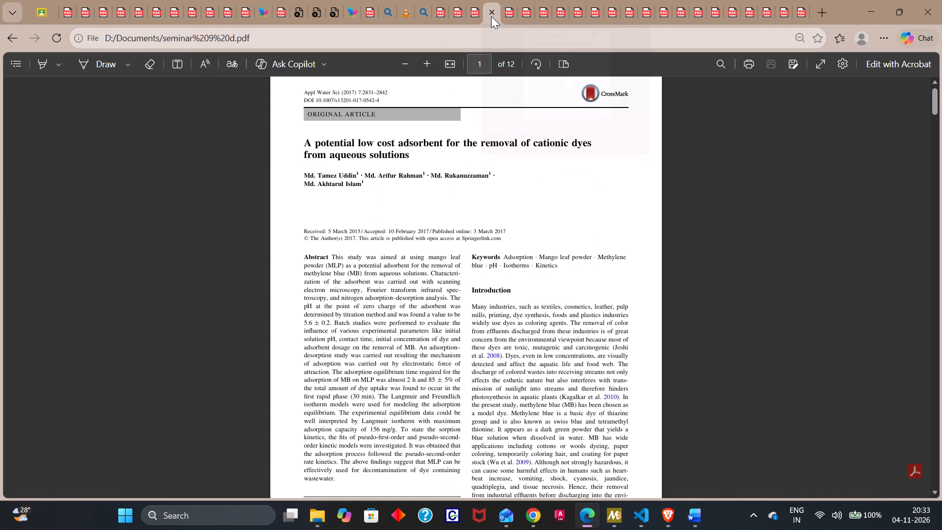
click(510, 15)
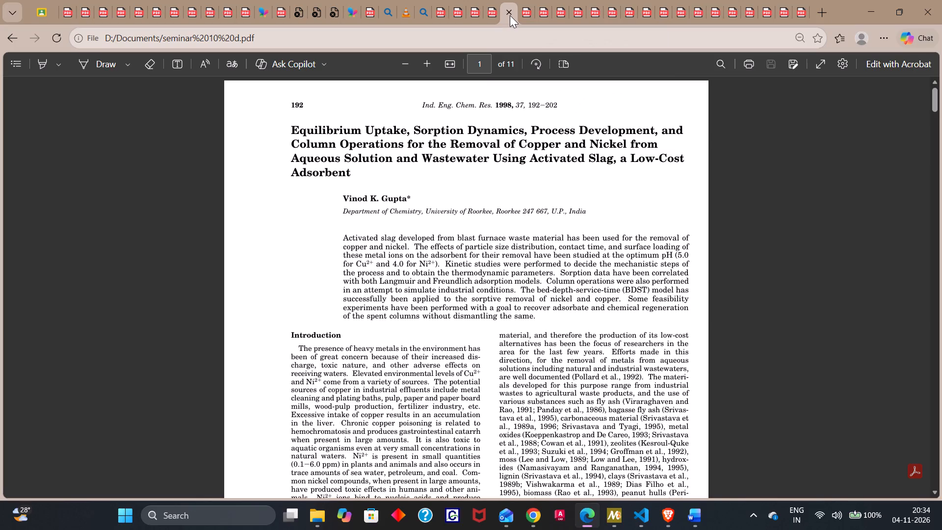
click(525, 12)
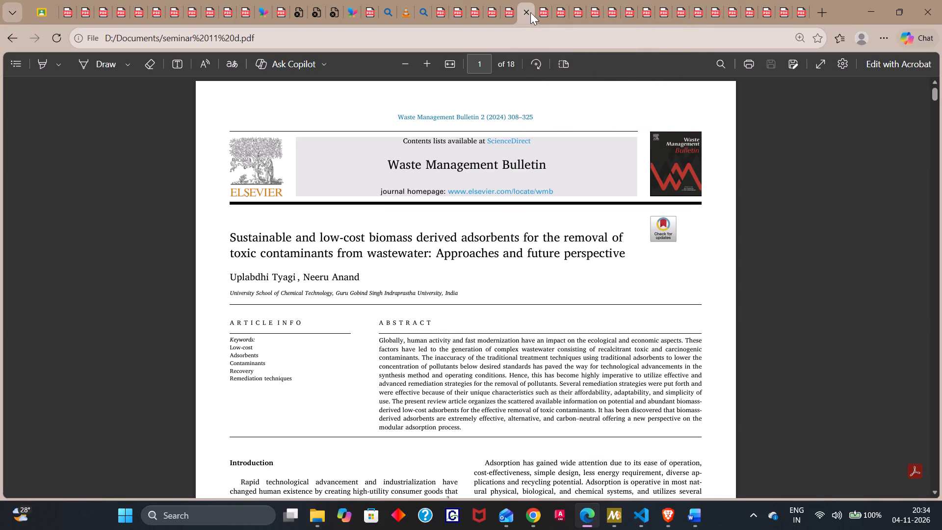
click(547, 12)
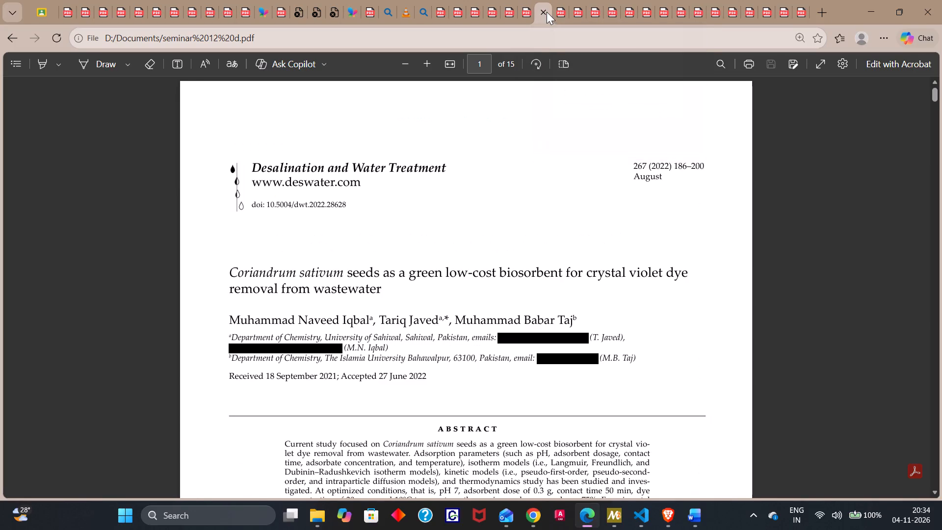
click(563, 12)
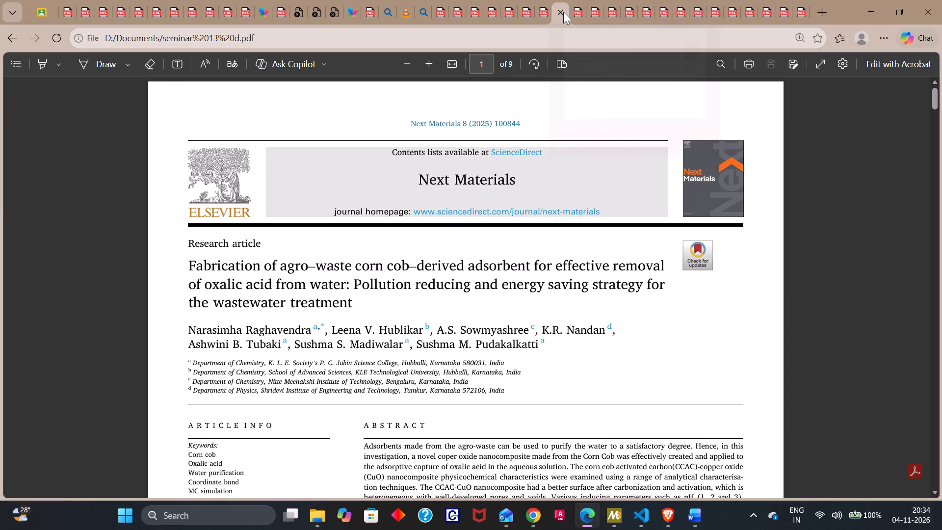
click(580, 13)
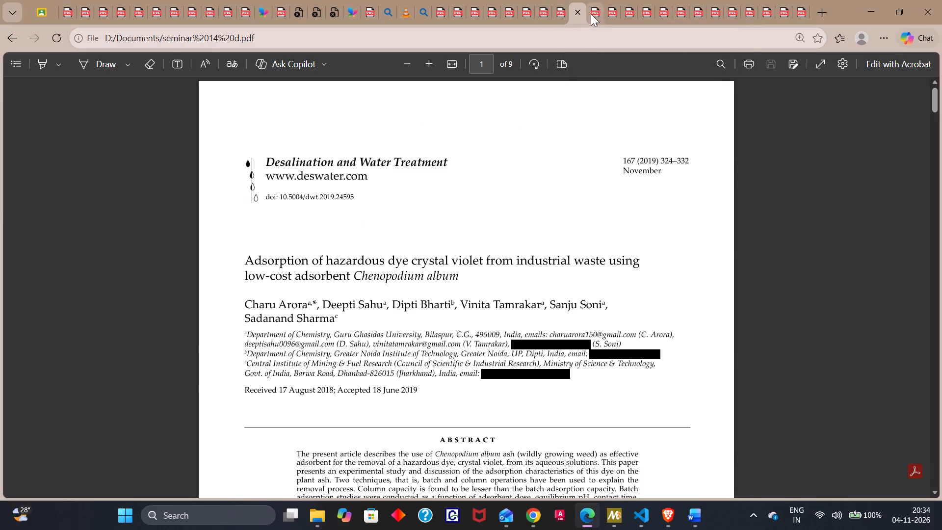
click(592, 14)
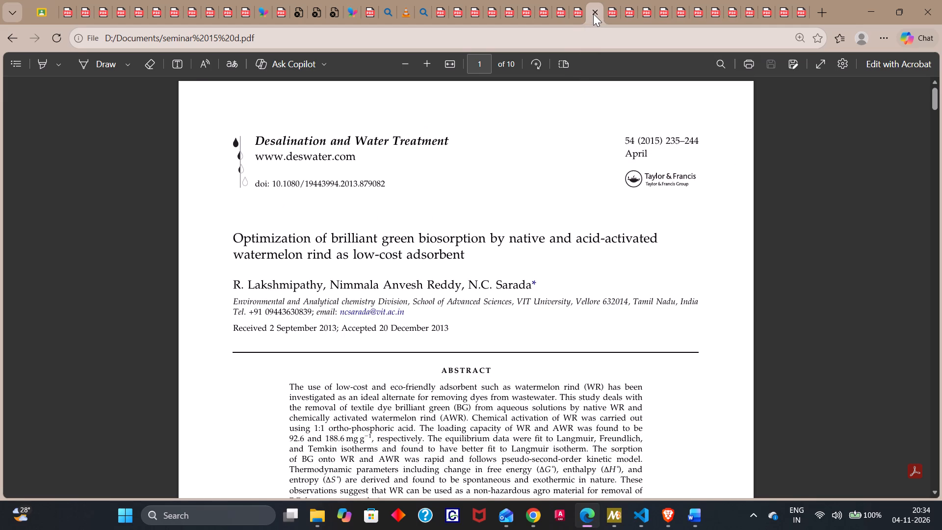
click(605, 13)
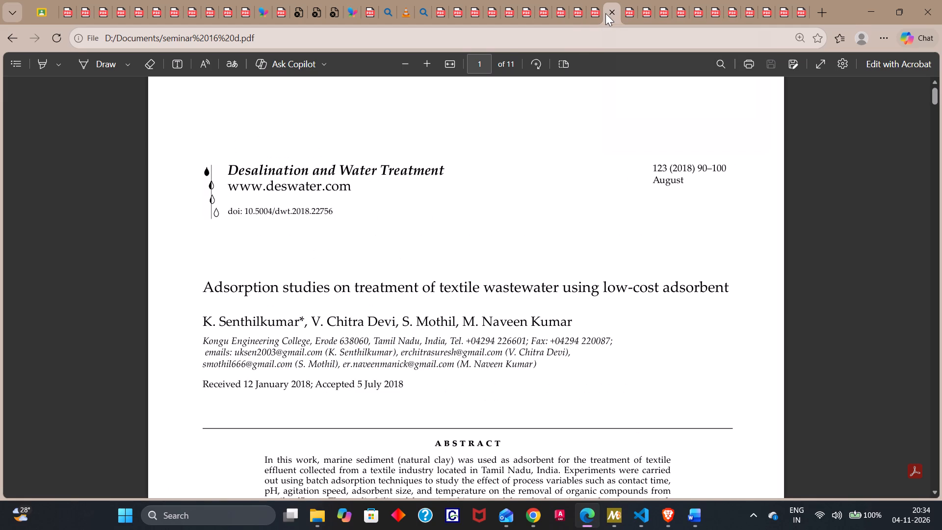
click(630, 14)
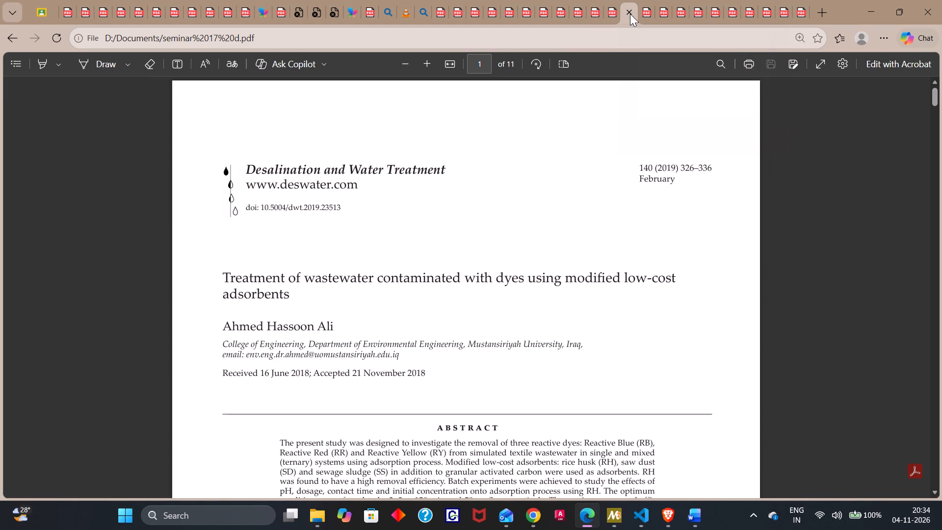
click(646, 14)
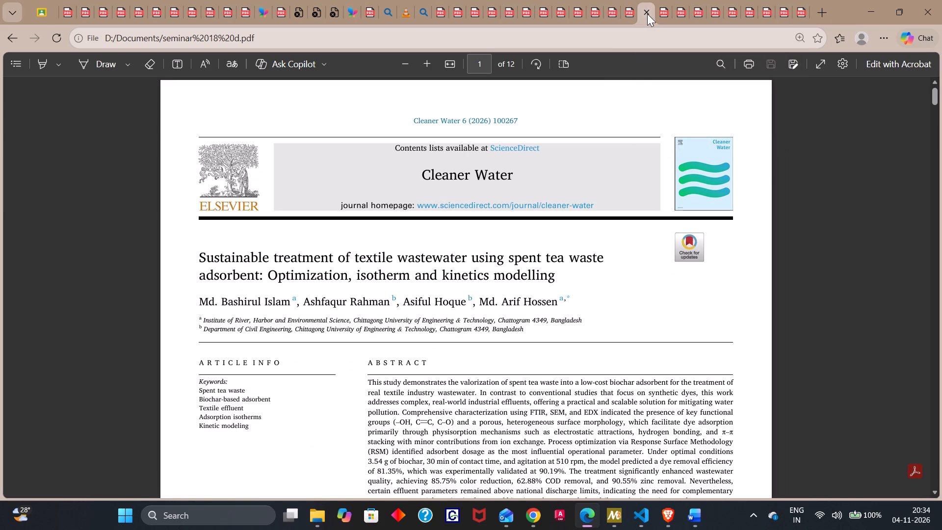
click(660, 15)
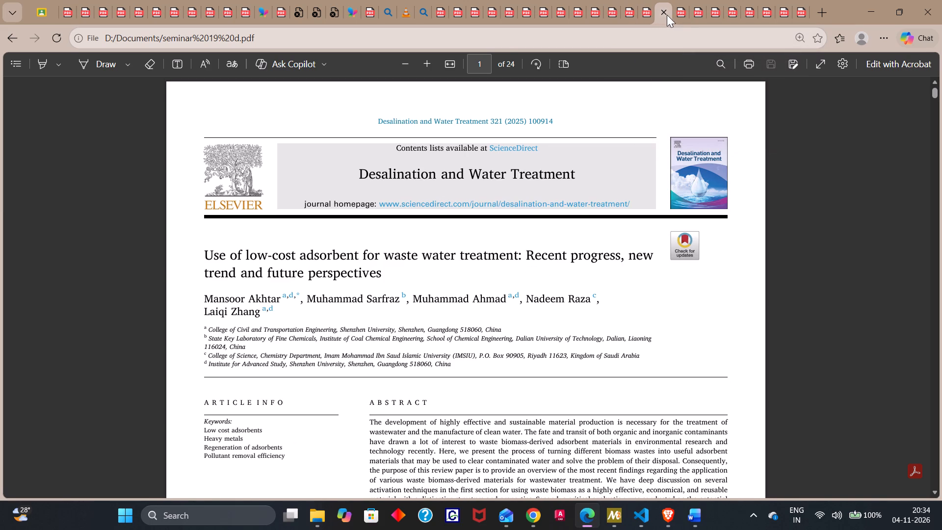
click(679, 15)
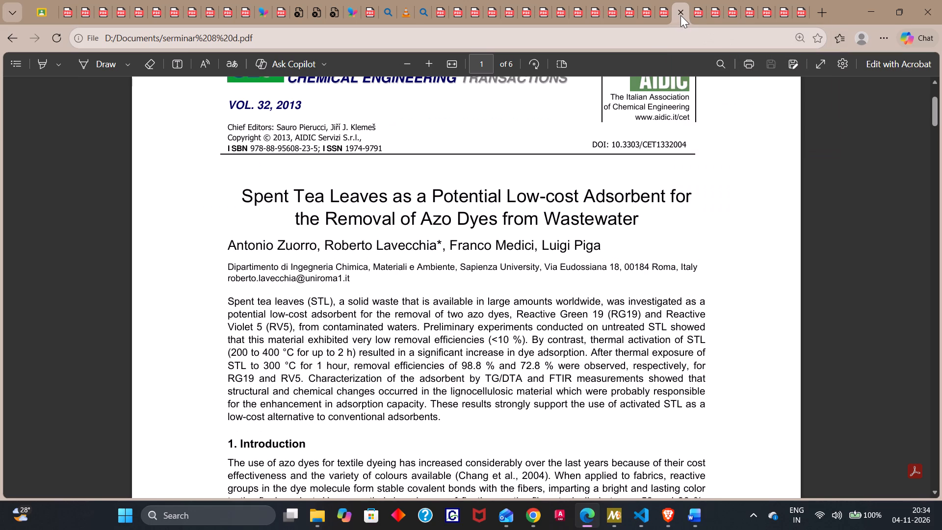
Examine the first pages of the open seminar PDFs 1 to 7, including the second open copy of seminar 5.
click(696, 15)
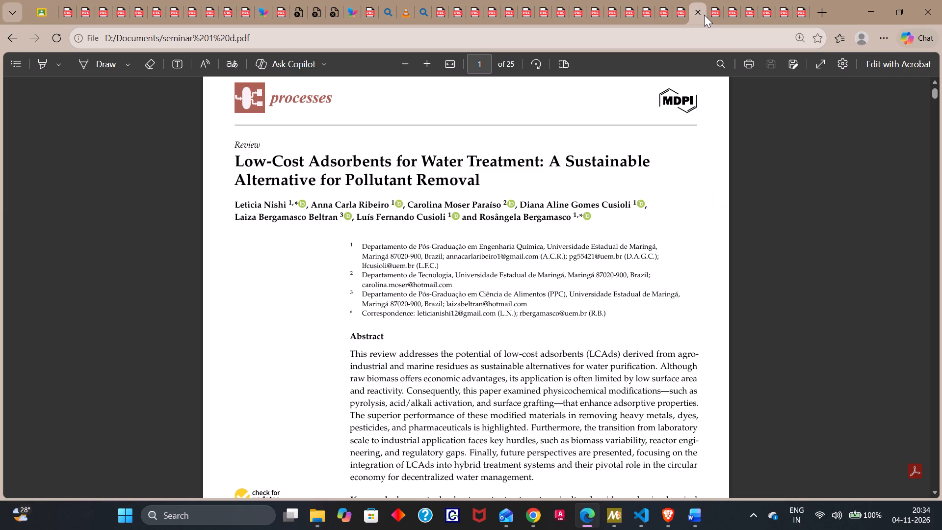
click(713, 12)
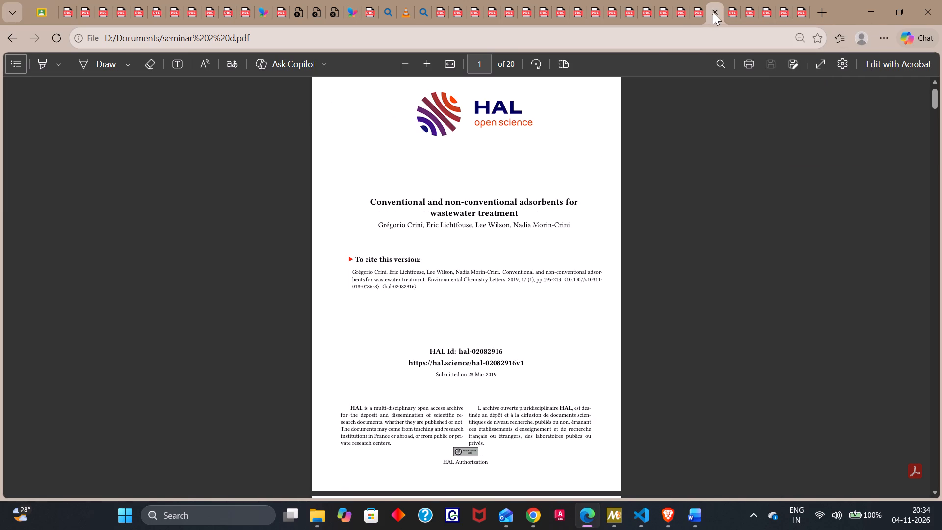
click(727, 12)
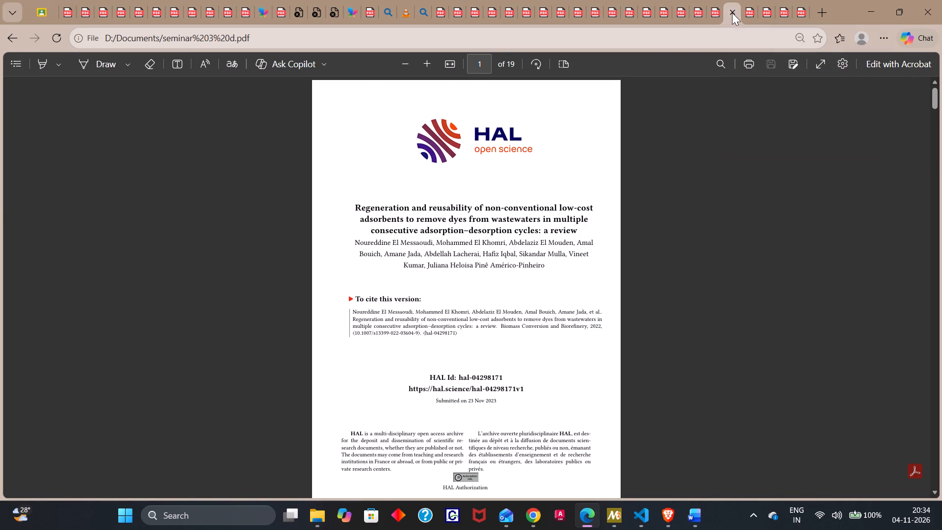
click(748, 14)
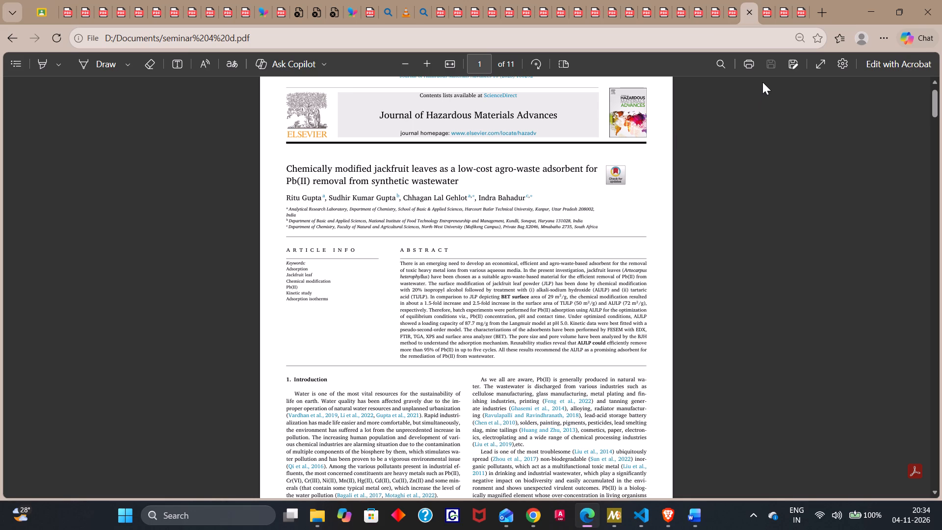
click(760, 13)
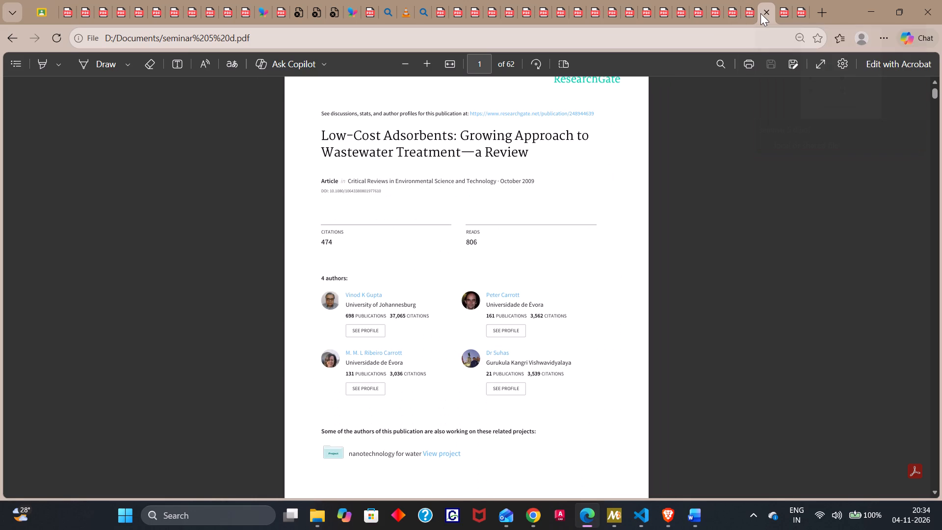
click(779, 11)
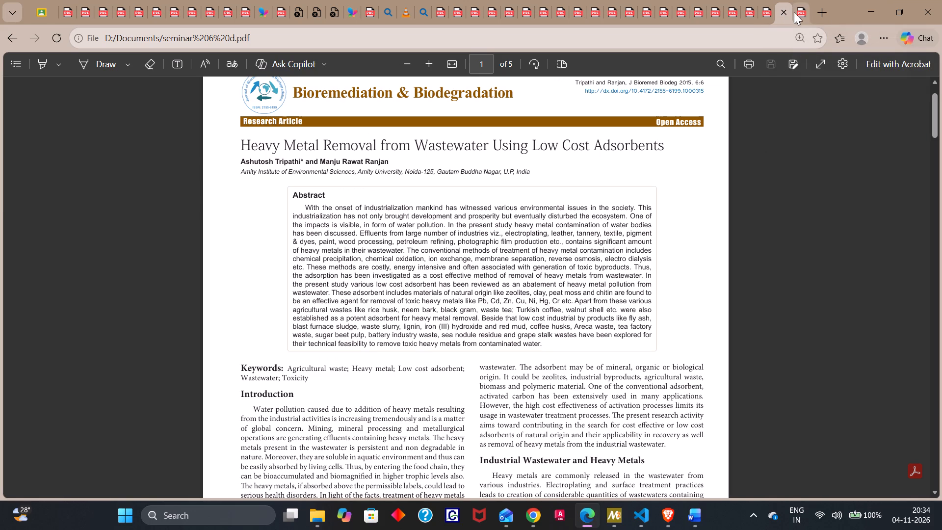
click(794, 12)
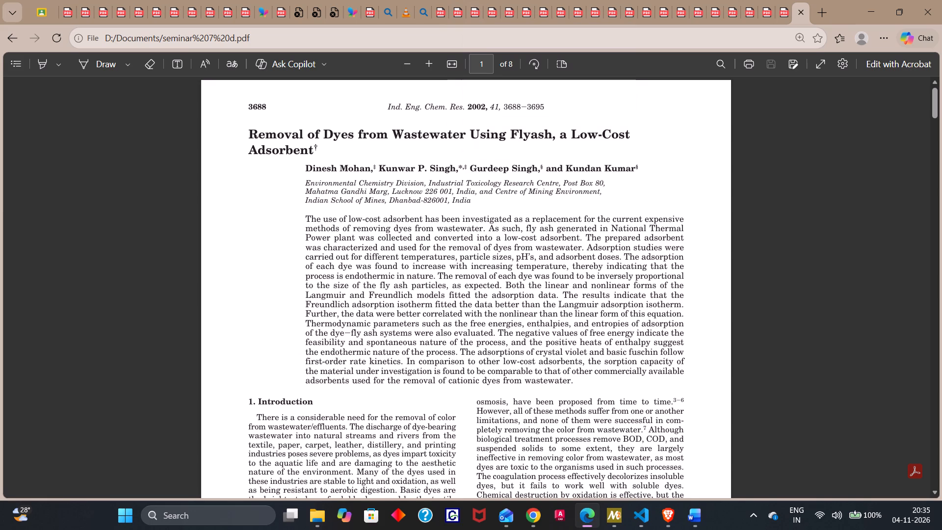
click(445, 12)
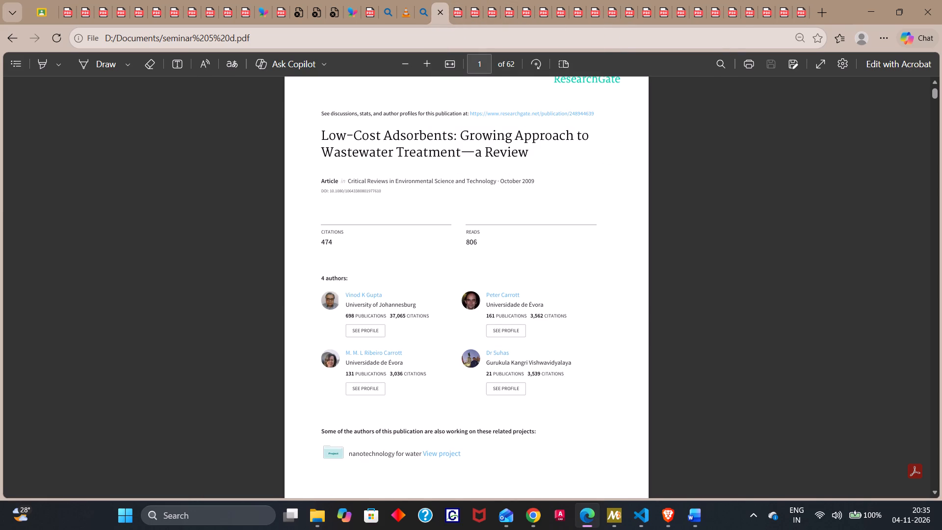
click(766, 13)
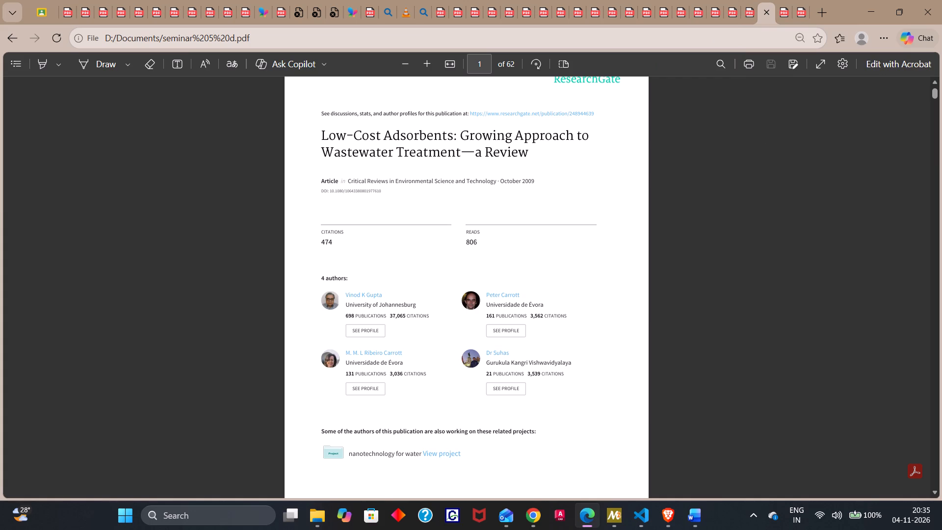
Switch to File Explorer and look through the USB drive's Documents folder, checking the numbered seminar PDFs and their order.
click(311, 518)
scroll(303, 343, down, 2)
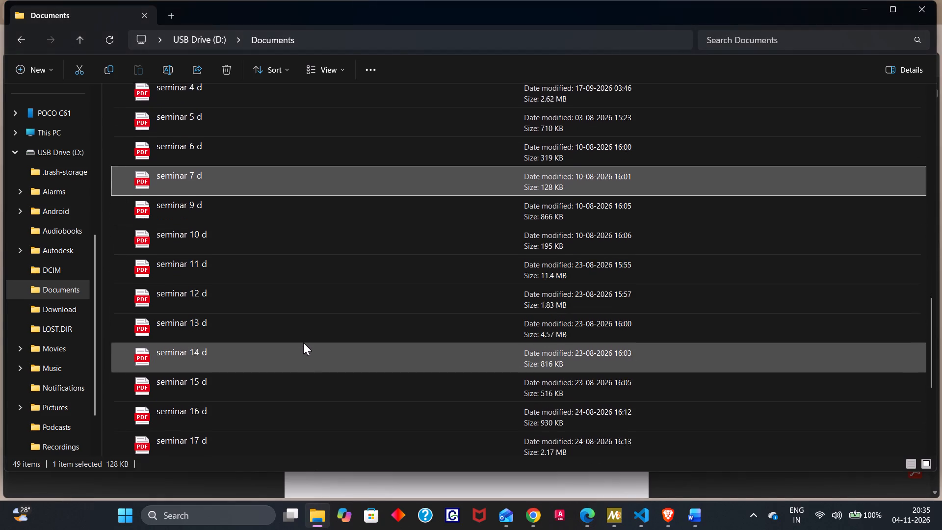
scroll(303, 343, down, 6)
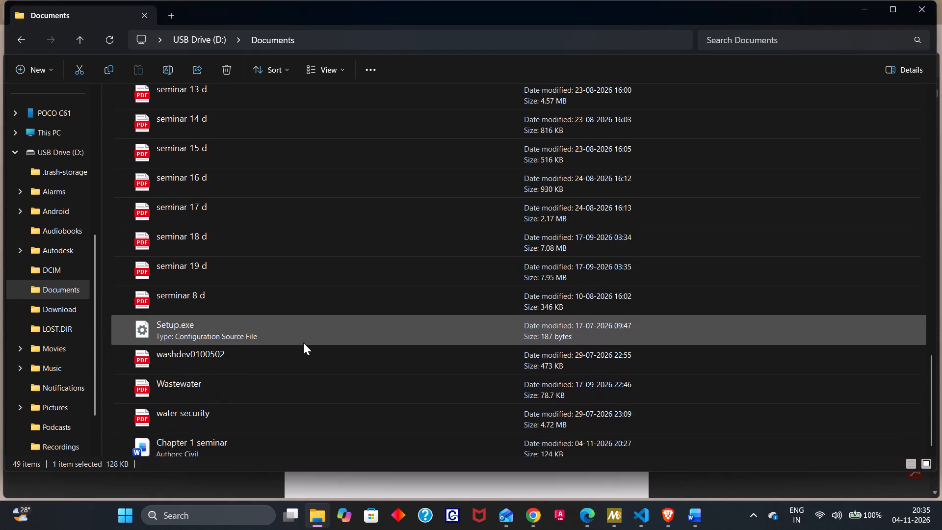
scroll(303, 343, up, 7)
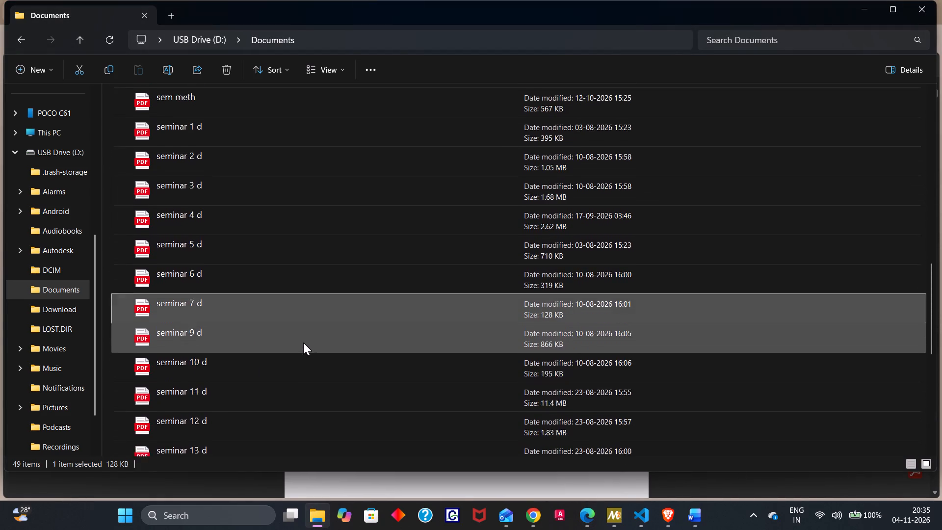
scroll(303, 343, up, 7)
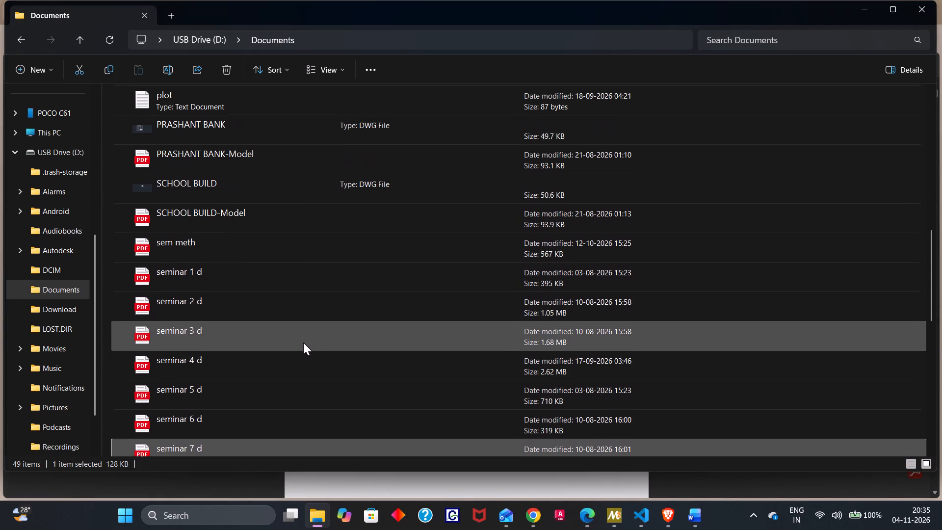
scroll(303, 343, up, 2)
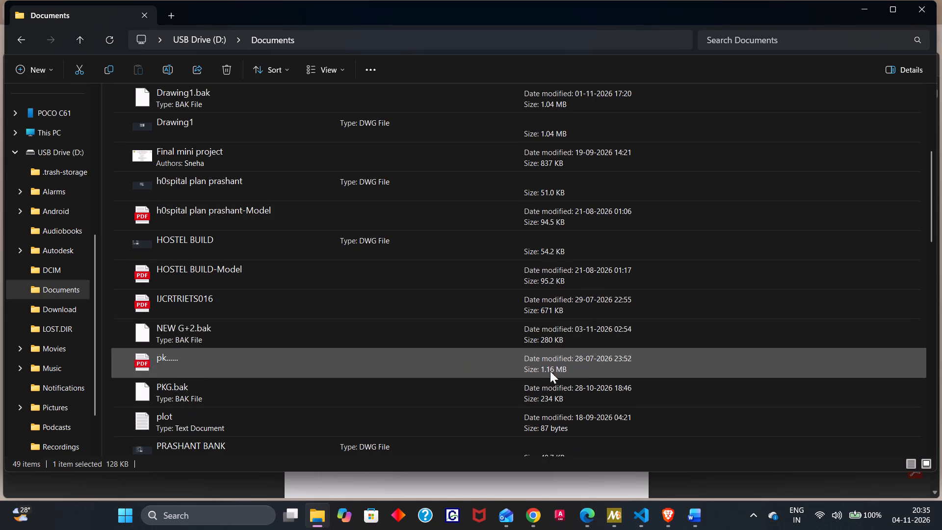
Switch to Word and examine the Chapter 2 Literature Review summaries [1] to [5], comparing their authors and order with the References list.
click(688, 505)
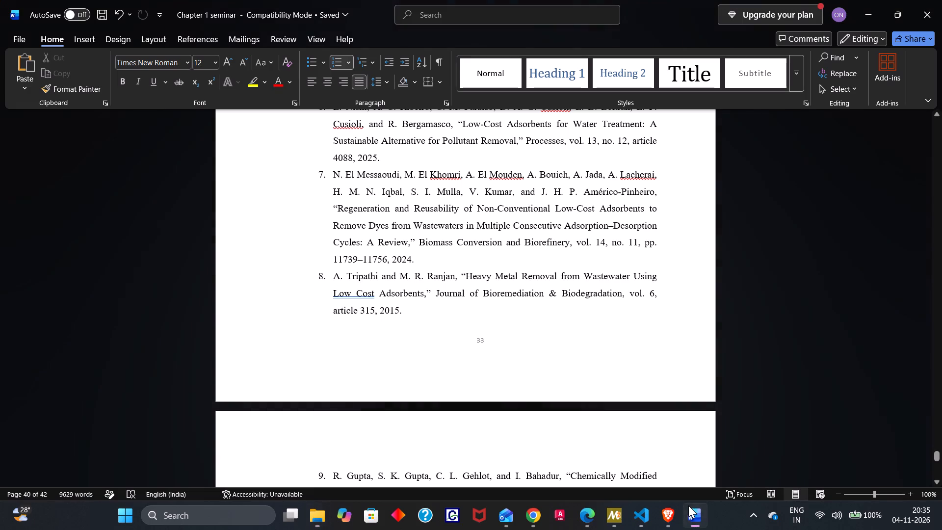
scroll(464, 317, up, 1)
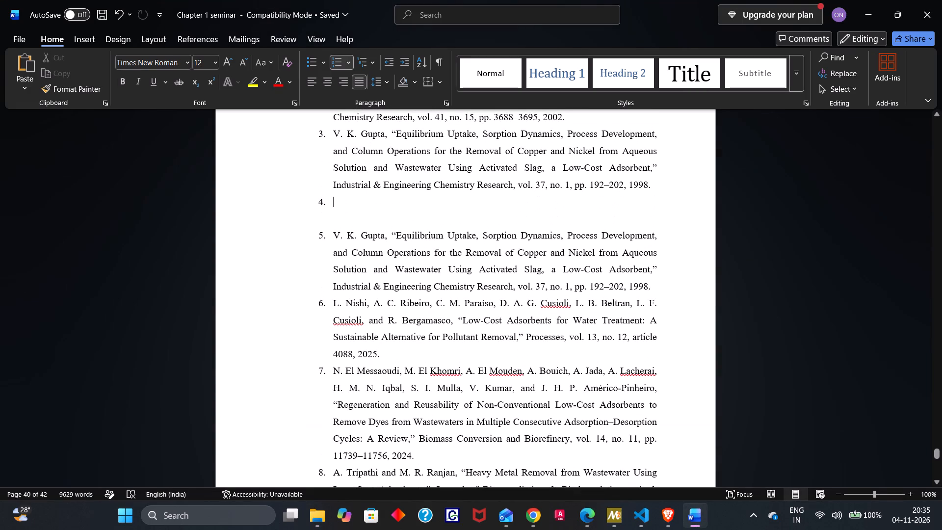
scroll(464, 317, up, 5)
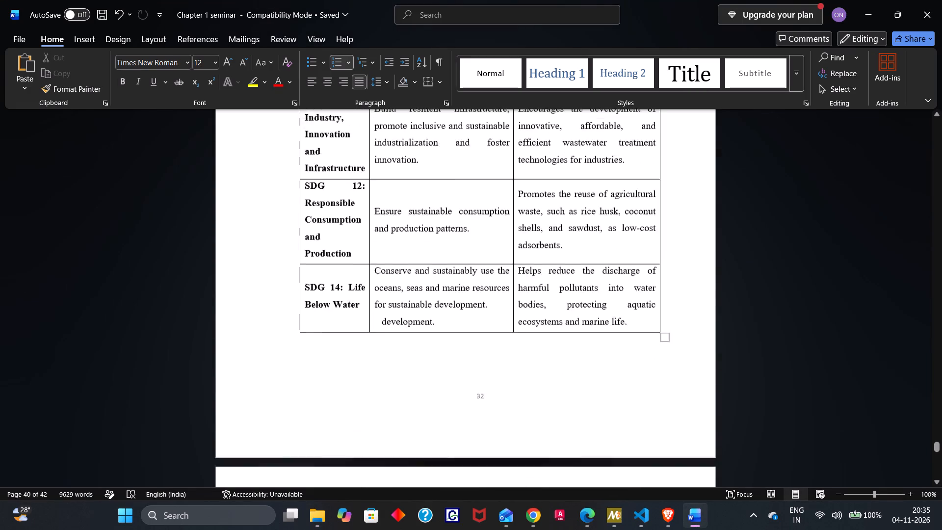
scroll(464, 317, up, 15)
scroll(464, 317, up, 15)
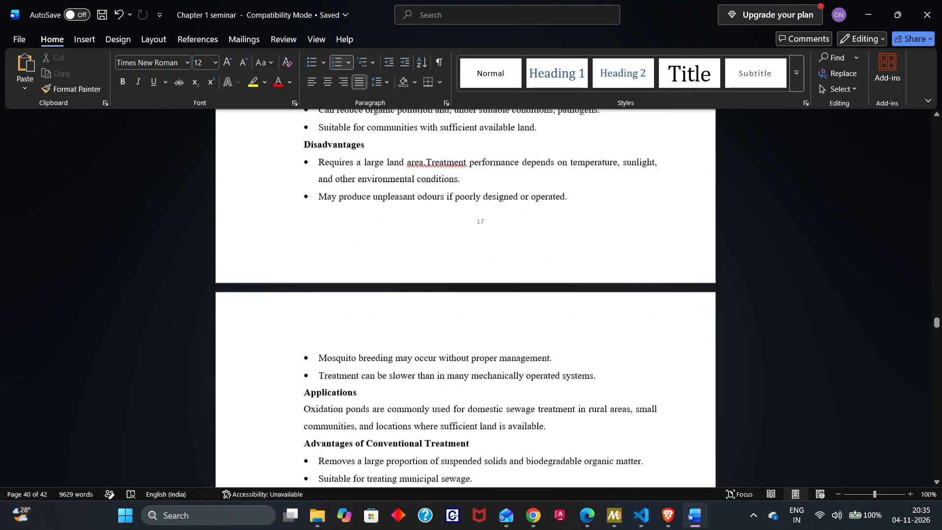
scroll(464, 317, up, 14)
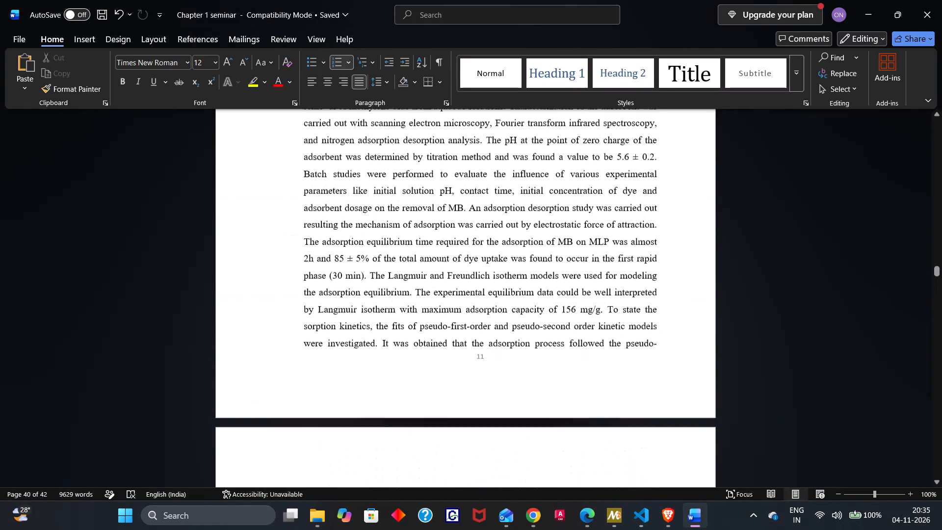
scroll(464, 317, up, 14)
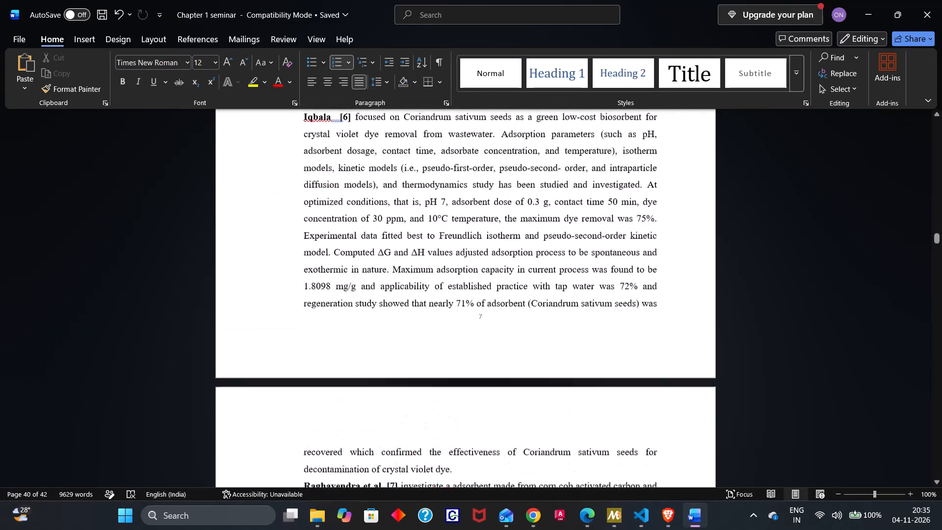
scroll(464, 317, up, 7)
scroll(464, 317, down, 1)
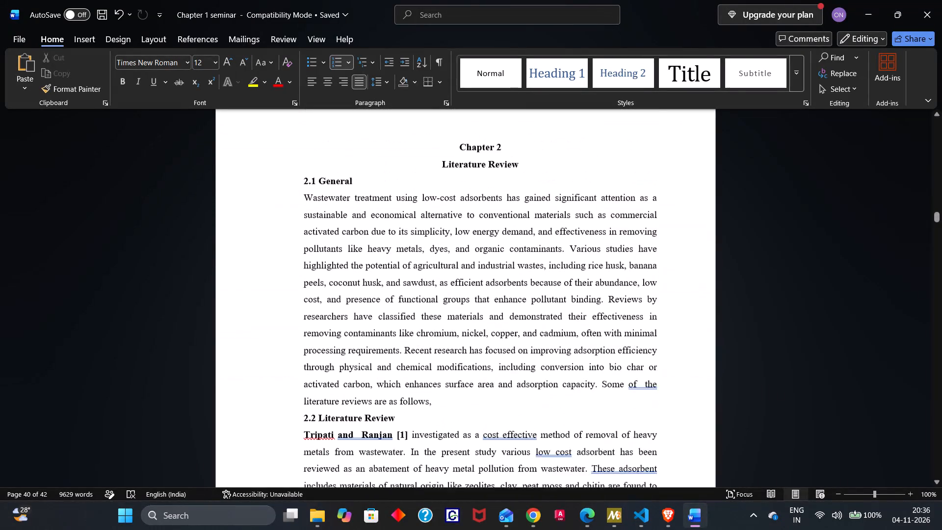
scroll(464, 317, down, 4)
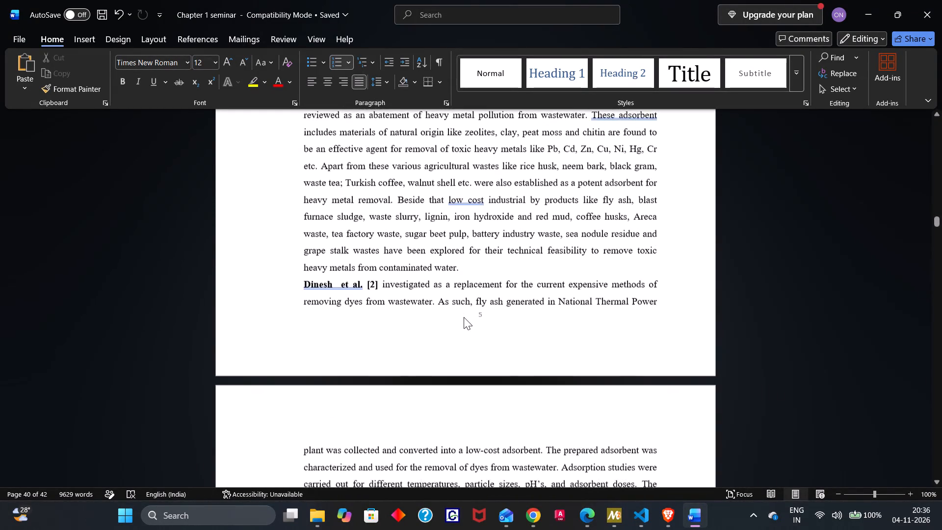
scroll(464, 317, down, 5)
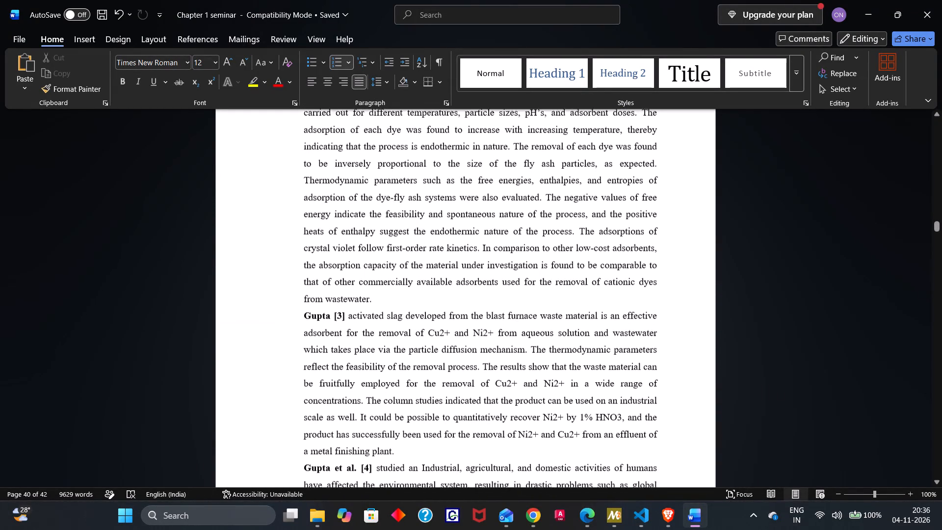
scroll(464, 317, down, 1)
scroll(464, 317, up, 1)
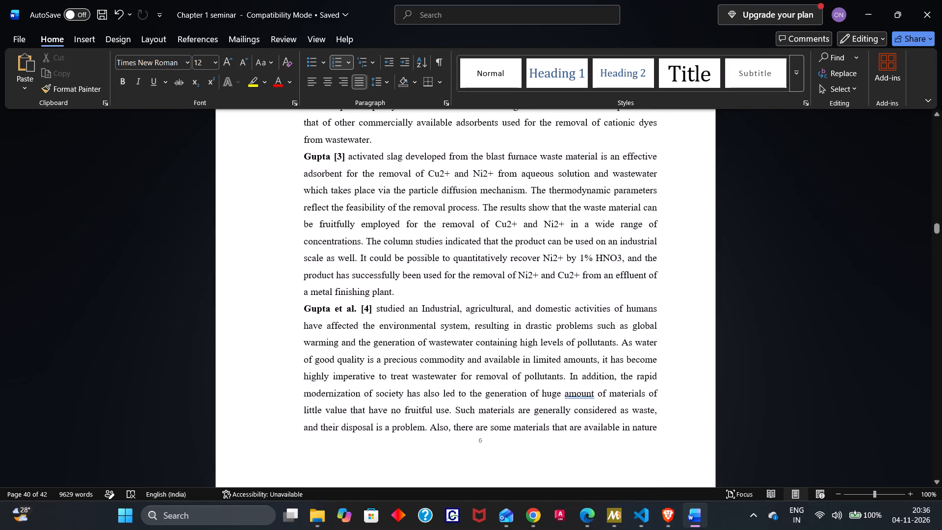
scroll(464, 317, up, 1)
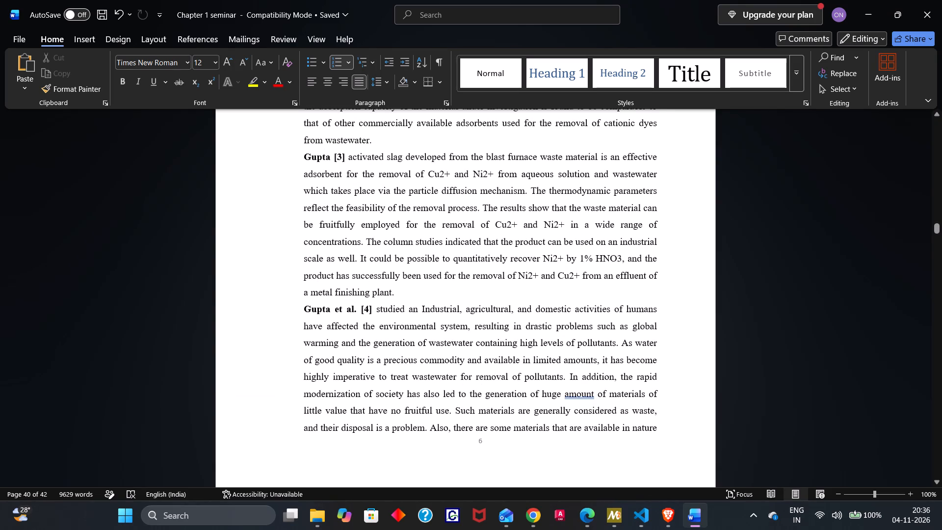
scroll(464, 317, down, 1)
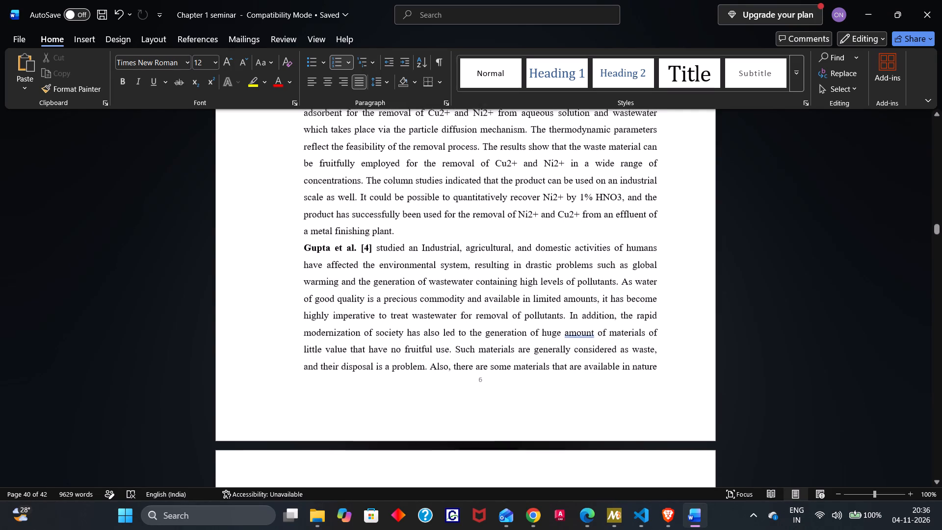
scroll(464, 317, down, 3)
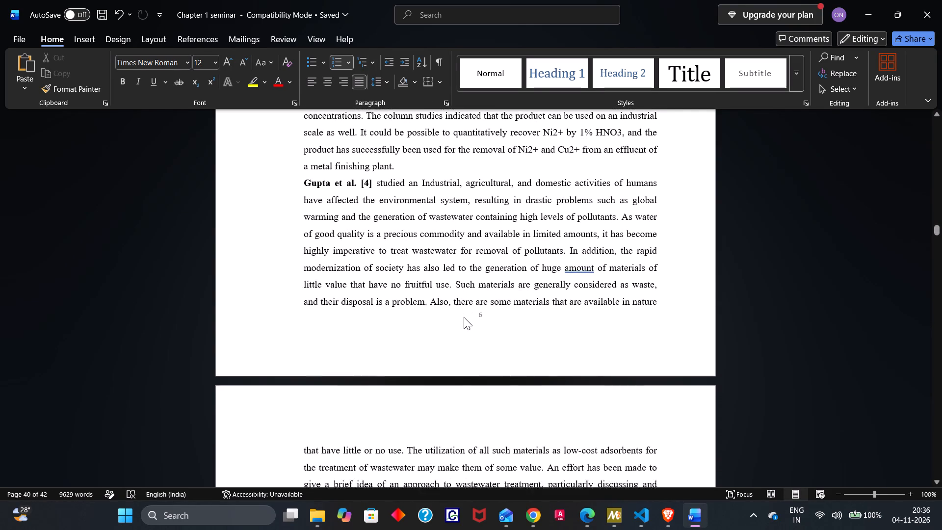
scroll(464, 317, down, 2)
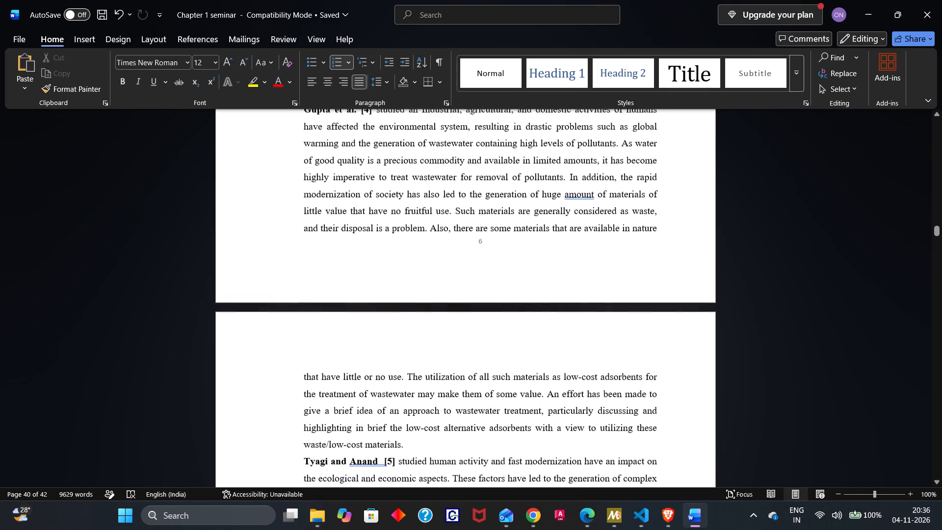
Delete the whole Gupta et al. [4] summary from section 2.2 Literature Review and save the report.
scroll(464, 317, up, 1)
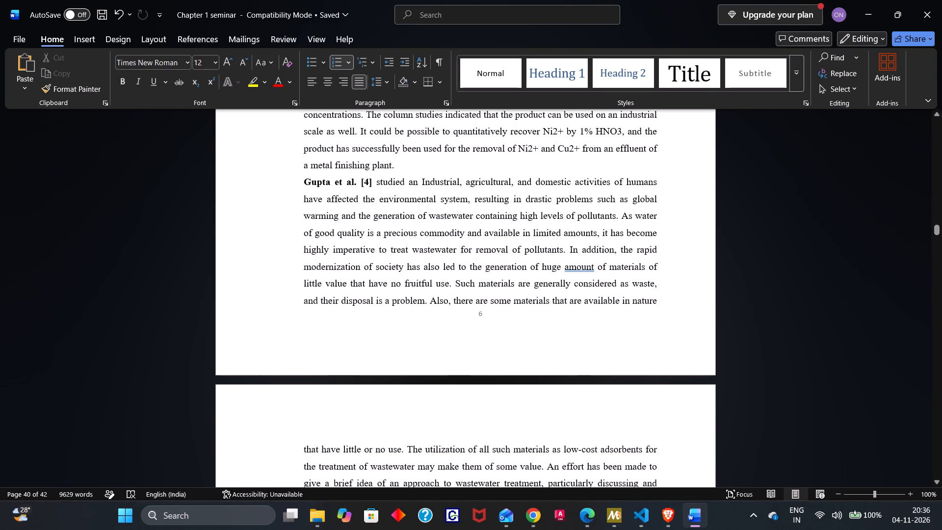
drag(301, 182, 672, 438)
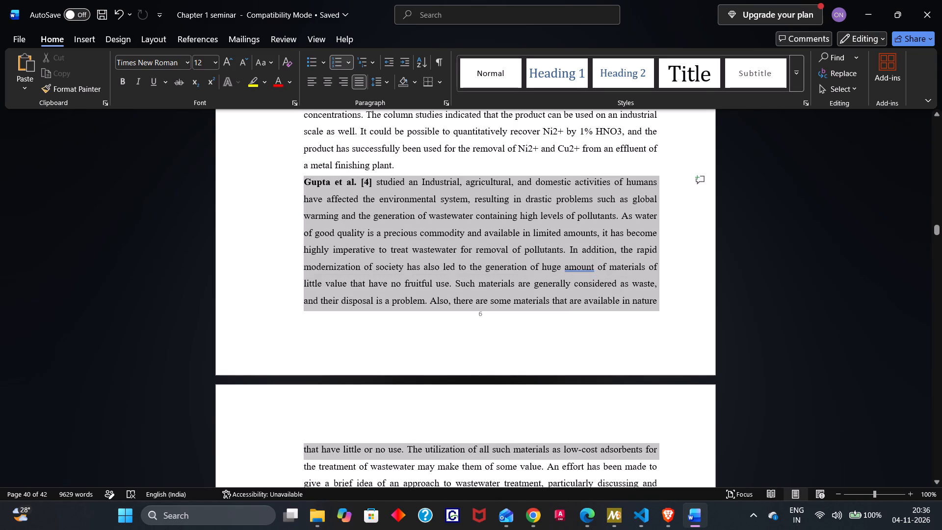
drag(672, 438, 659, 438)
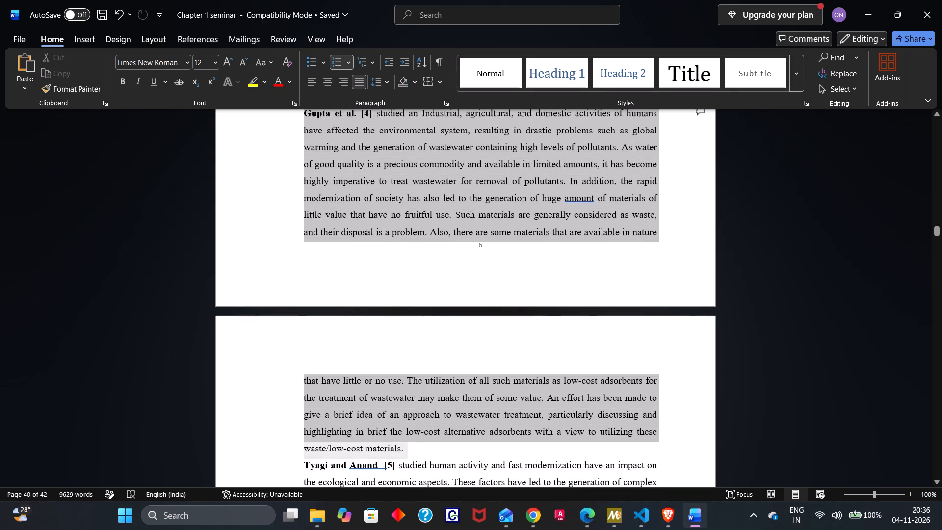
drag(659, 438, 619, 455)
key(BackSpace)
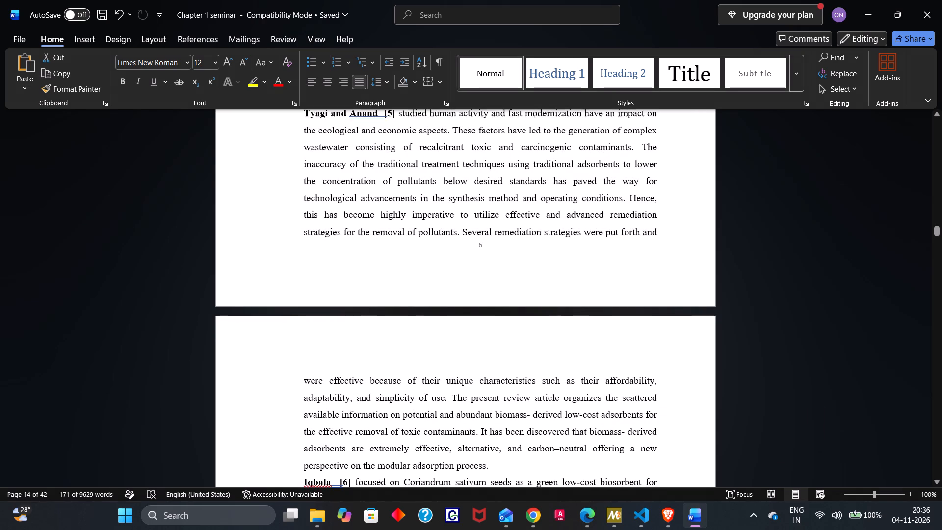
scroll(619, 455, up, 2)
scroll(619, 455, down, 1)
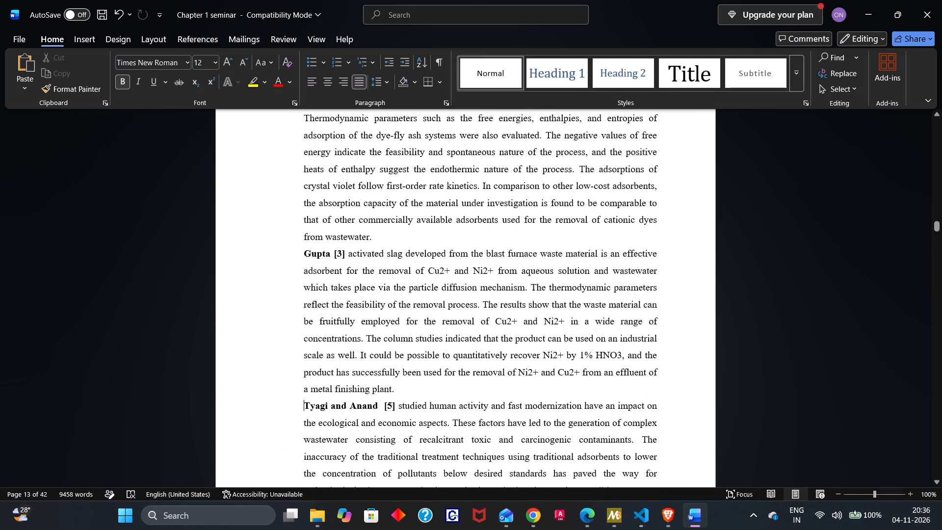
scroll(619, 455, down, 2)
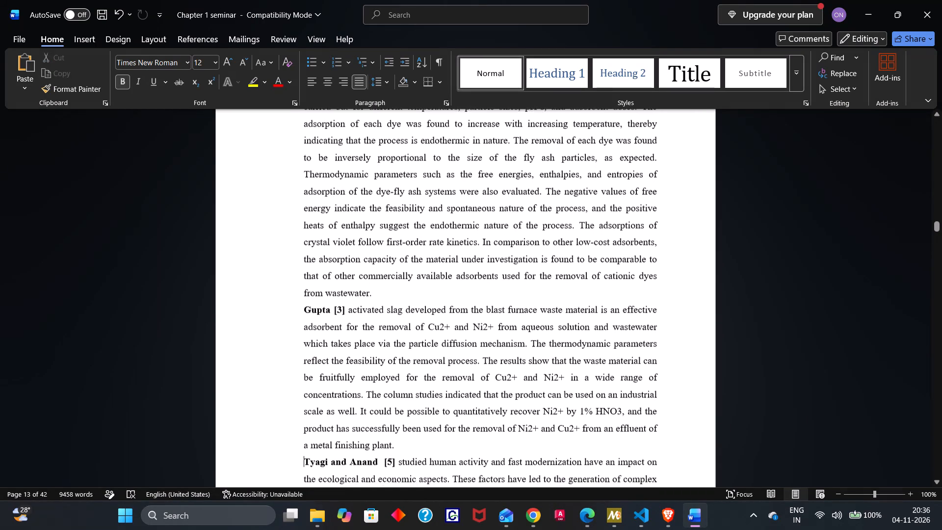
scroll(619, 455, down, 1)
key(ctrl+s)
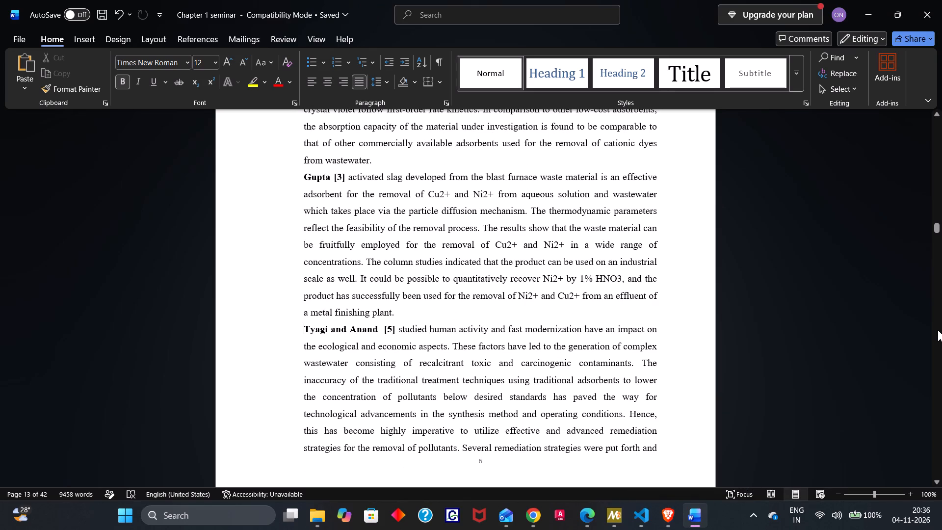
Return to the References list and place the cursor in the empty entry 4.
drag(937, 330, 941, 521)
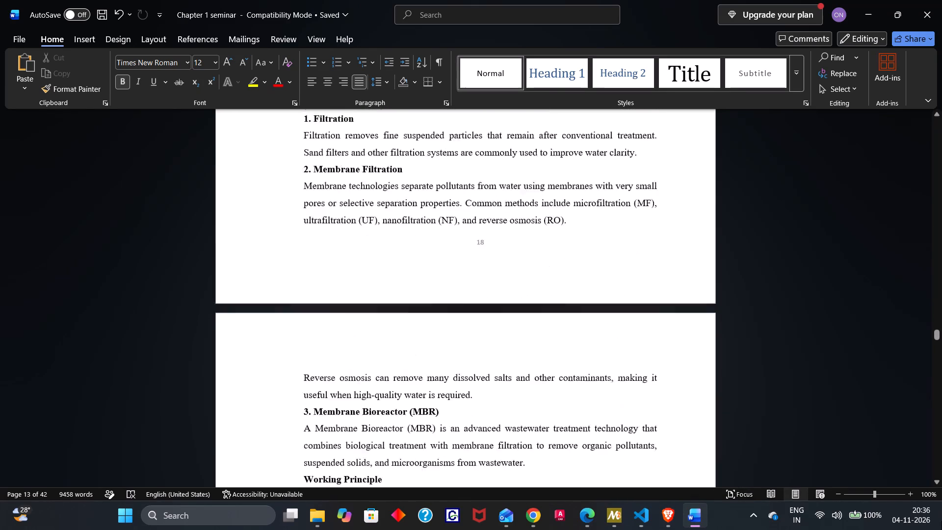
drag(941, 521, 932, 495)
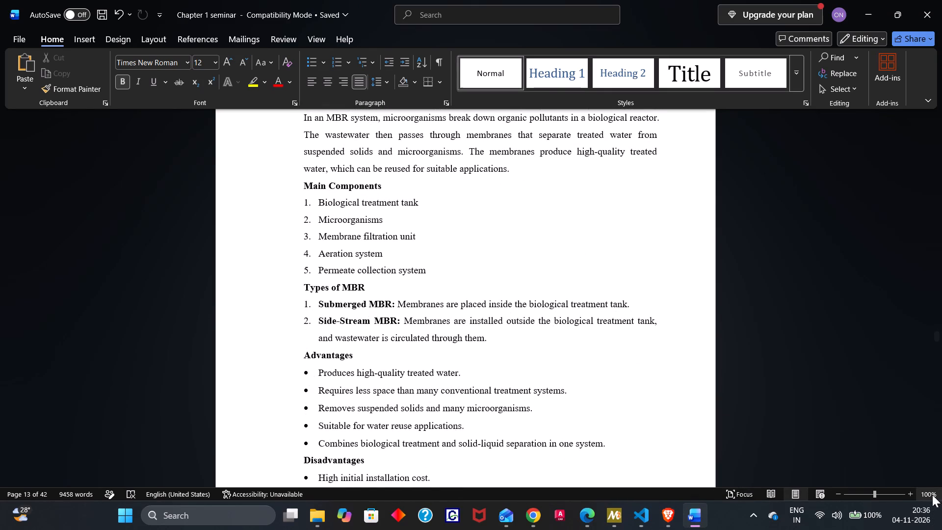
click(940, 477)
click(937, 472)
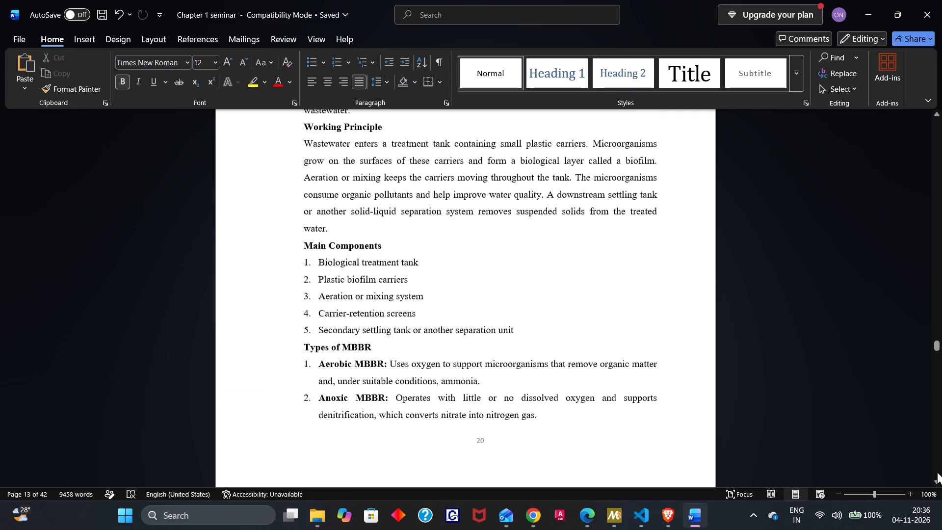
click(934, 481)
drag(935, 477, 936, 522)
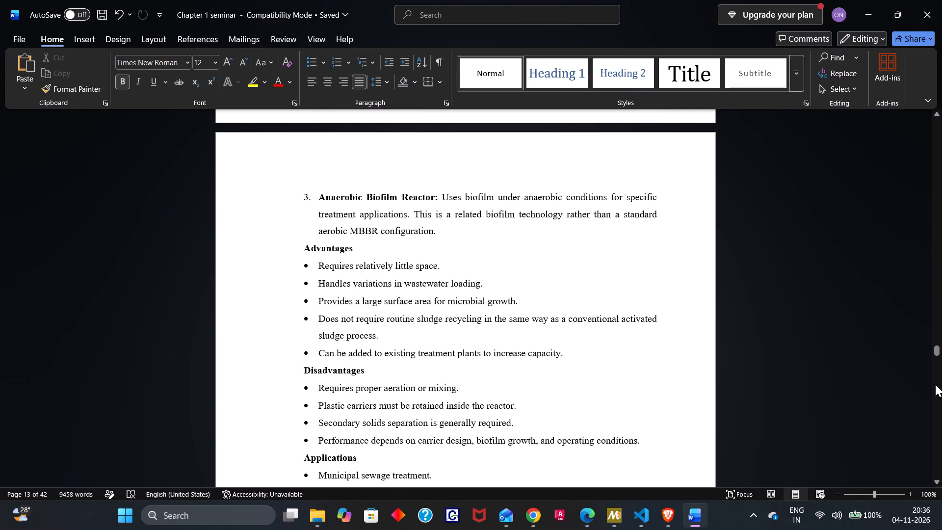
drag(935, 367, 941, 451)
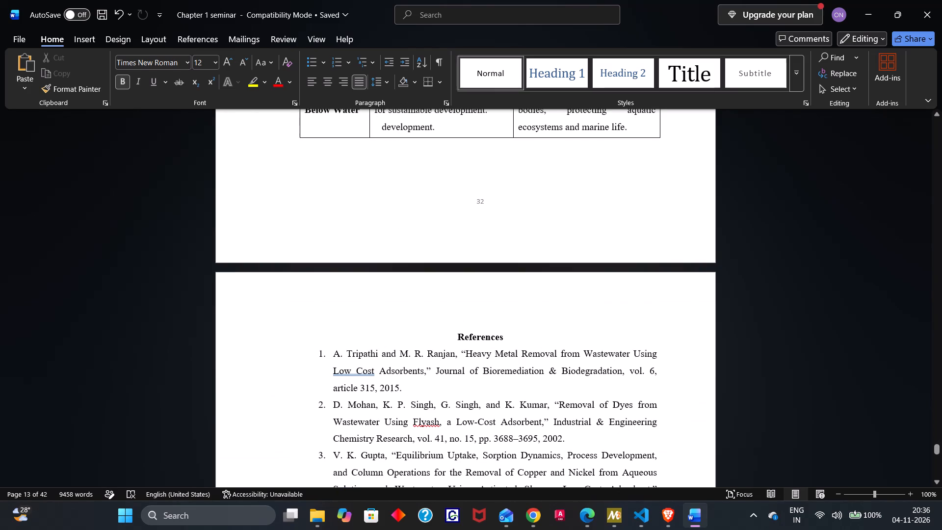
scroll(520, 402, down, 2)
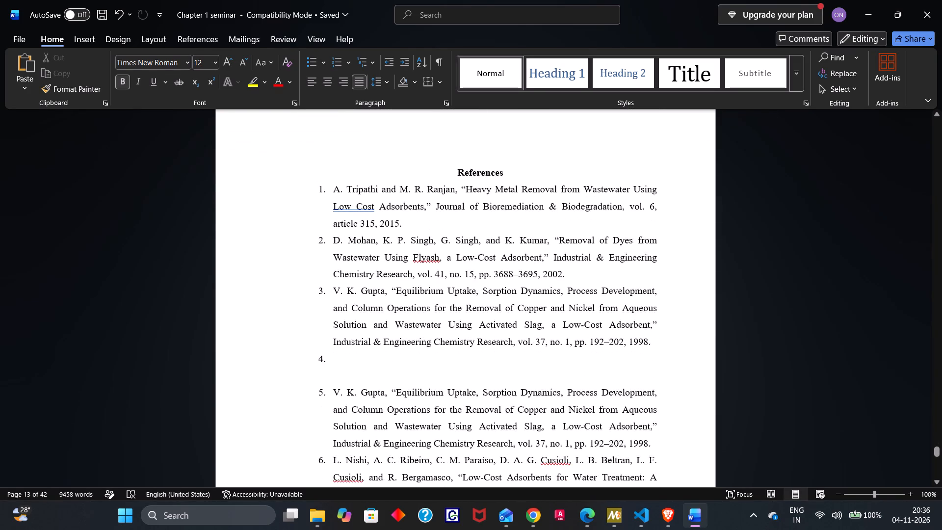
scroll(520, 402, down, 2)
click(339, 314)
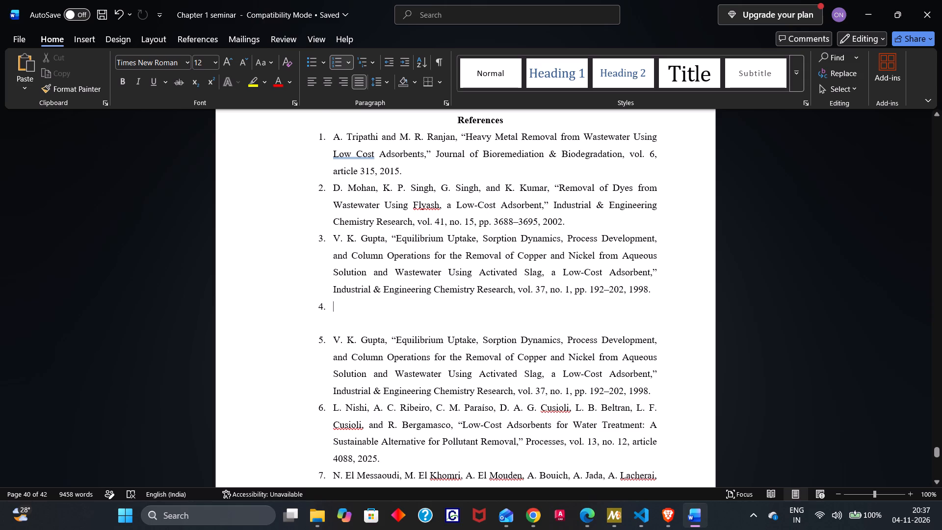
Review the References entries through number 15 and back to entry 3, examining their order and any repeated sources.
scroll(382, 350, down, 5)
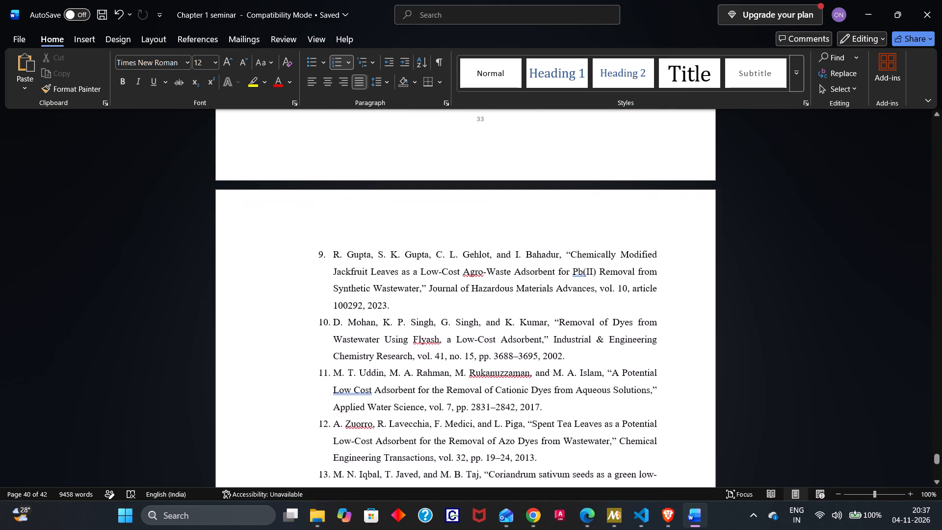
scroll(382, 350, down, 1)
scroll(382, 350, up, 2)
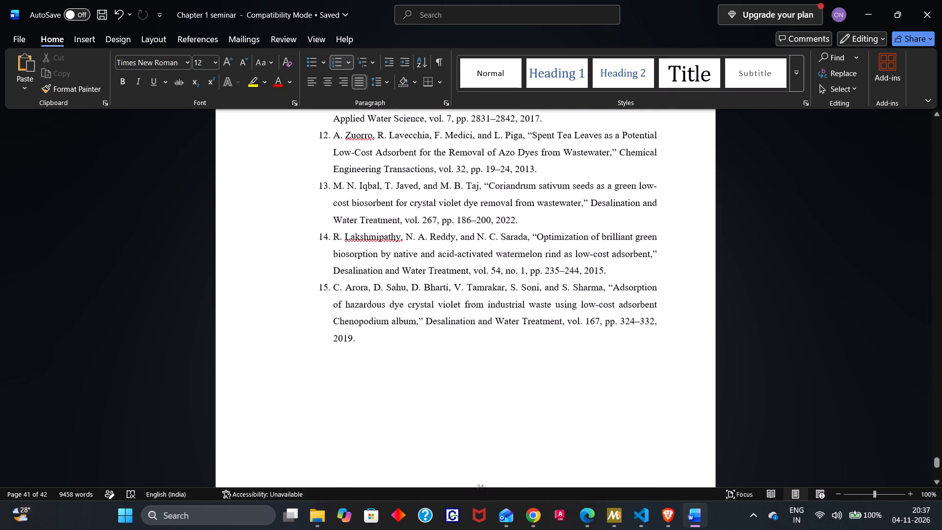
scroll(382, 350, up, 4)
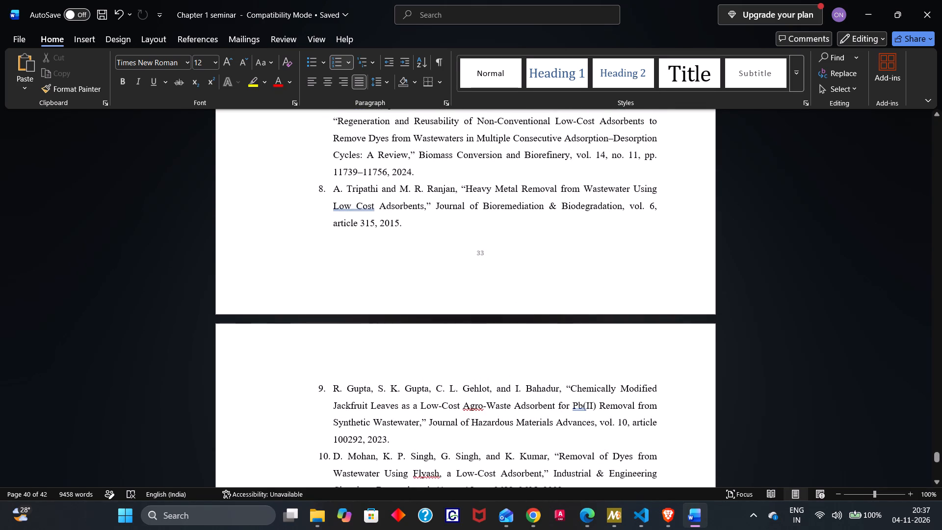
scroll(382, 350, up, 3)
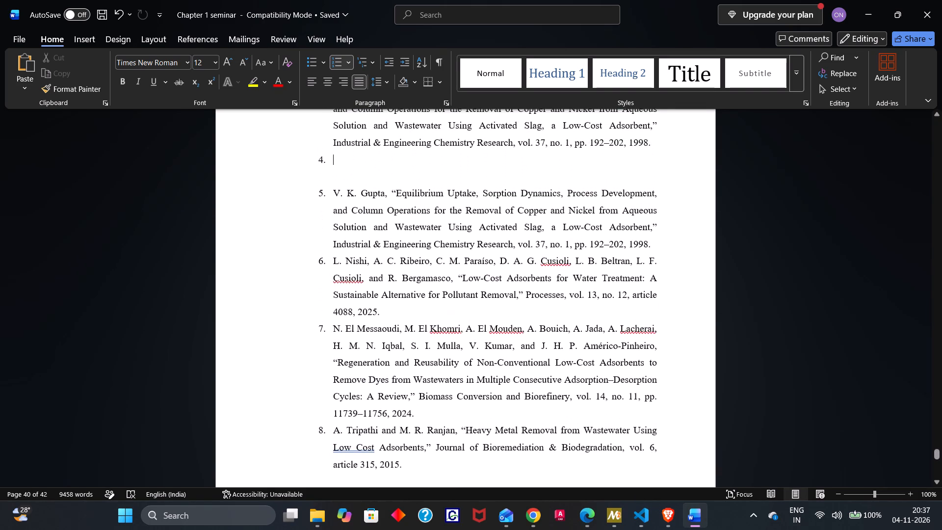
scroll(382, 350, up, 1)
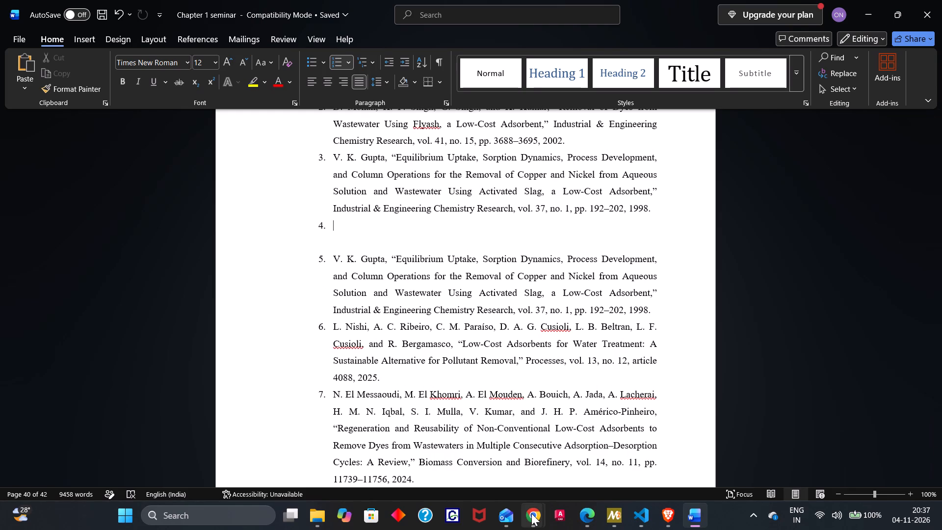
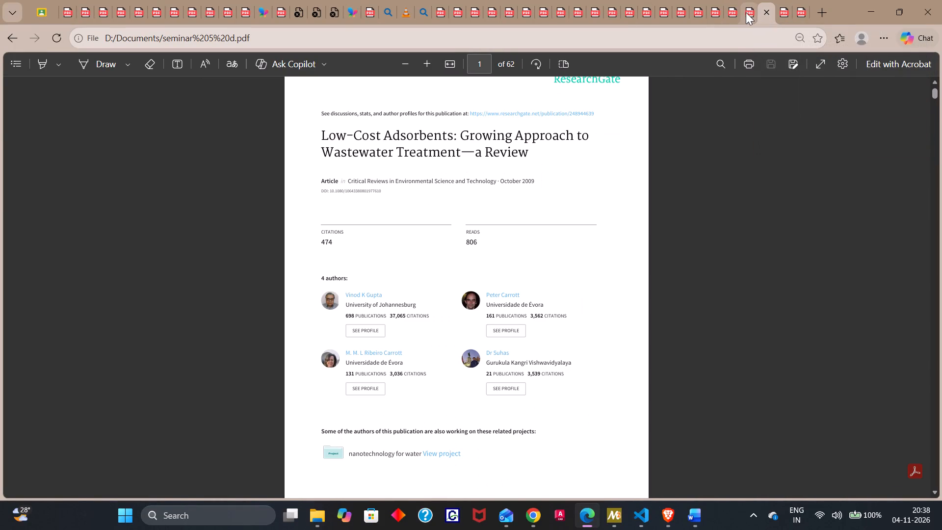
Examine the title pages of seminar PDFs 4 down to 1, 8, and 18 down to 12, checking each paper's title and authors.
click(746, 12)
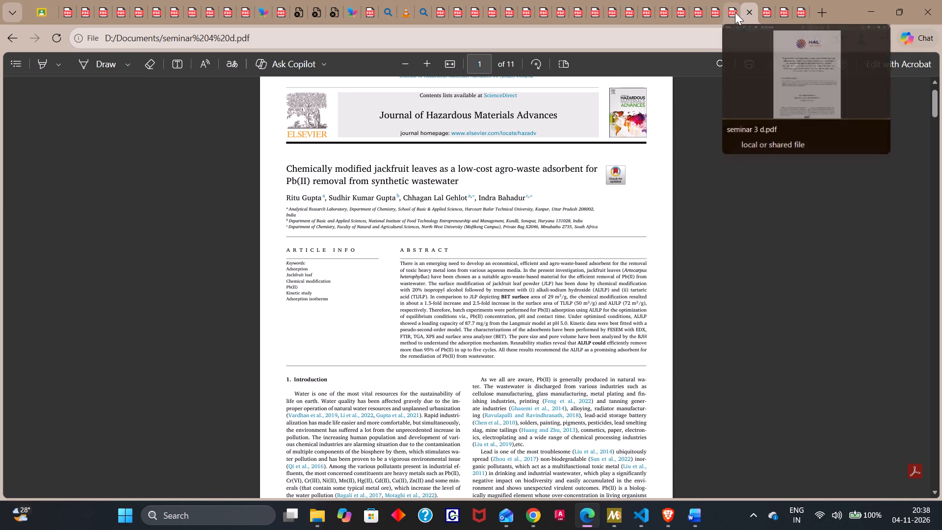
click(735, 12)
click(716, 12)
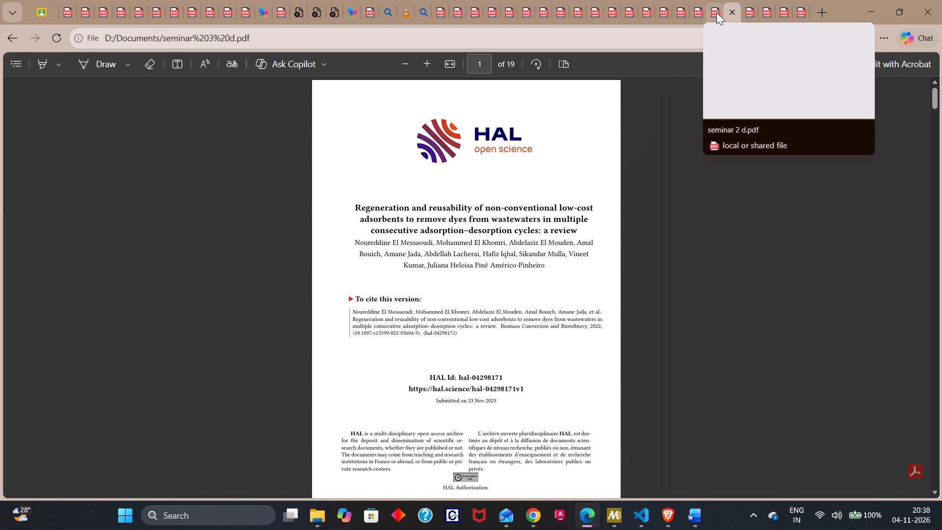
click(693, 12)
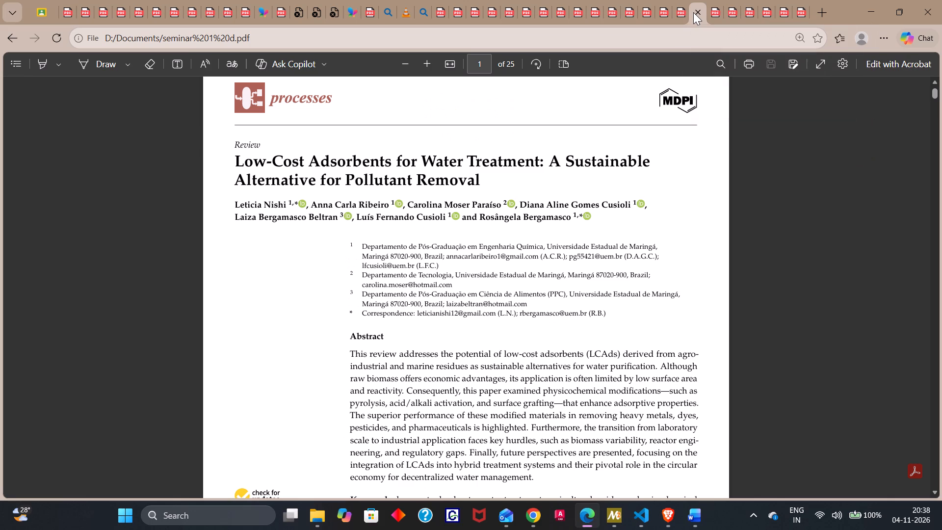
click(677, 12)
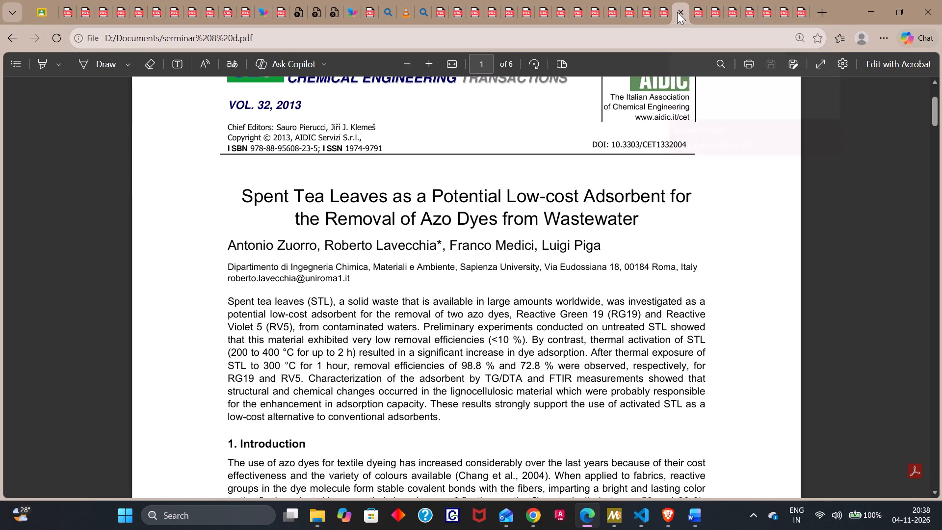
click(653, 12)
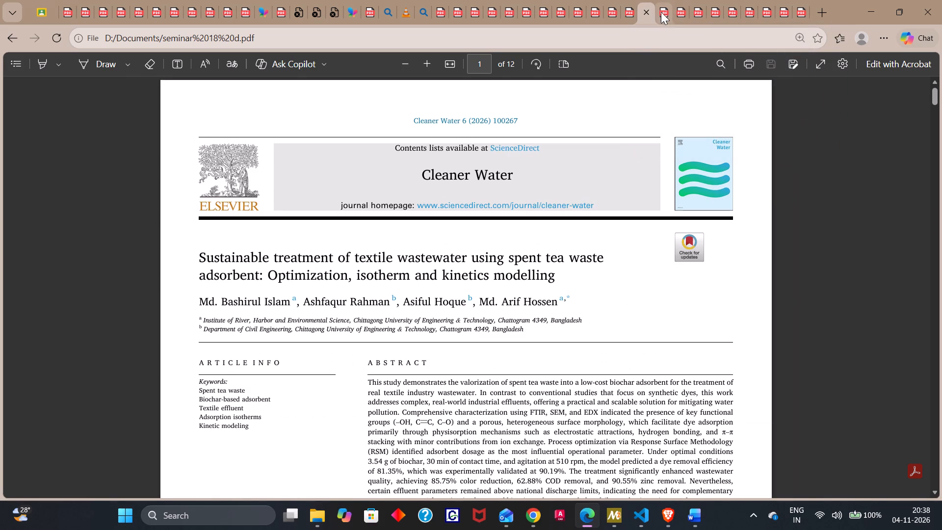
click(661, 12)
click(675, 12)
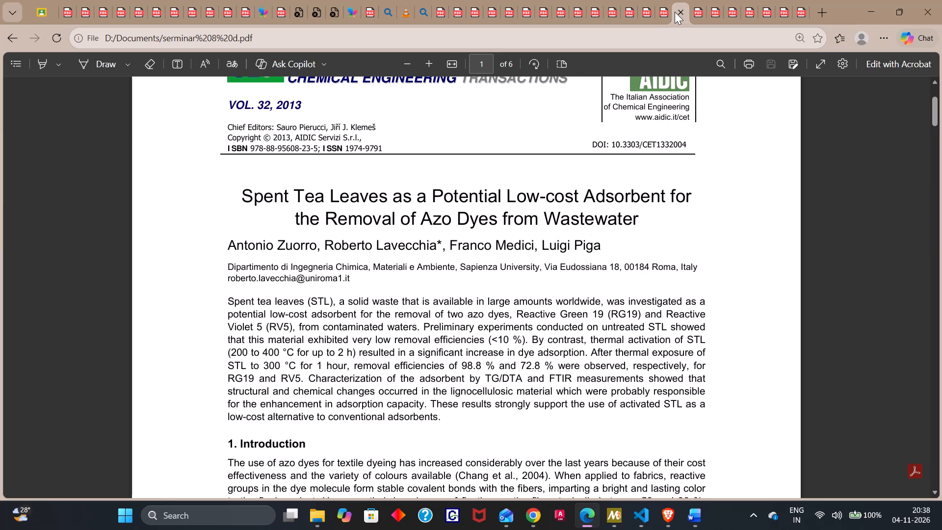
click(636, 10)
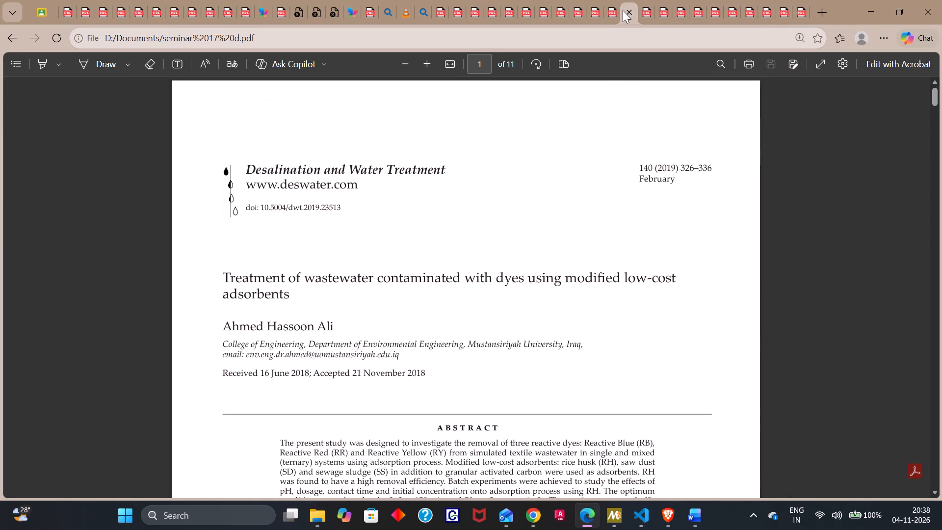
click(612, 11)
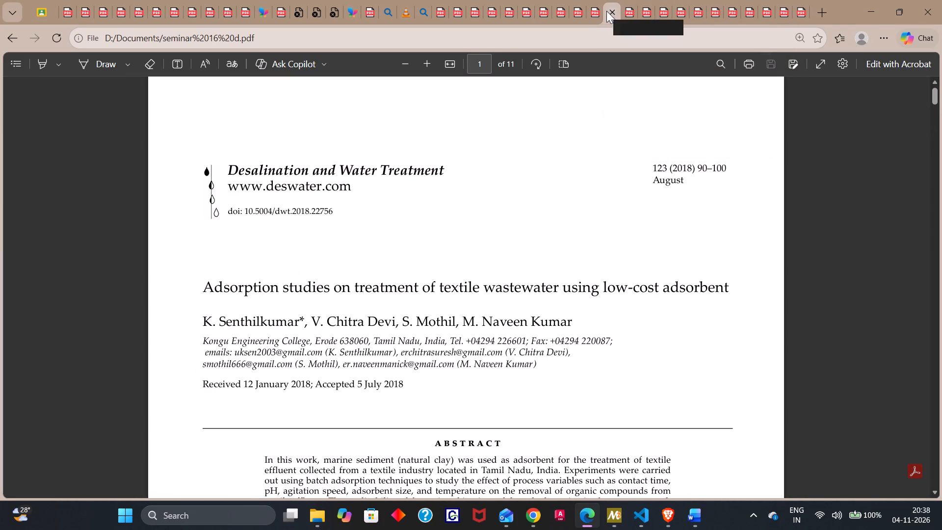
click(596, 11)
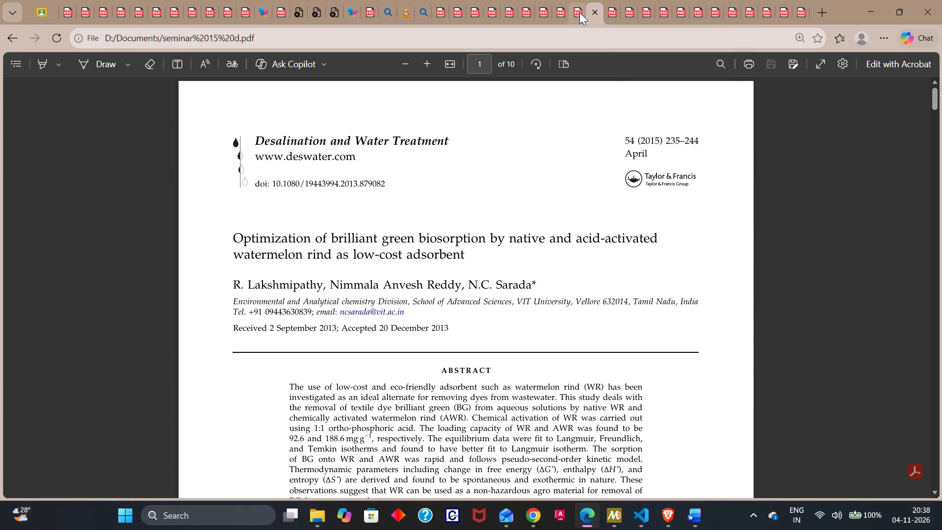
click(577, 12)
click(562, 13)
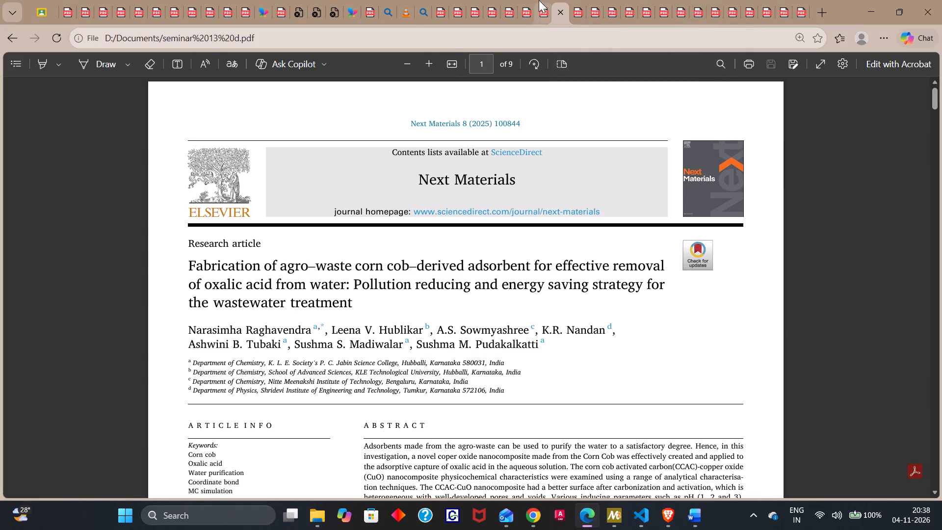
click(545, 11)
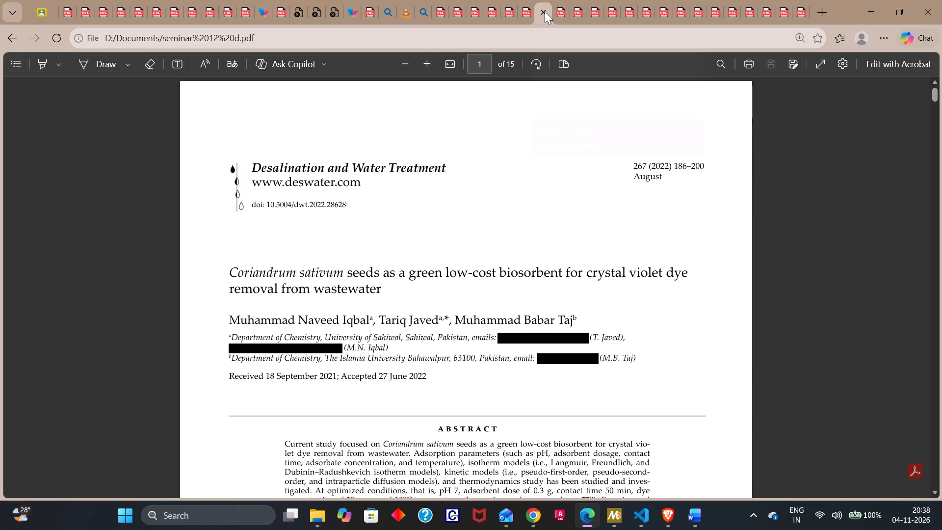
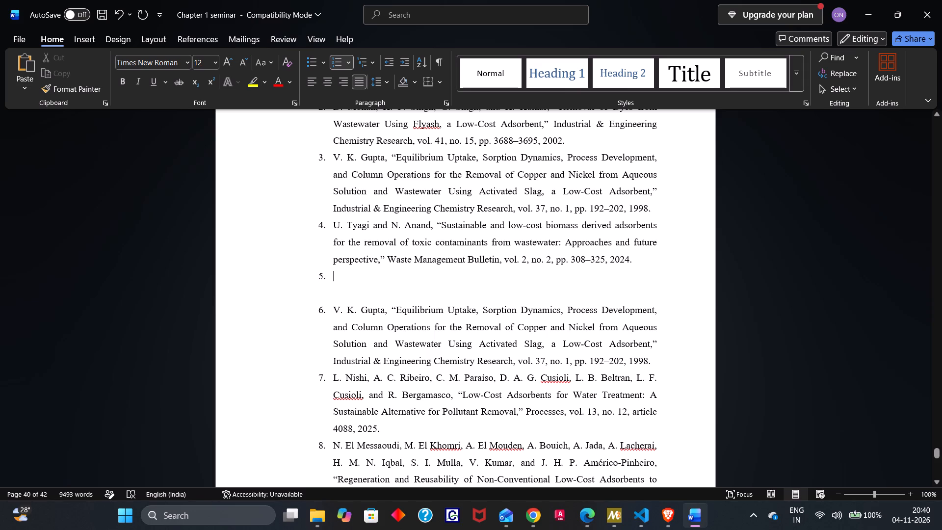
Copy the Coriandrum sativum seeds crystal violet reference from further down the References list into the empty entry 5.
scroll(383, 318, down, 1)
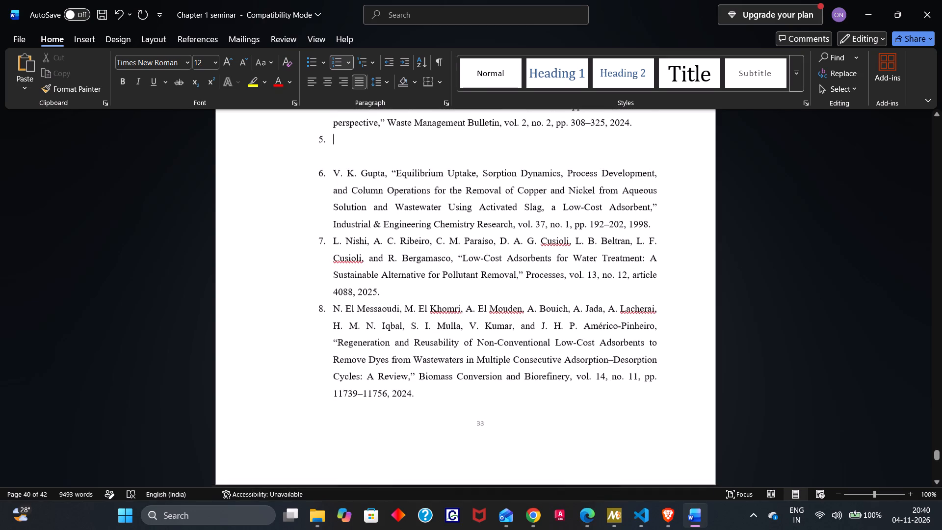
scroll(383, 318, down, 1)
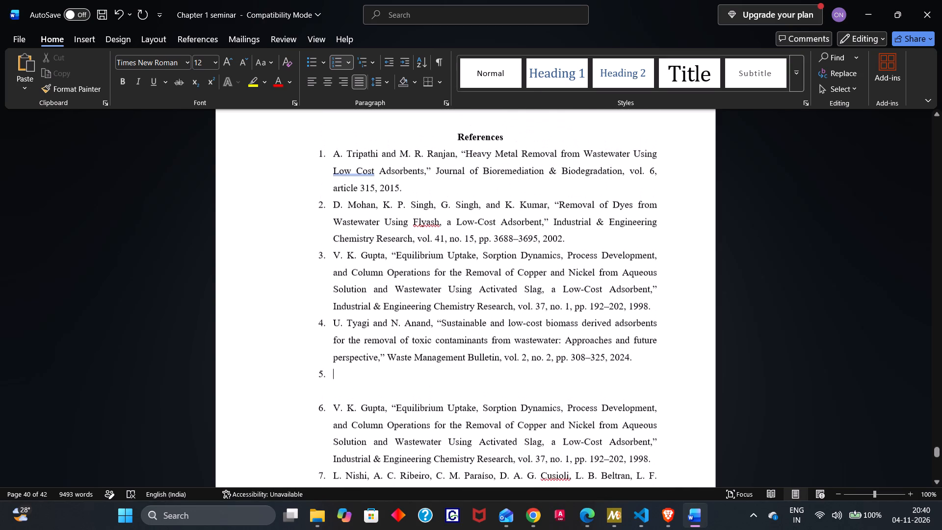
scroll(383, 318, down, 1)
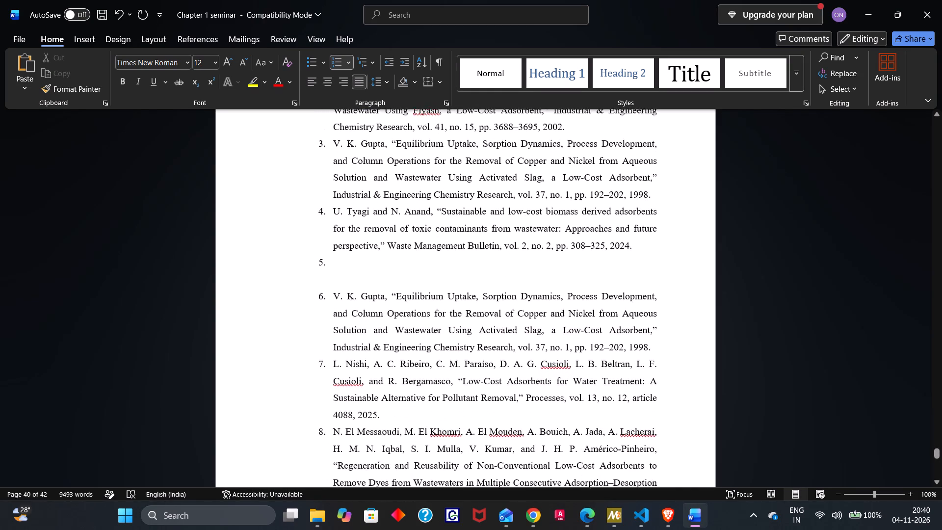
scroll(383, 318, down, 1)
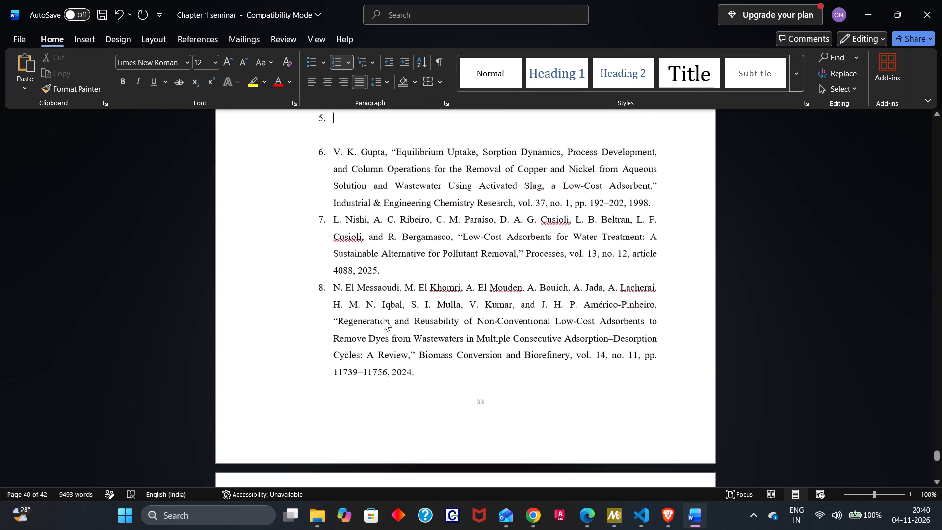
scroll(383, 318, down, 2)
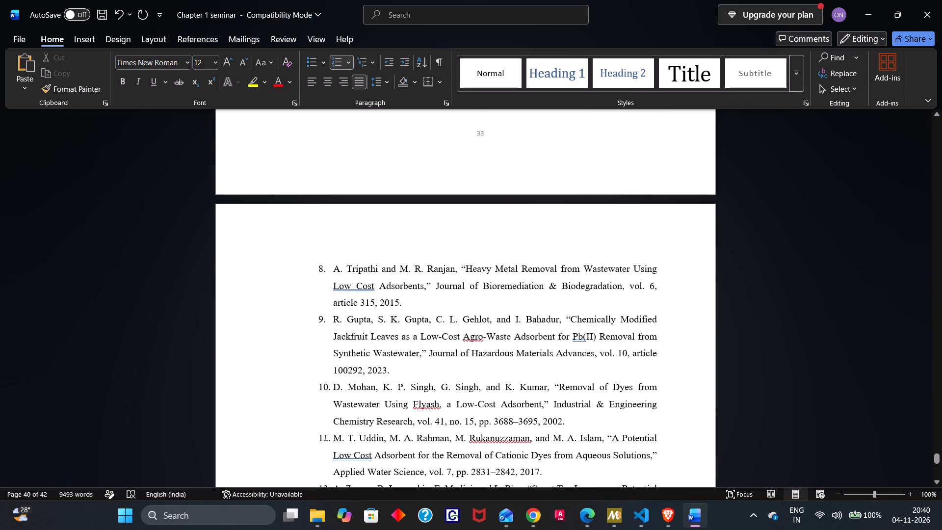
scroll(383, 318, down, 1)
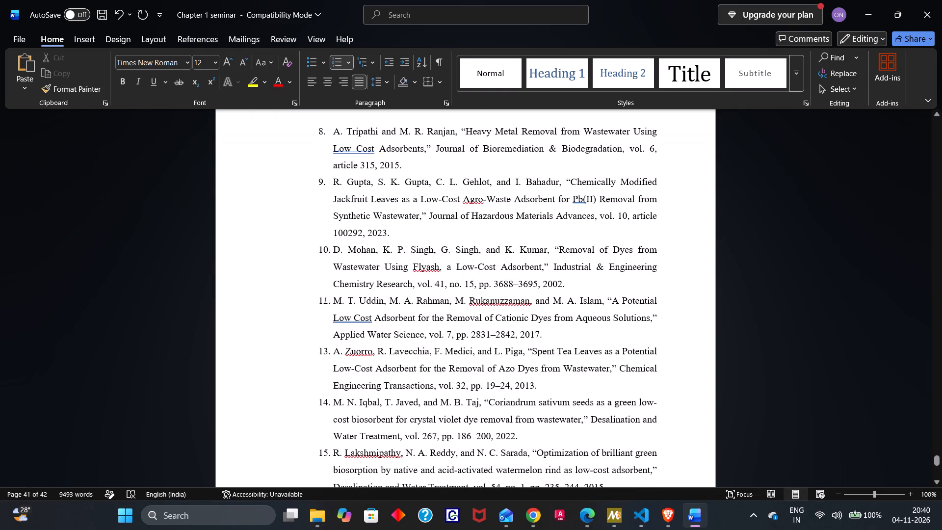
scroll(383, 318, down, 1)
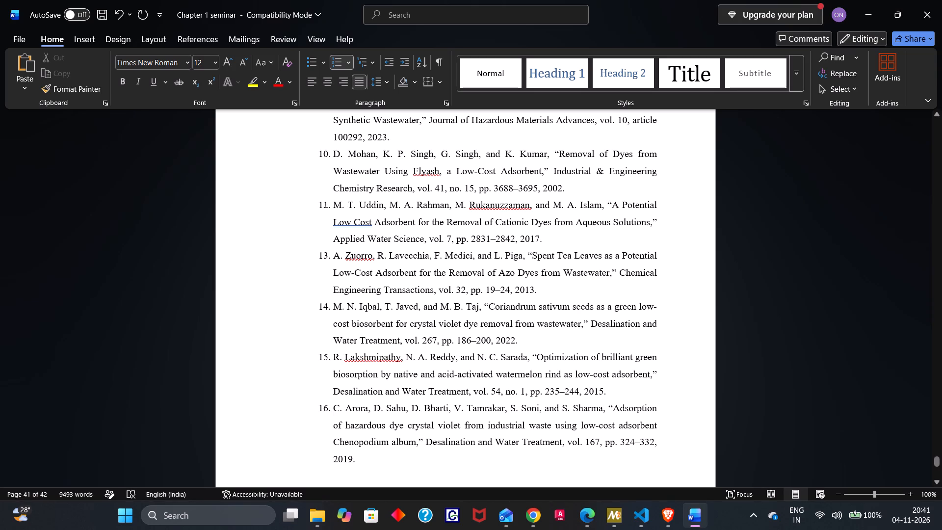
drag(332, 303, 522, 346)
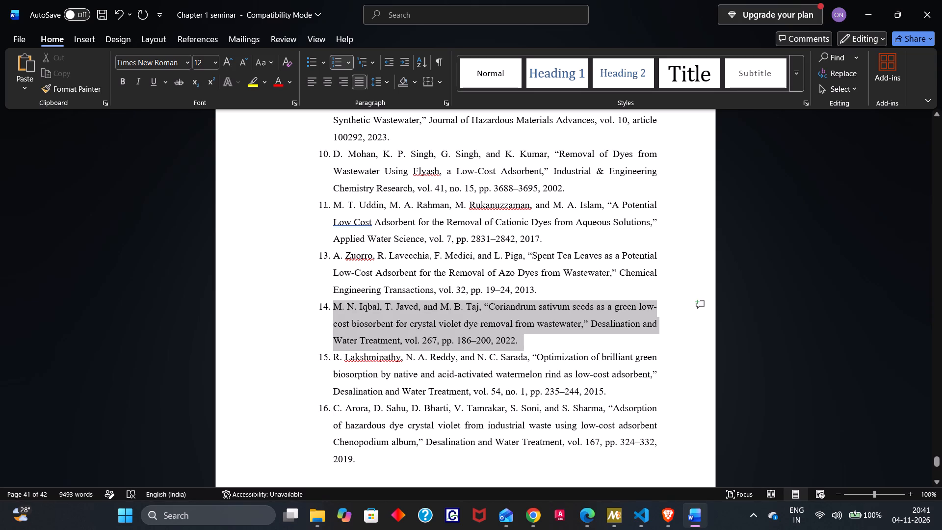
drag(522, 346, 527, 346)
key(ctrl+c)
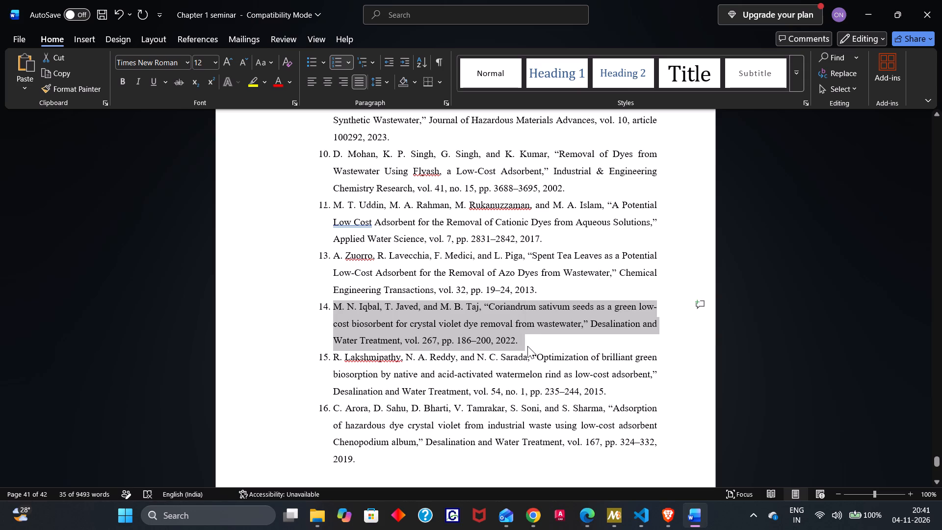
scroll(478, 241, up, 3)
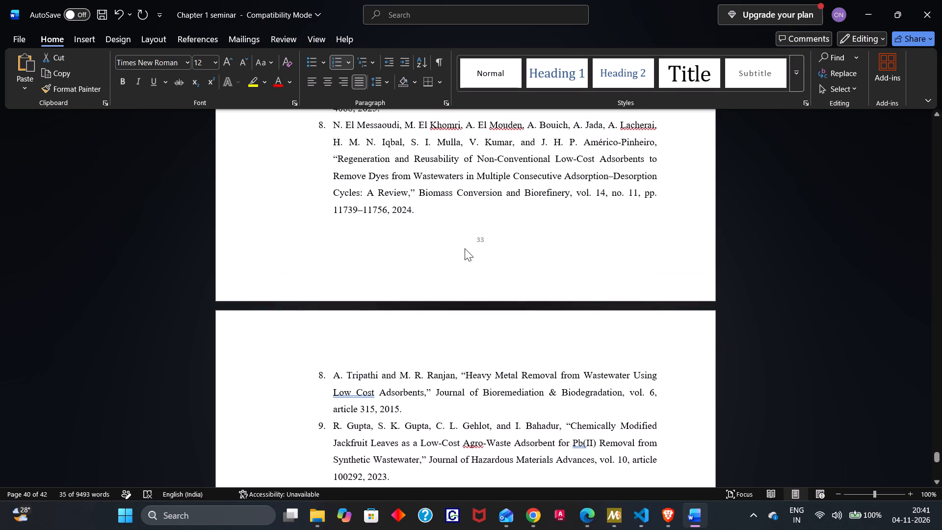
scroll(465, 248, up, 2)
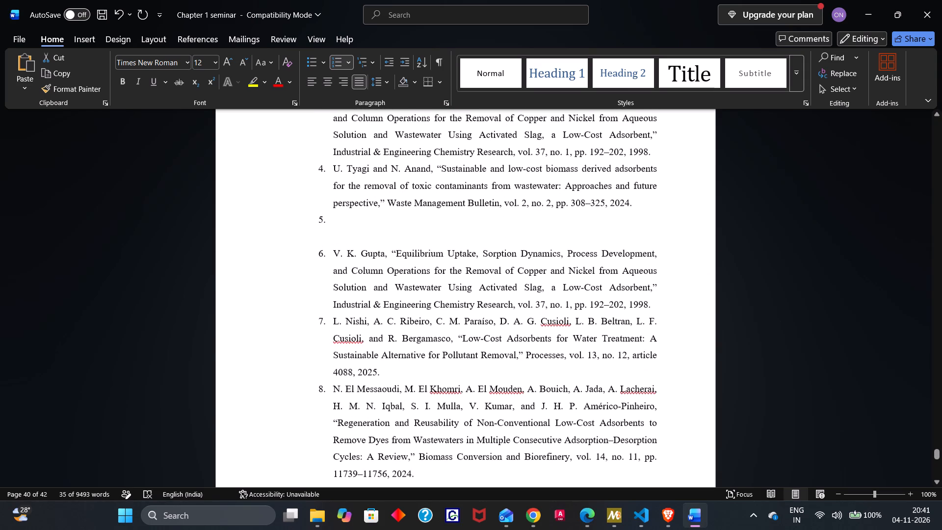
click(340, 218)
key(ctrl+v)
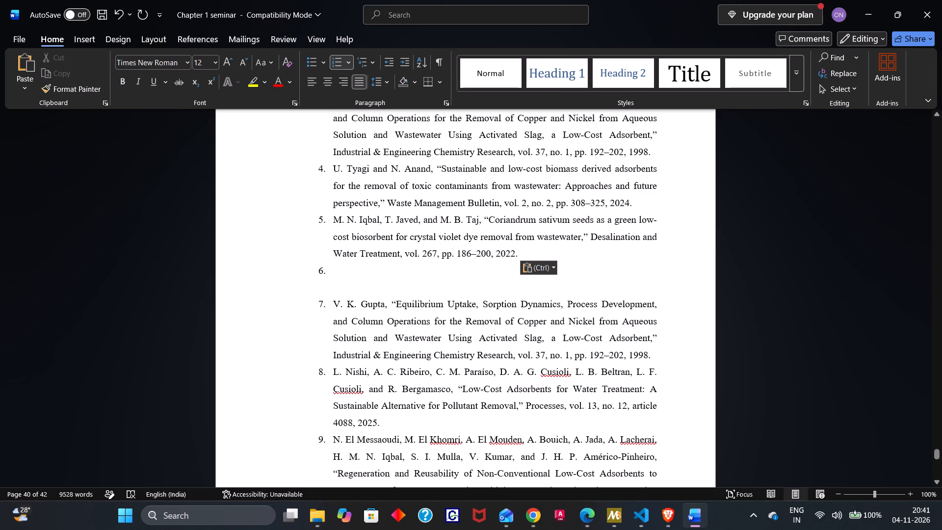
Examine the References entries below the empty entry 6 to look for the paper that belongs there.
scroll(374, 320, down, 3)
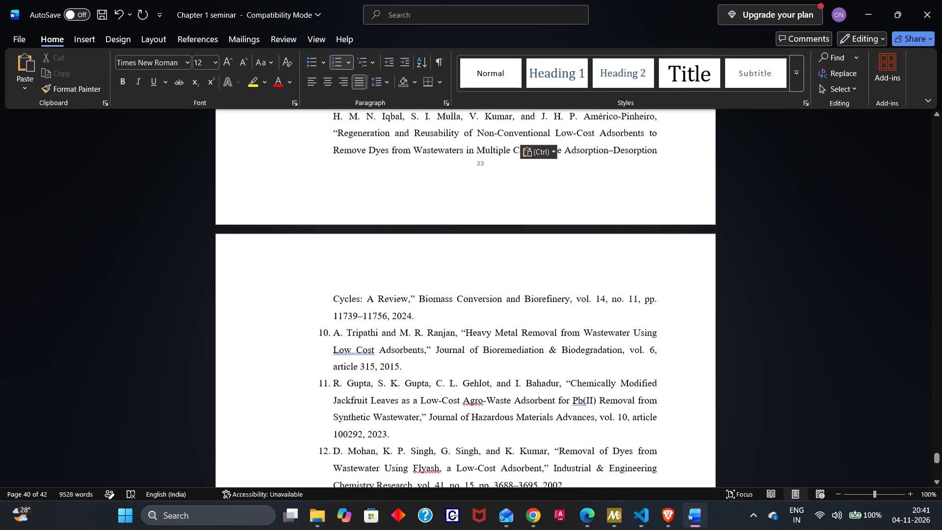
scroll(374, 320, down, 2)
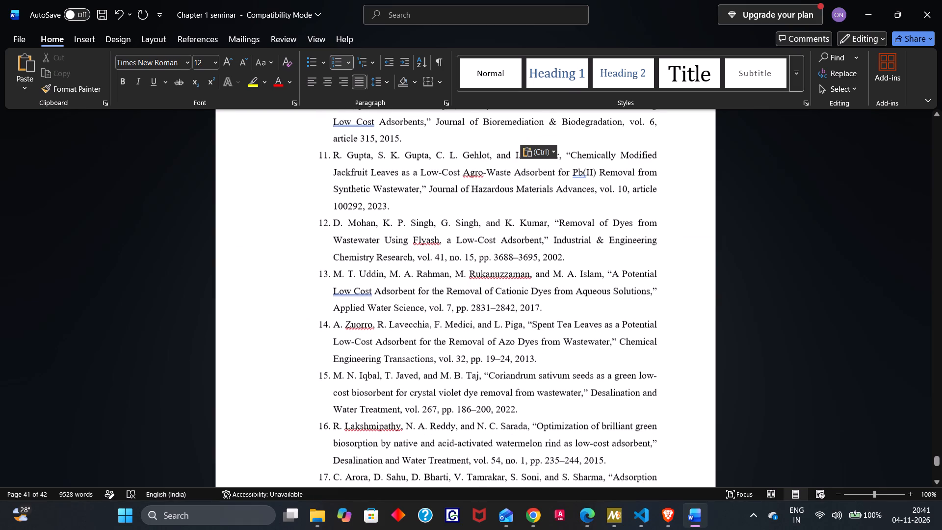
scroll(374, 320, down, 2)
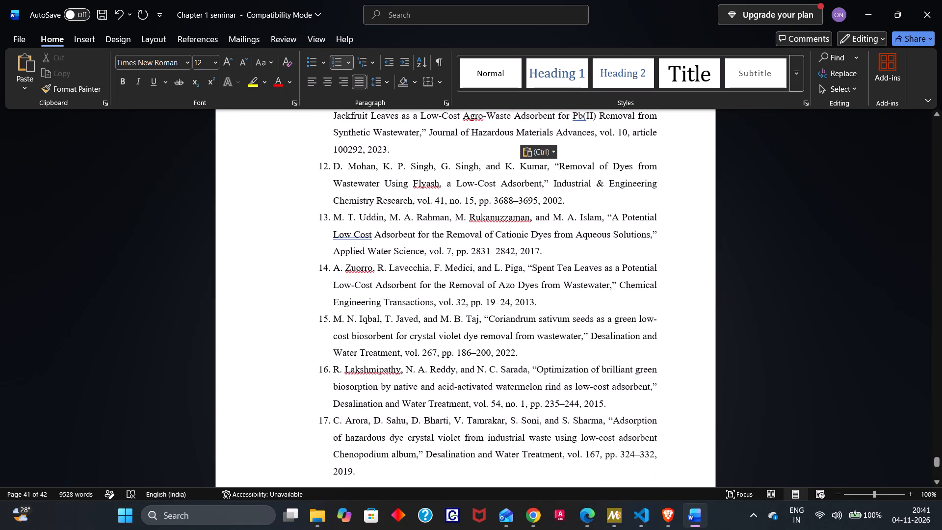
scroll(374, 320, down, 2)
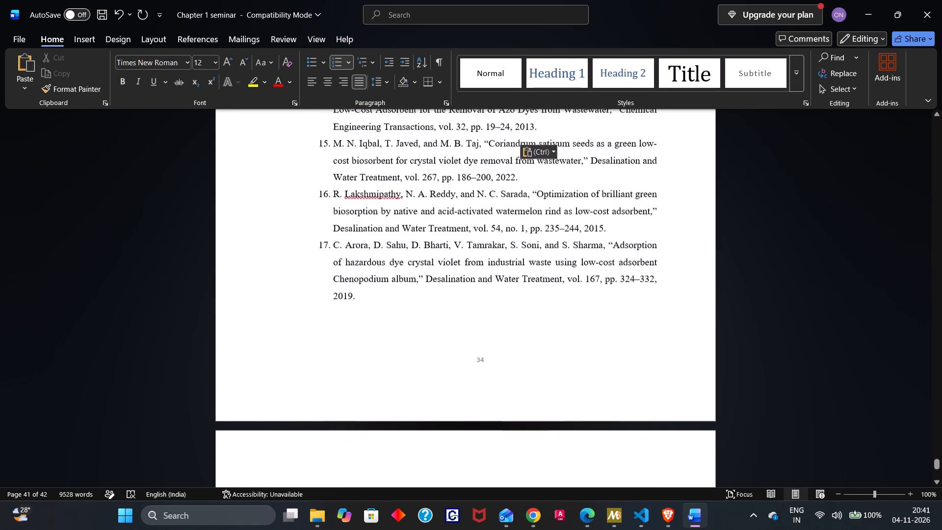
scroll(374, 320, down, 1)
scroll(374, 320, up, 2)
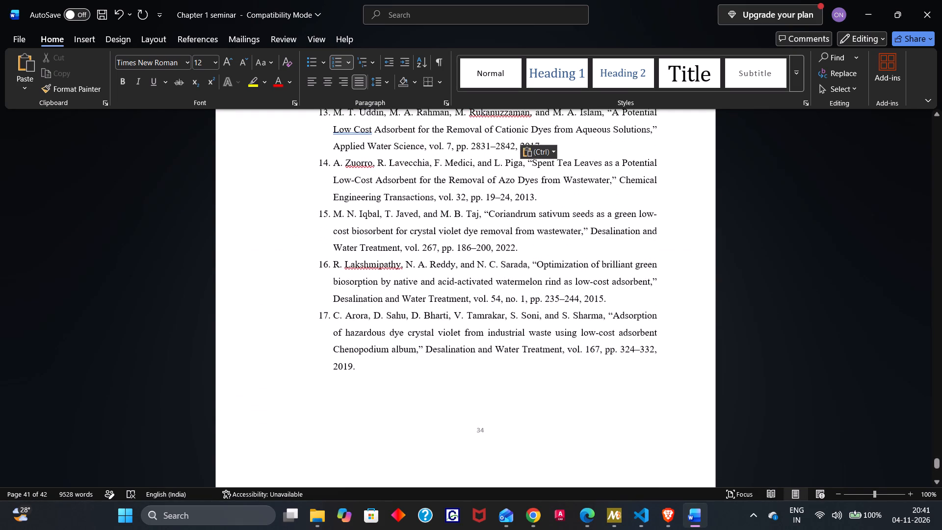
scroll(374, 320, up, 2)
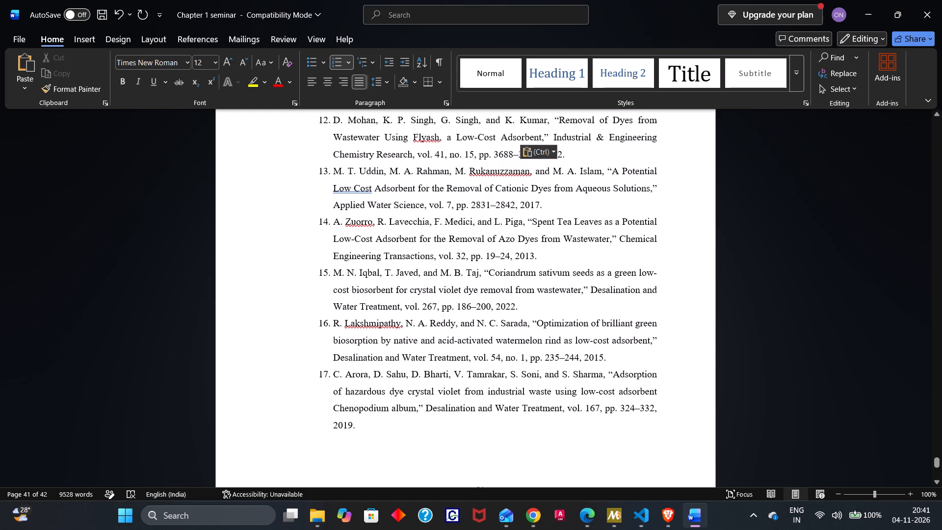
scroll(374, 320, up, 1)
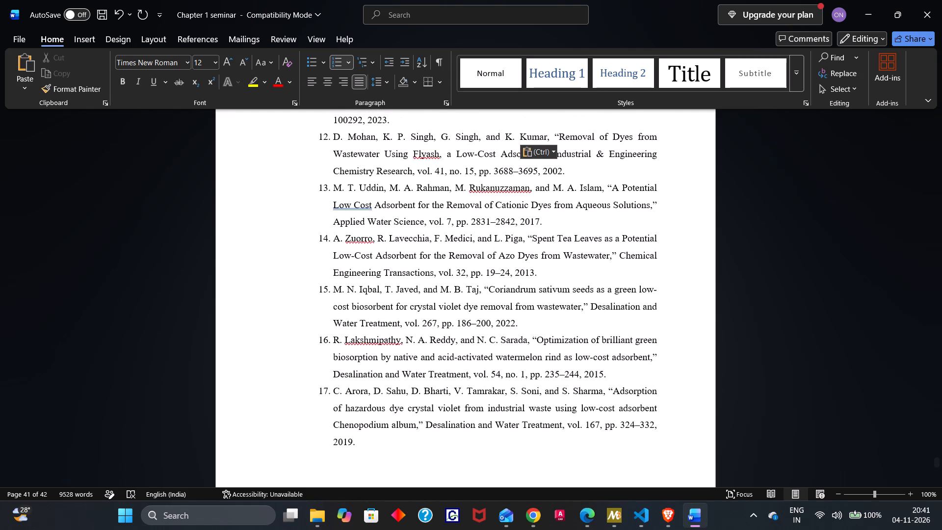
scroll(374, 320, up, 2)
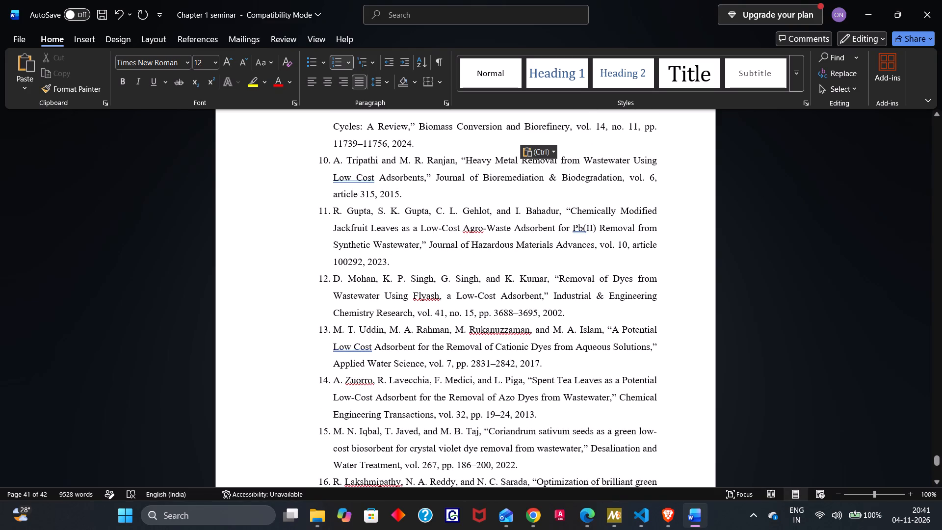
scroll(482, 342, up, 1)
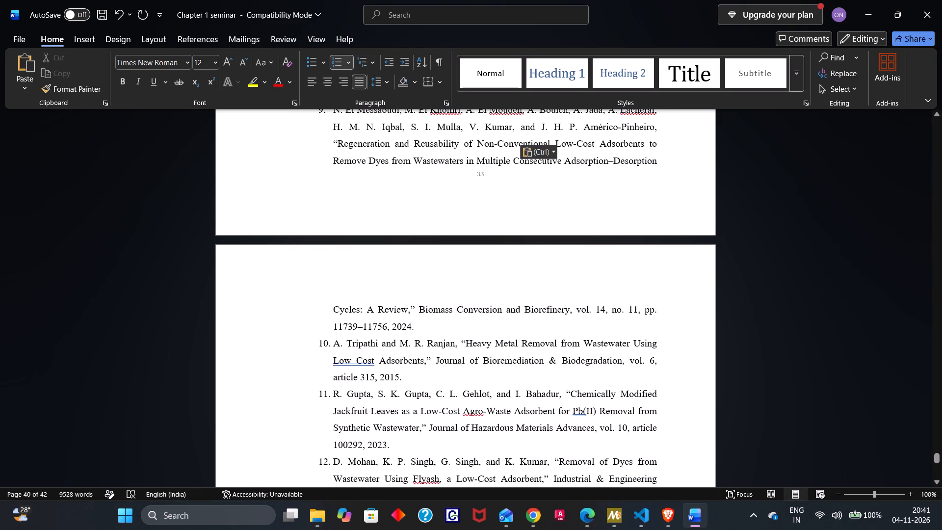
scroll(482, 342, up, 3)
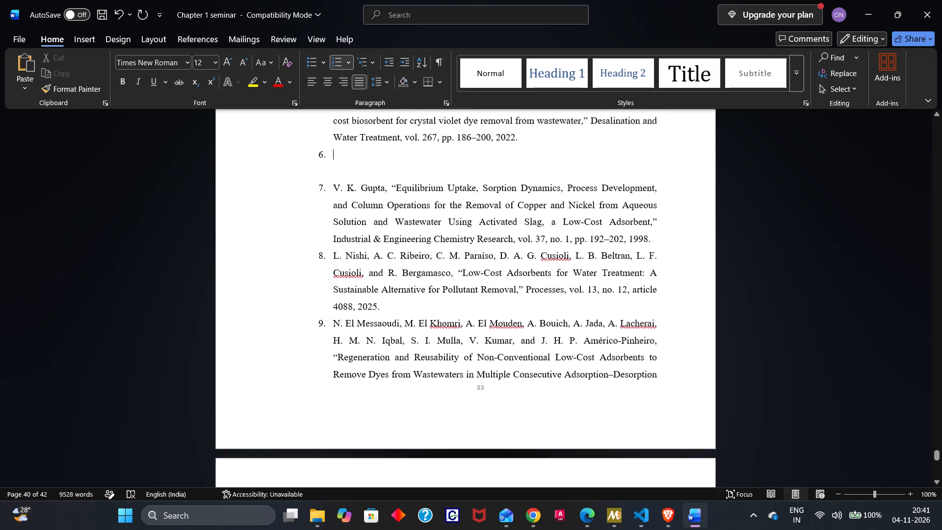
scroll(482, 342, up, 1)
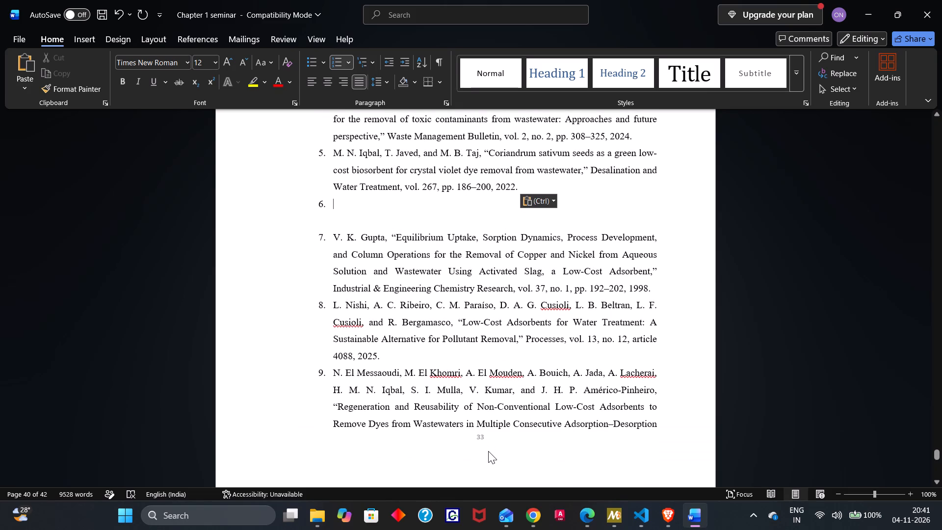
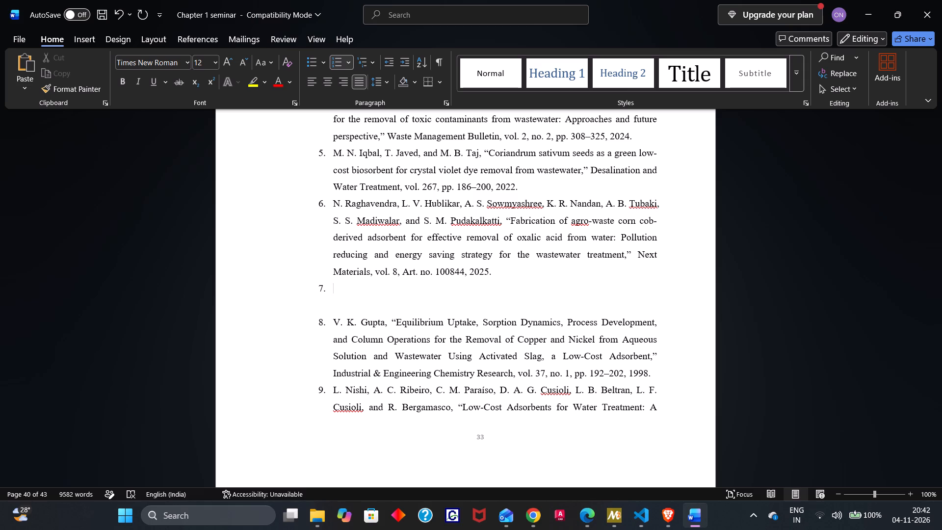
Copy the Chenopodium album crystal violet reference from the end of the References list into the empty entry 7.
scroll(468, 345, down, 2)
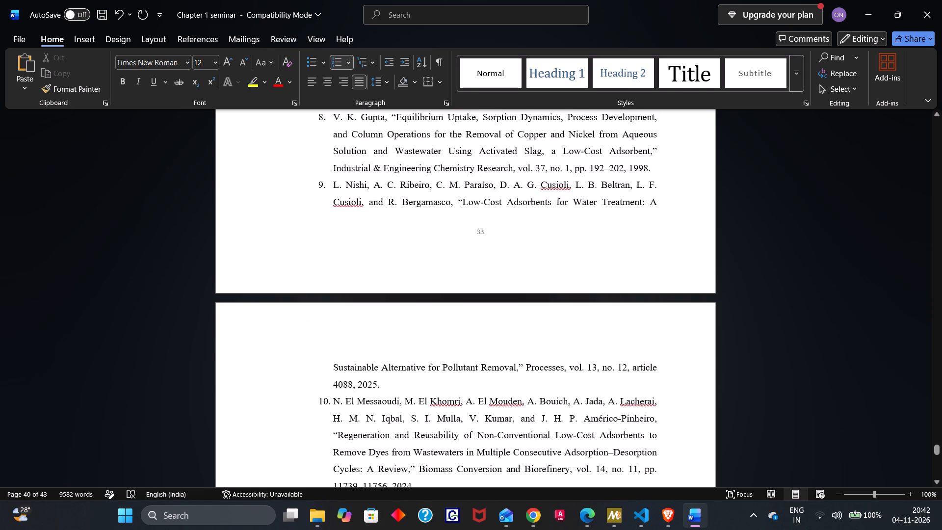
scroll(468, 345, down, 3)
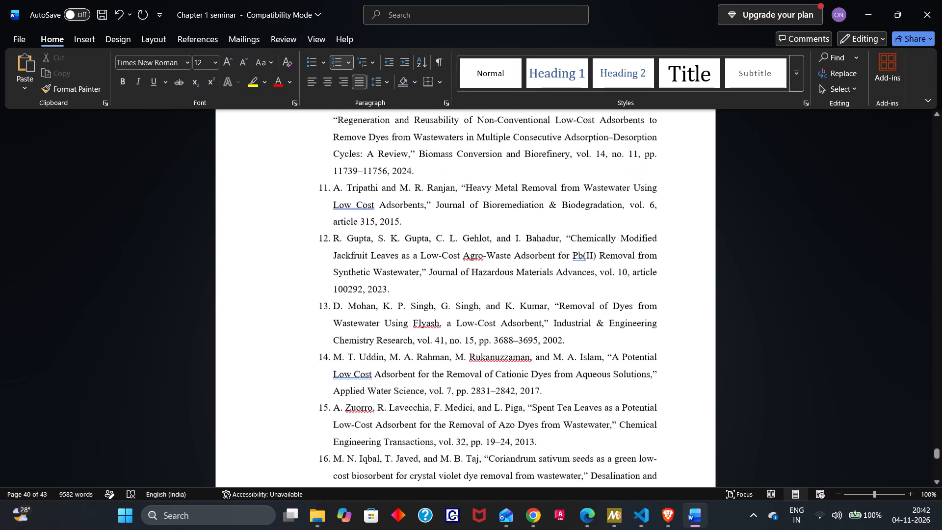
scroll(468, 345, down, 4)
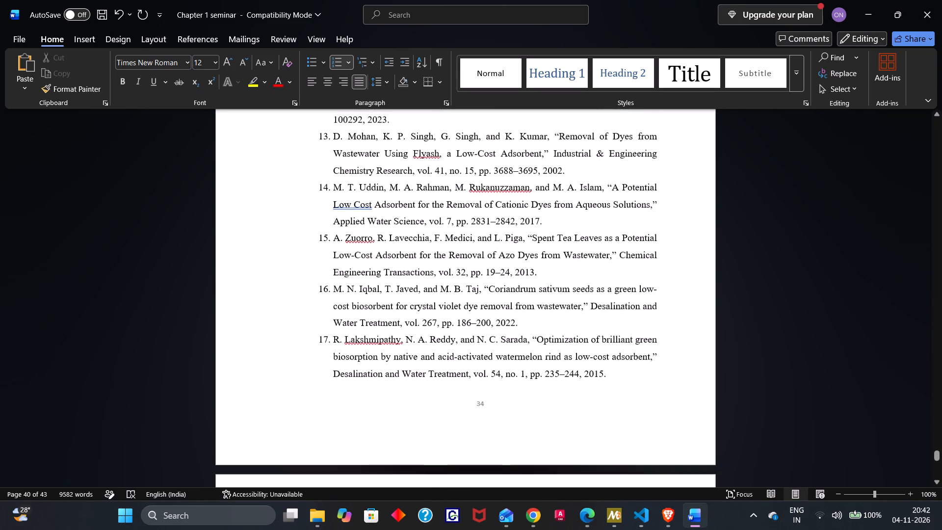
scroll(468, 345, down, 2)
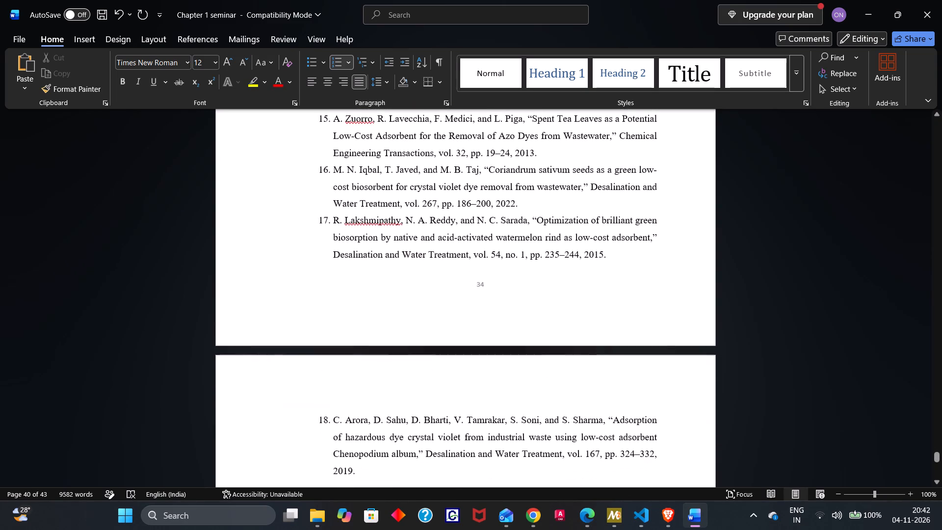
scroll(468, 345, down, 1)
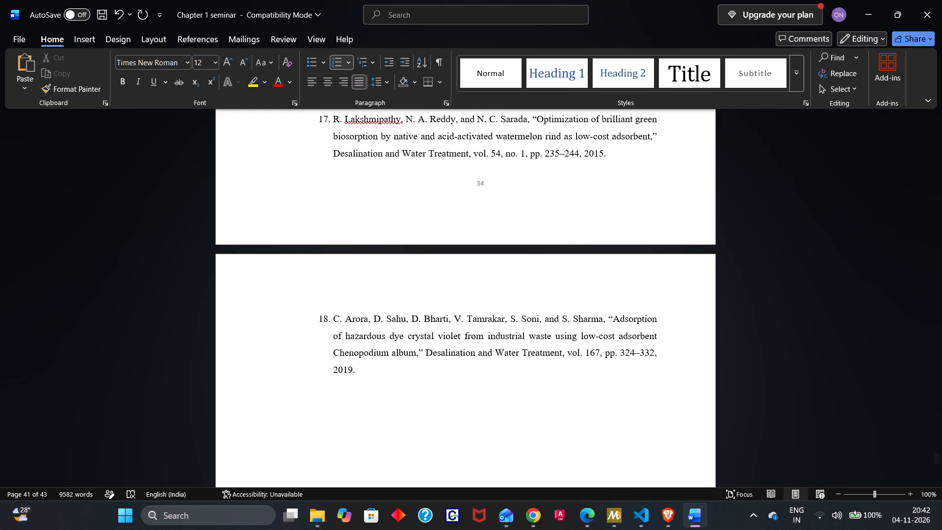
drag(332, 314, 349, 327)
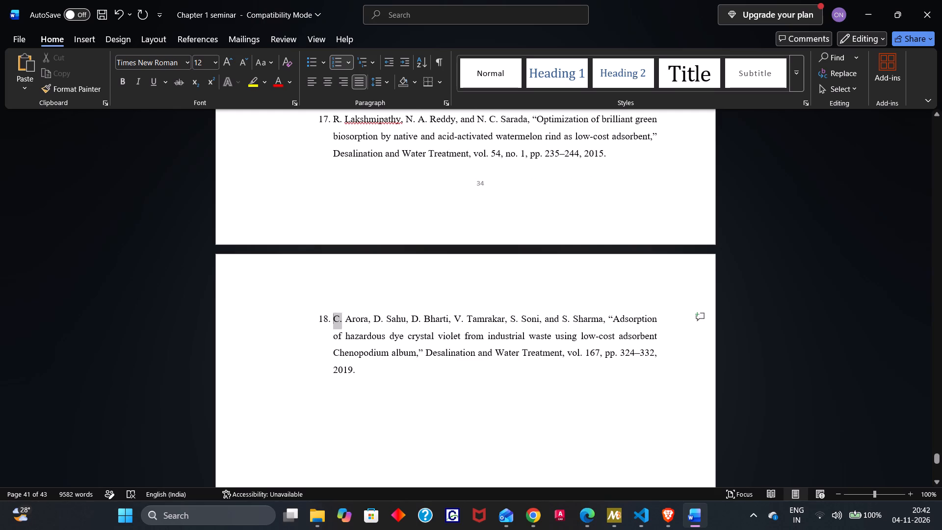
drag(349, 327, 386, 372)
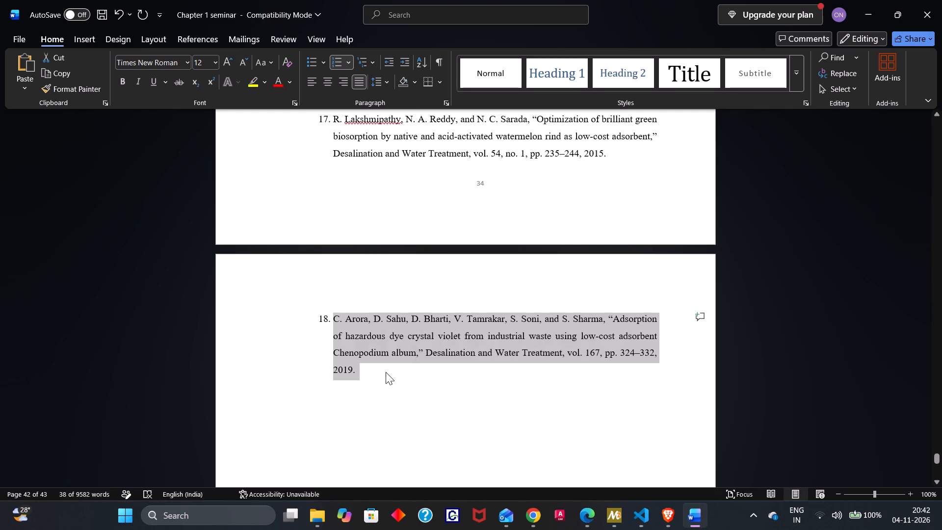
key(ctrl+c)
scroll(386, 372, up, 4)
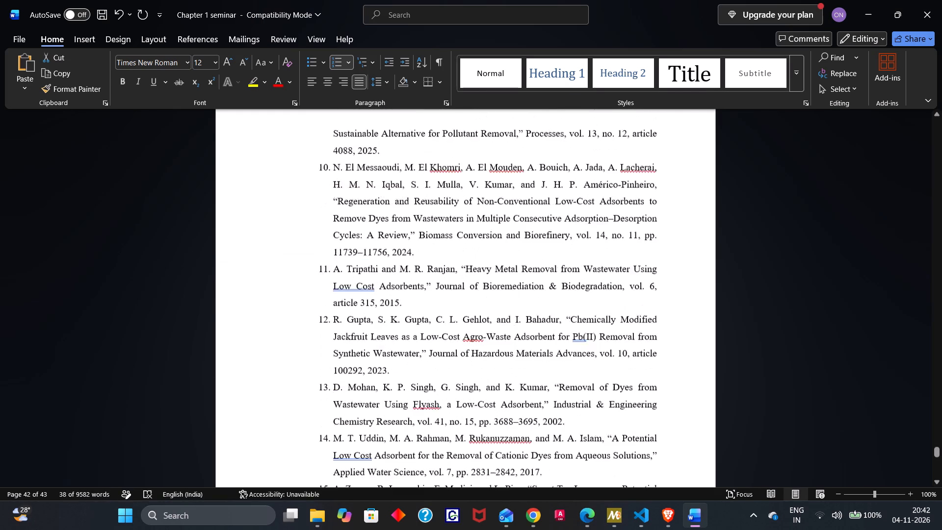
scroll(386, 372, up, 4)
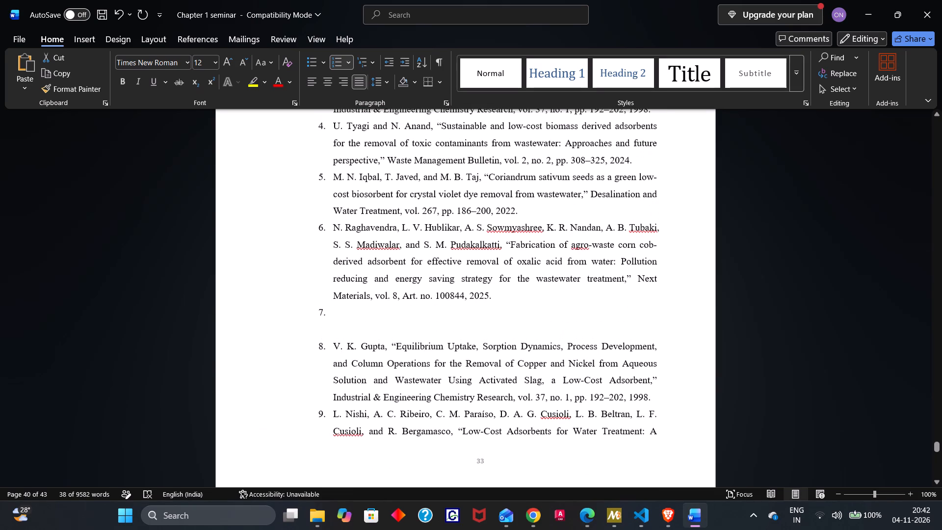
click(340, 307)
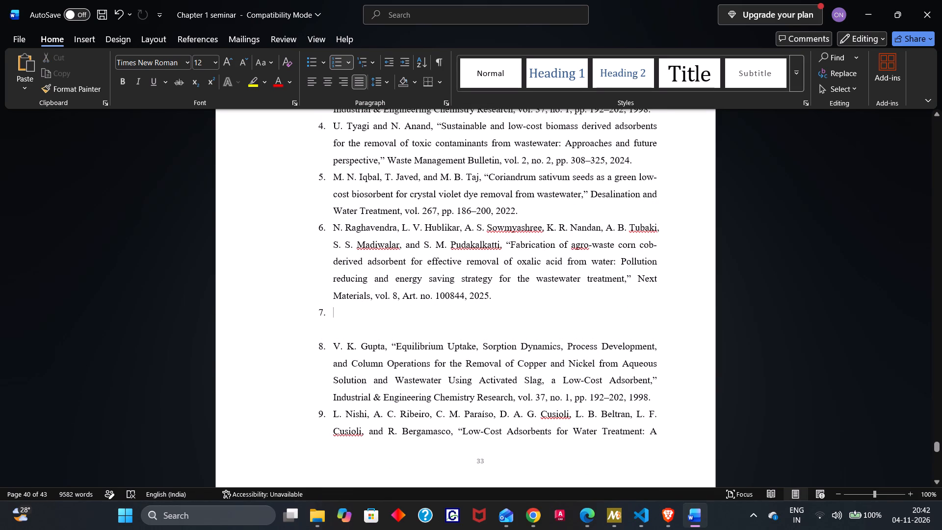
key(ctrl+v)
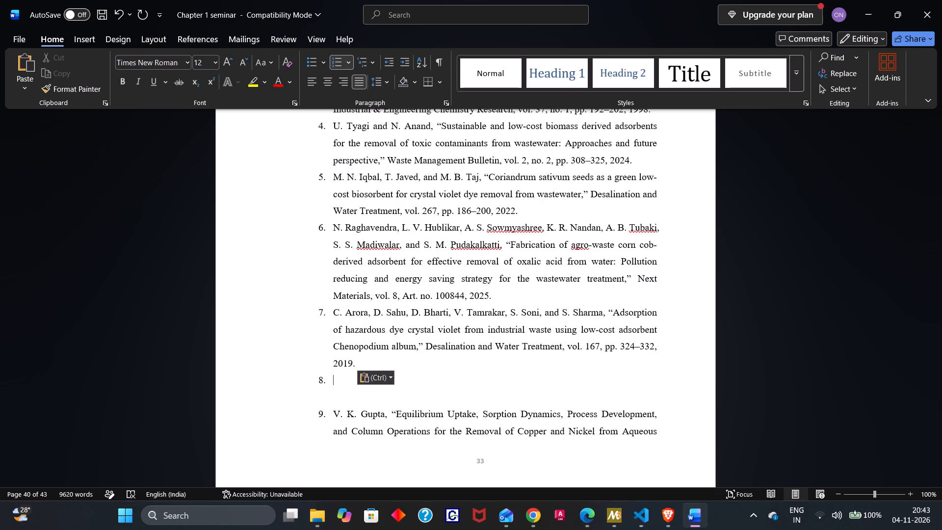
Examine the References entries below the empty entry 8 to look for the paper that belongs there.
scroll(400, 382, down, 2)
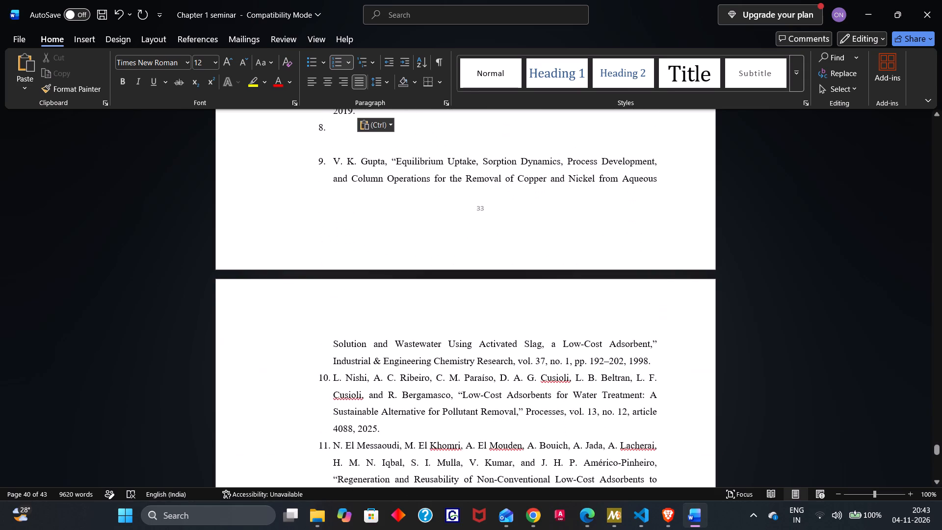
scroll(400, 382, down, 2)
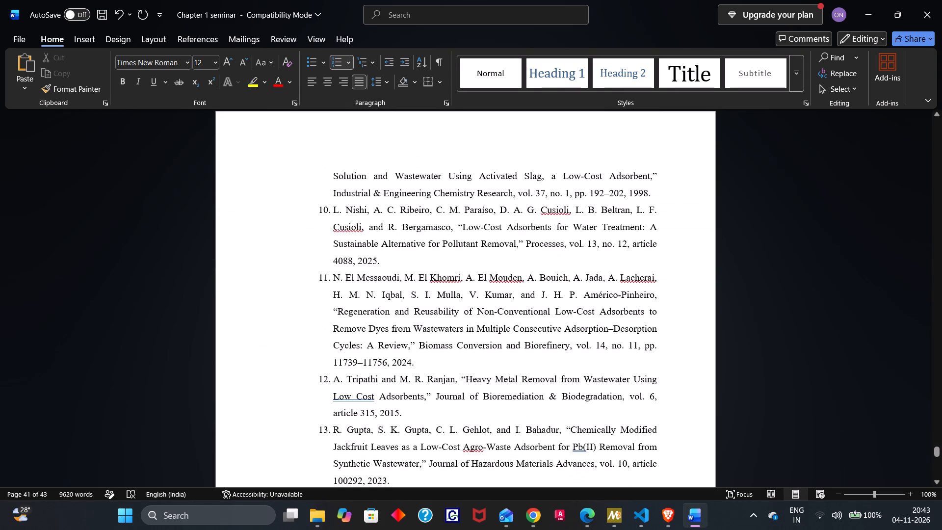
scroll(400, 382, down, 1)
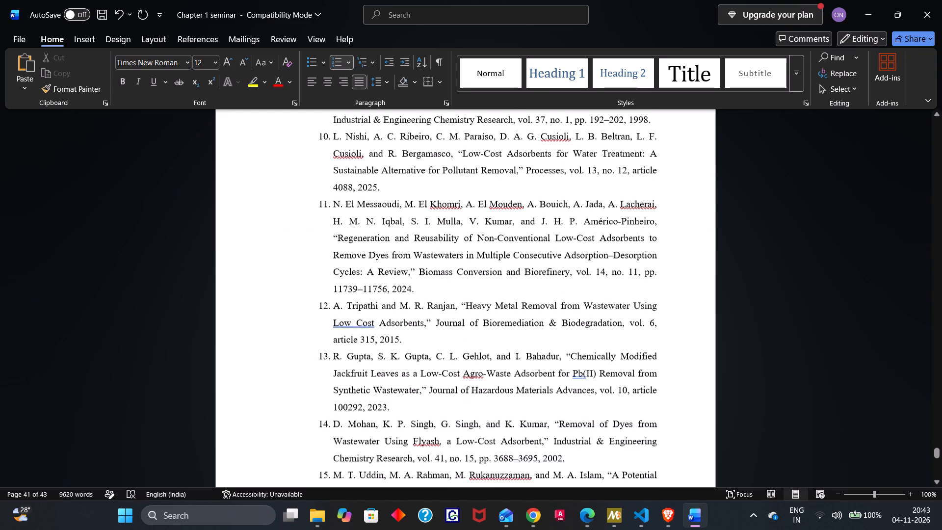
scroll(400, 382, down, 2)
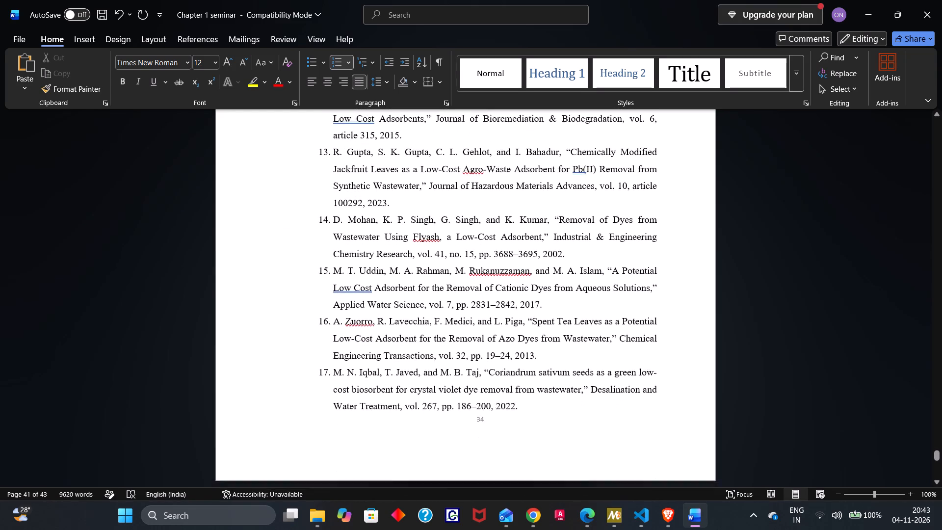
scroll(400, 382, down, 2)
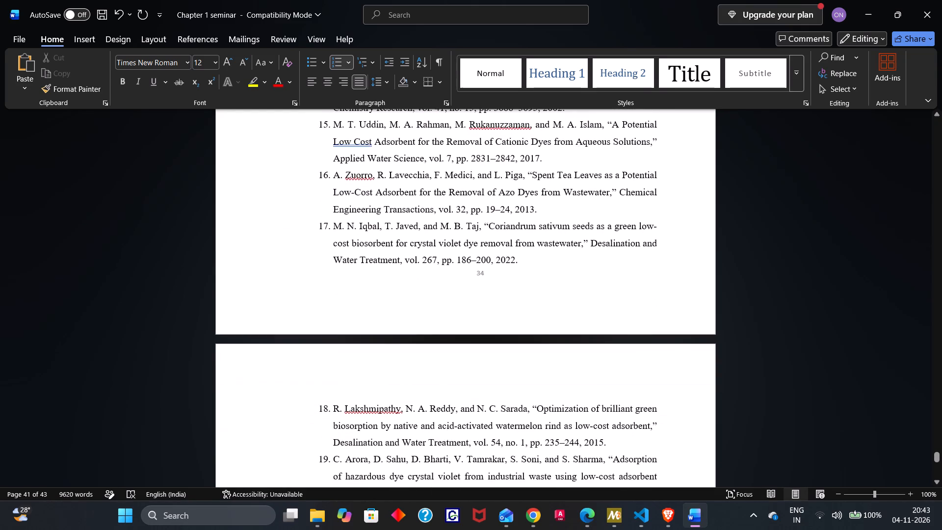
scroll(400, 382, down, 2)
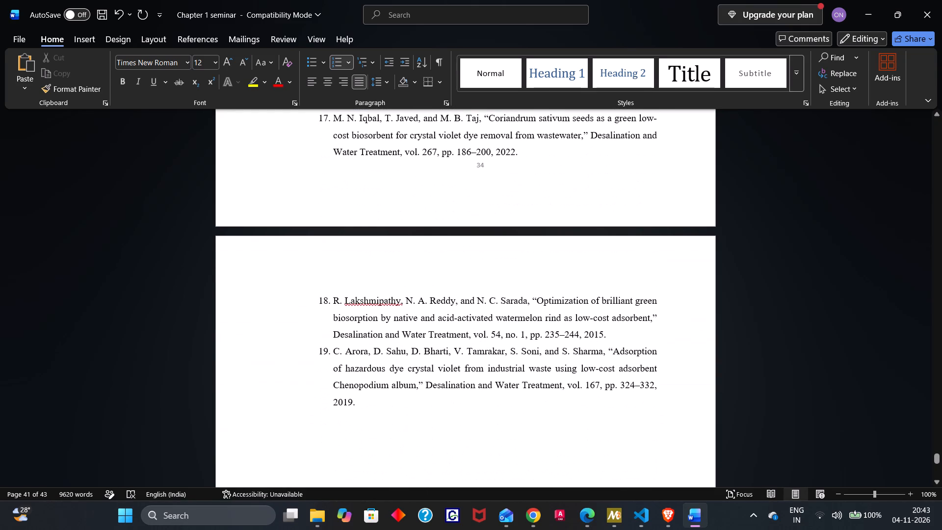
scroll(400, 382, down, 1)
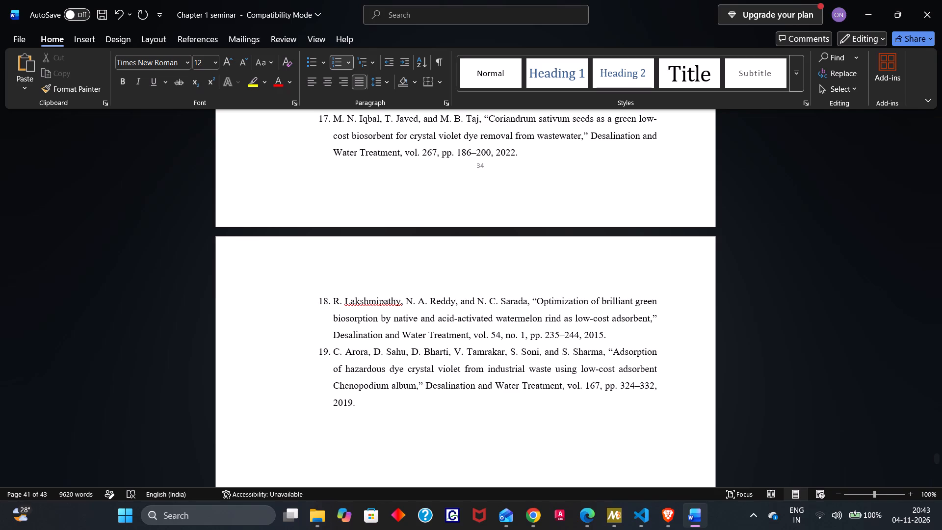
scroll(400, 382, up, 1)
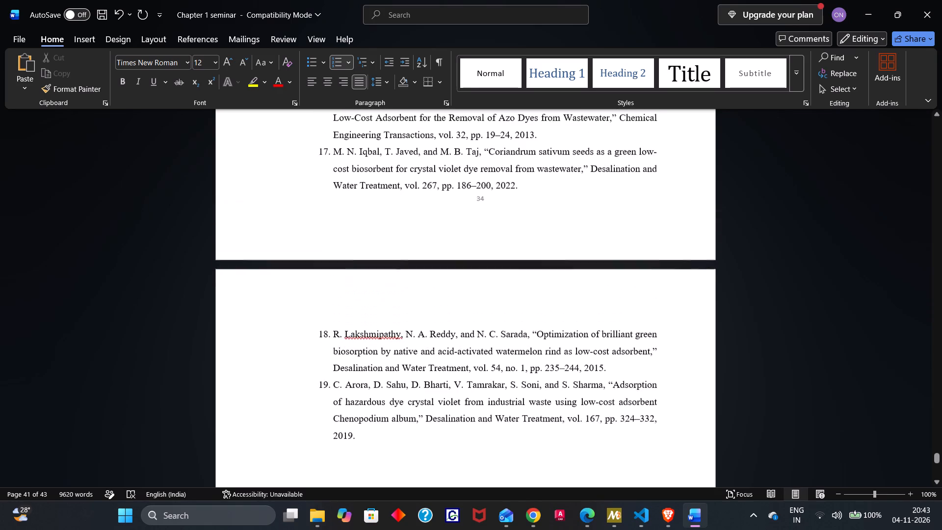
scroll(400, 382, up, 7)
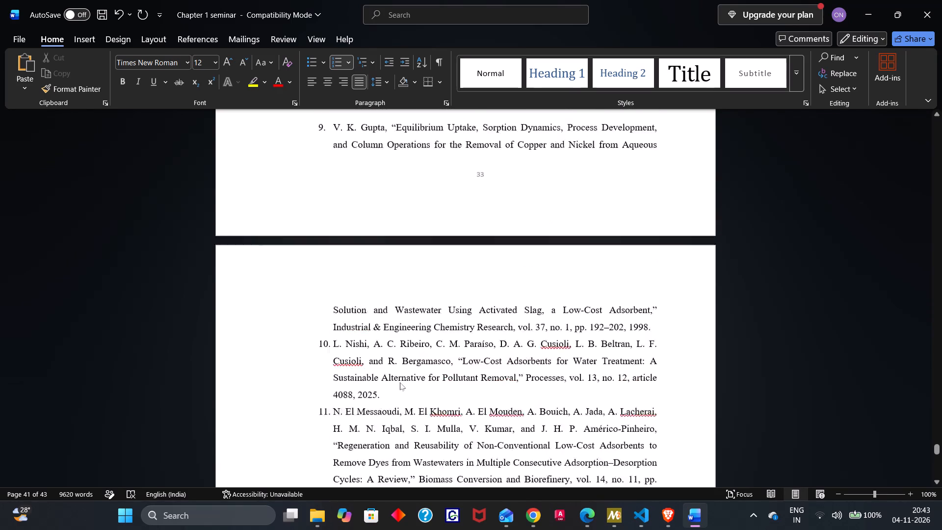
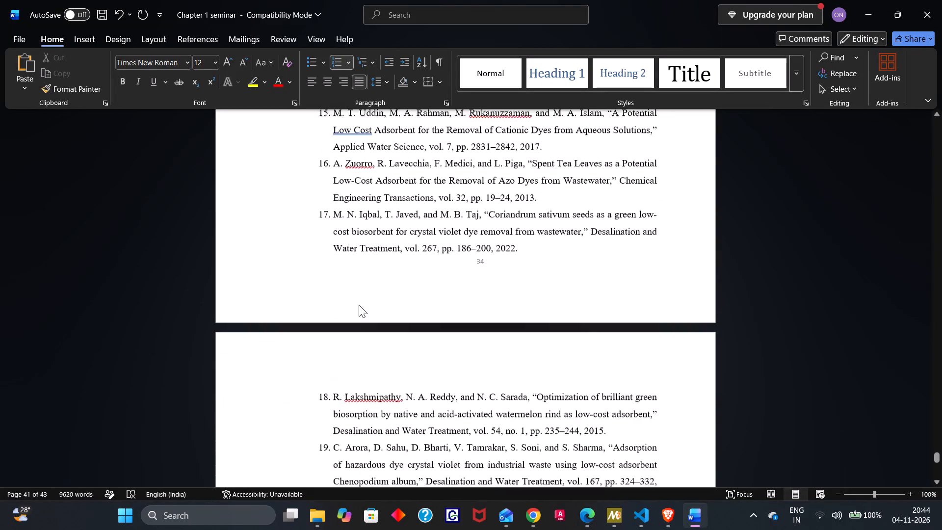
Copy the watermelon rind brilliant green biosorption reference from entry 18 into the empty entry 8 of the References list and save the document.
scroll(359, 305, down, 1)
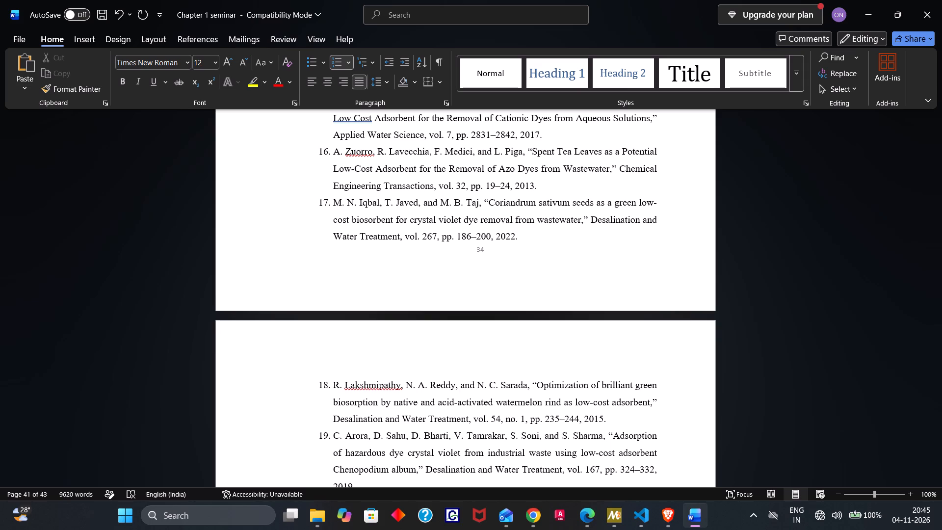
drag(330, 383, 418, 403)
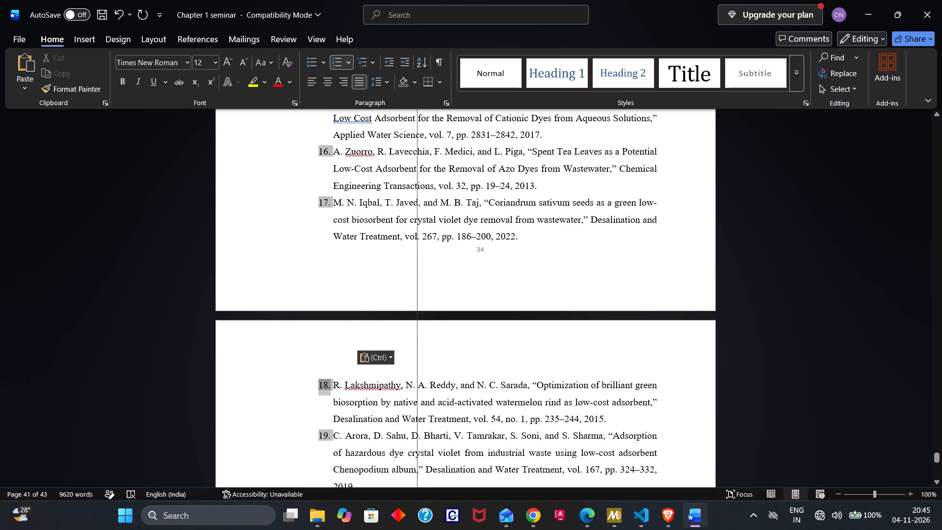
drag(418, 403, 323, 394)
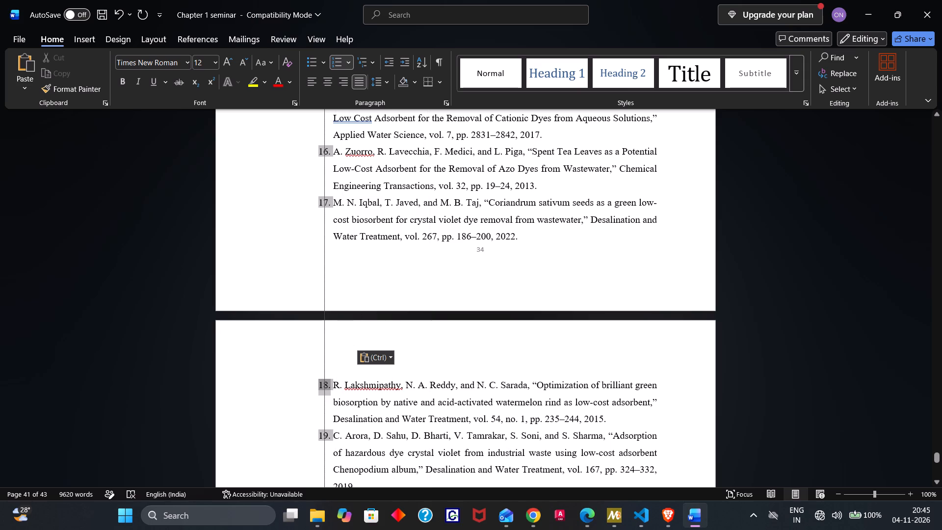
drag(323, 394, 321, 394)
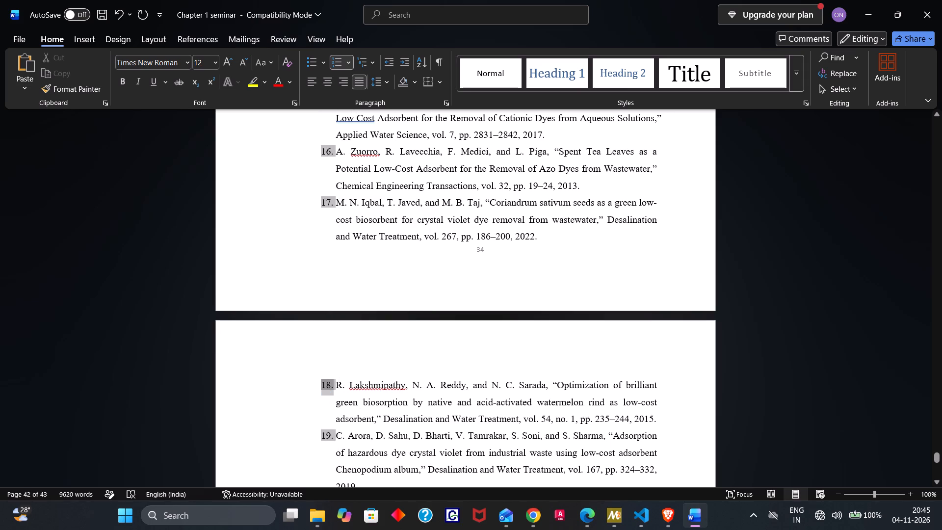
drag(333, 386, 387, 390)
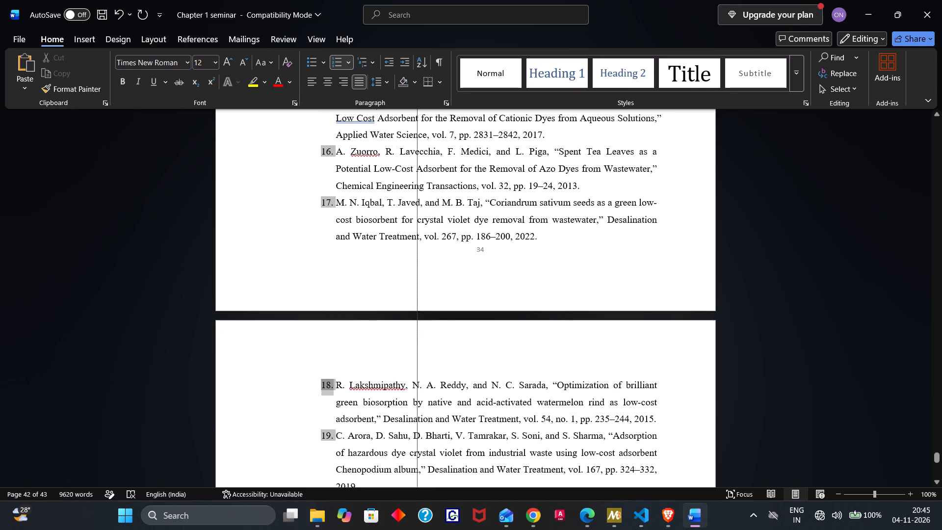
drag(387, 390, 323, 389)
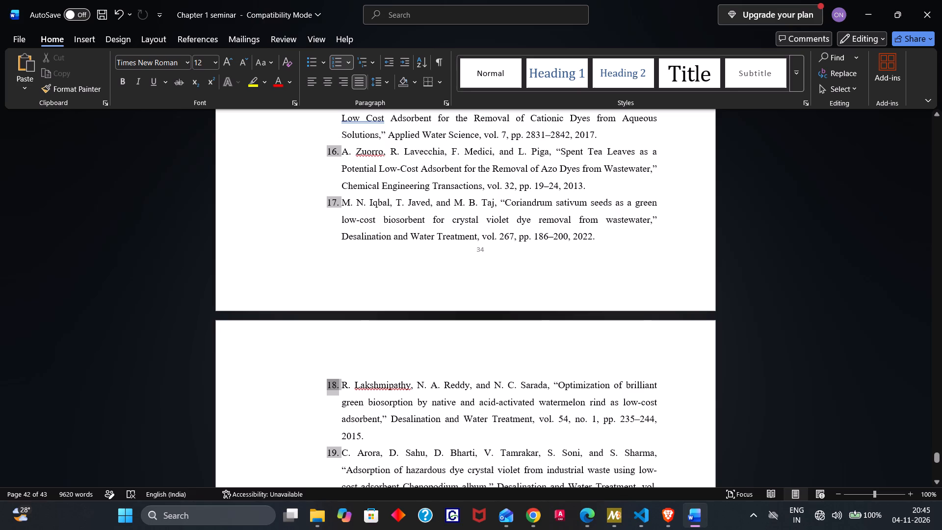
click(341, 386)
drag(341, 386, 403, 406)
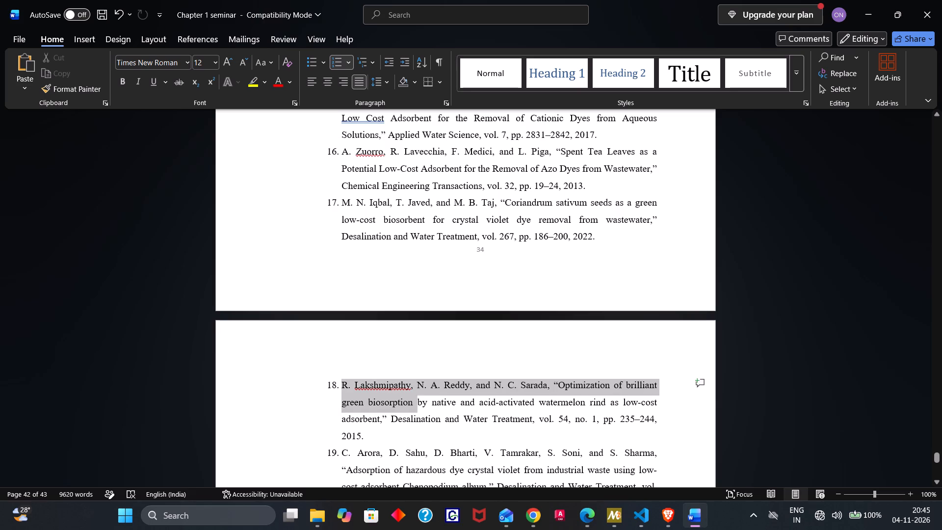
drag(403, 406, 459, 431)
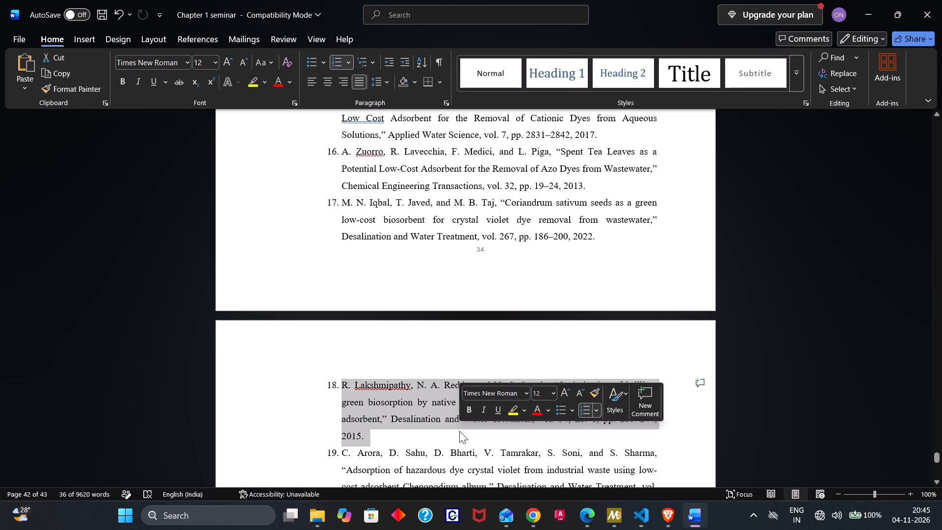
key(ctrl+c)
scroll(438, 263, up, 3)
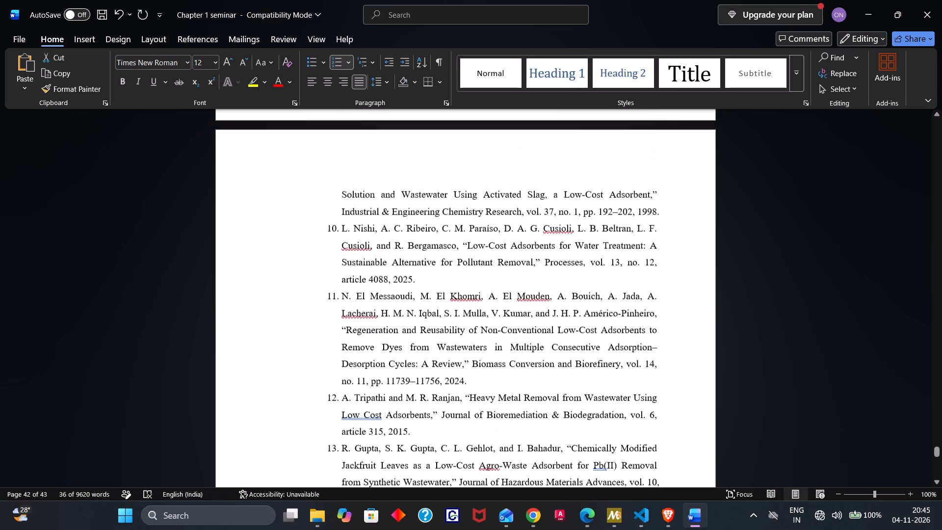
scroll(438, 263, up, 3)
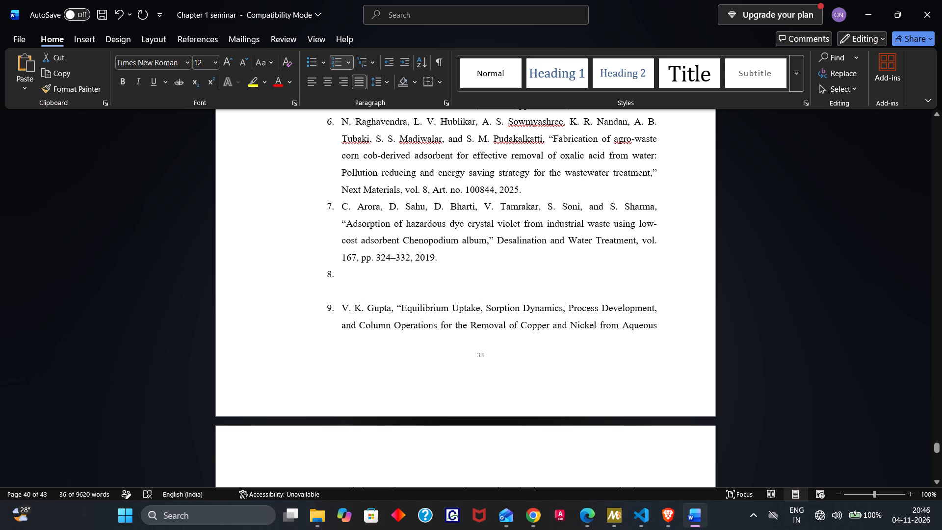
click(353, 277)
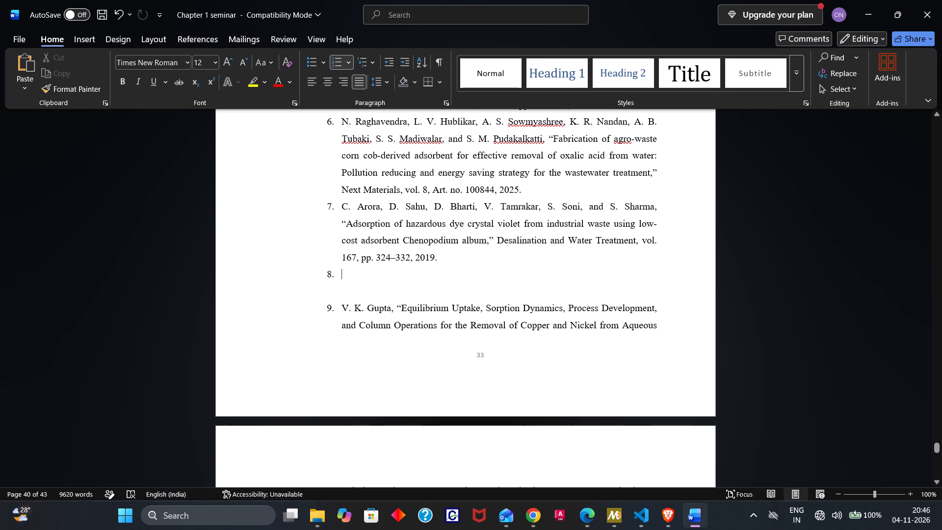
key(ctrl+v)
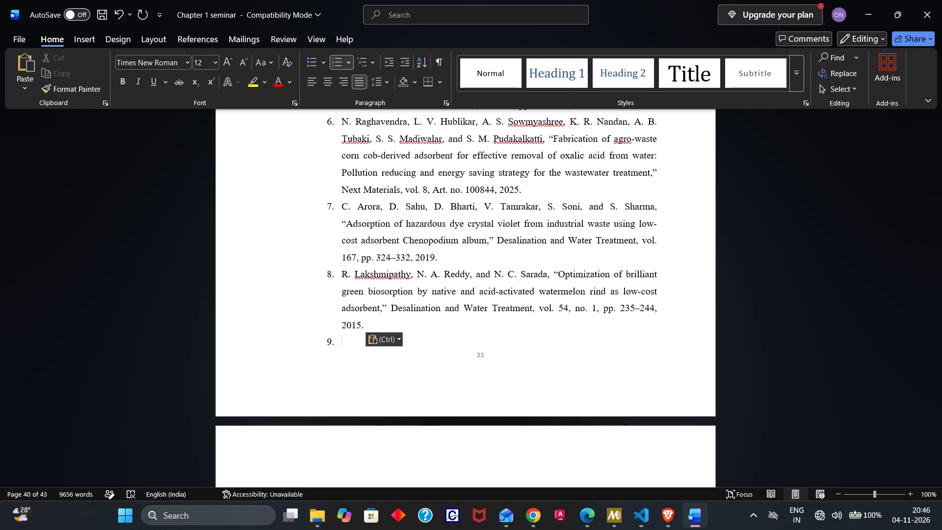
key(ctrl+s)
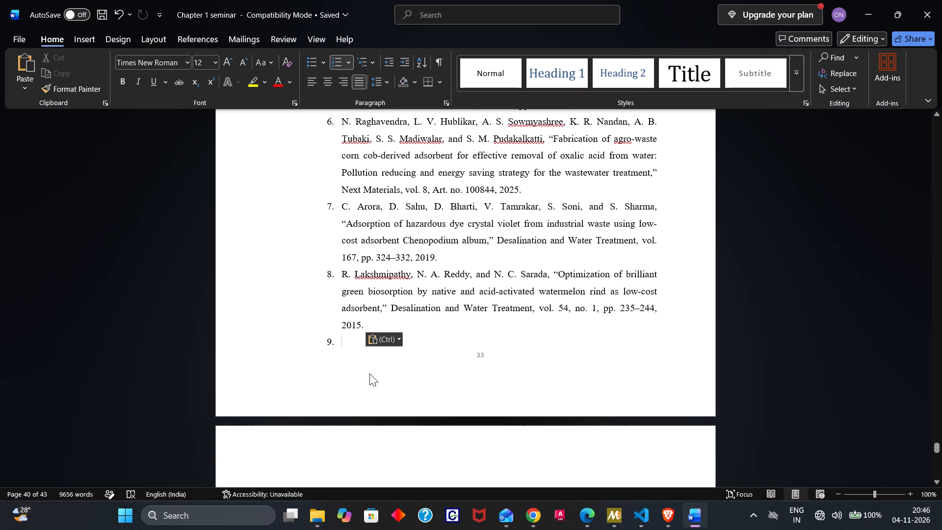
Examine the References entries below the empty entry 9 to look for the paper that belongs there.
scroll(369, 373, down, 3)
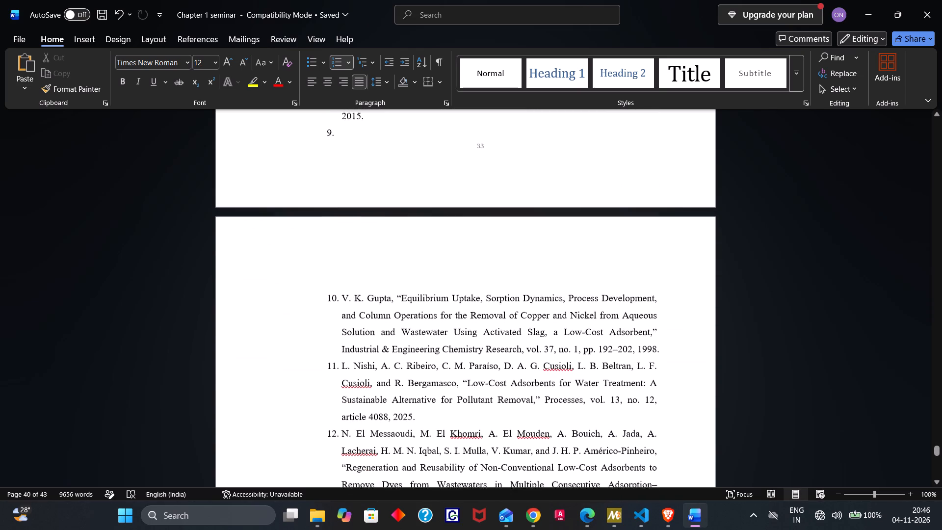
scroll(369, 373, down, 2)
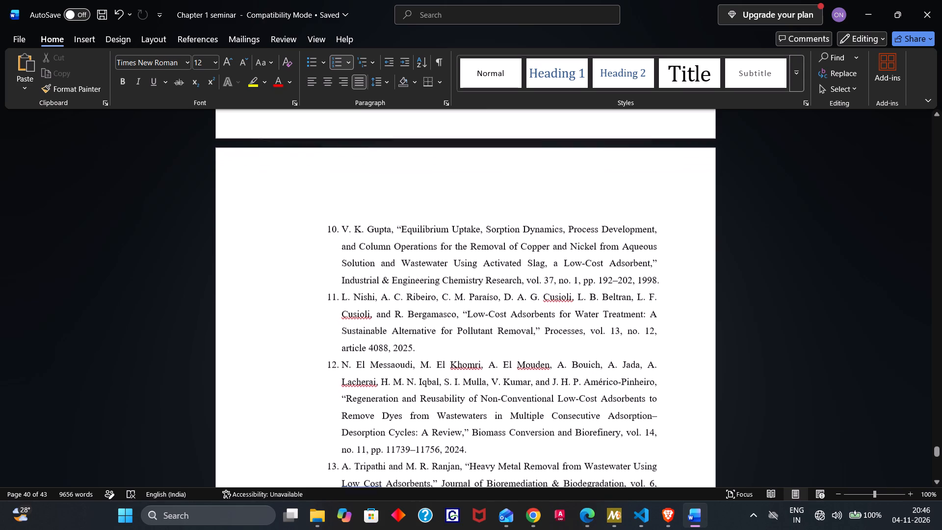
scroll(369, 373, down, 4)
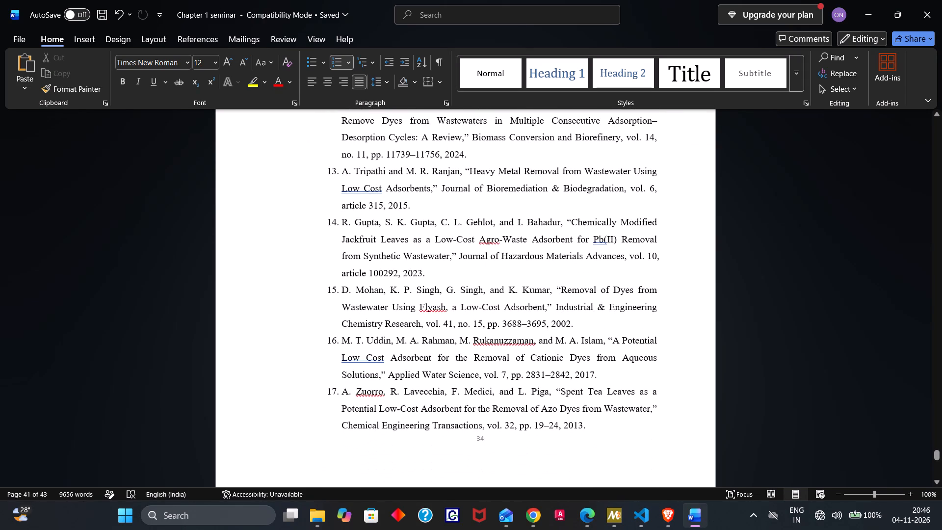
scroll(369, 373, down, 2)
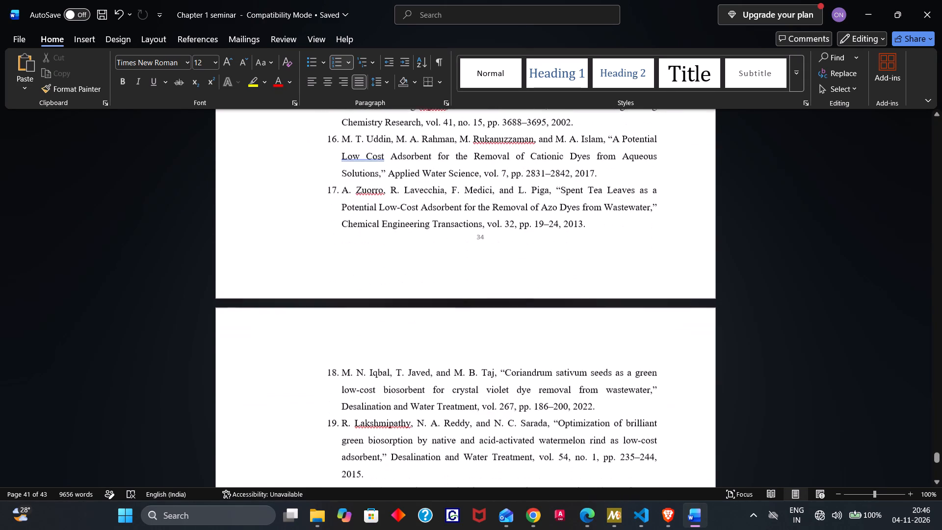
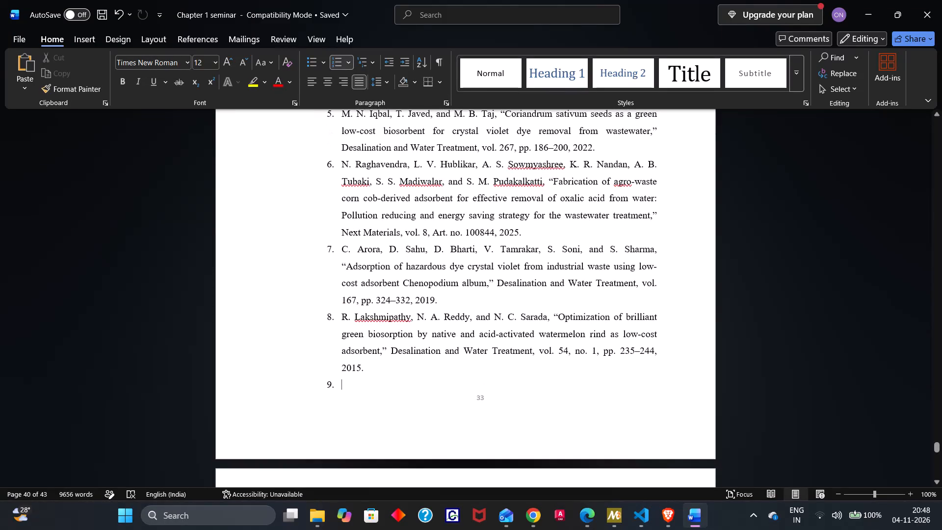
Paste the copied reference "Treatment of wastewater contaminated with dyes using modified low-cost adsorbents" with its DOI into entry 9 and add an empty entry 10.
key(ctrl+v)
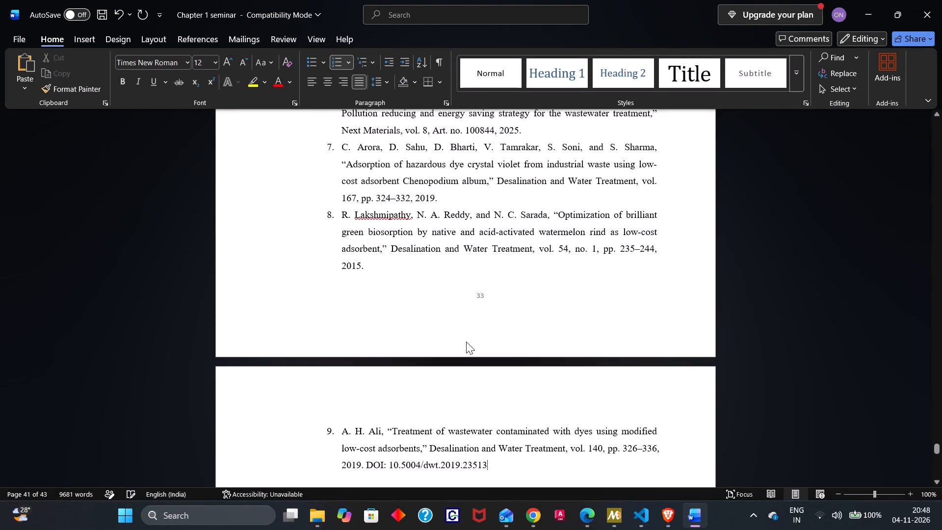
scroll(418, 355, down, 1)
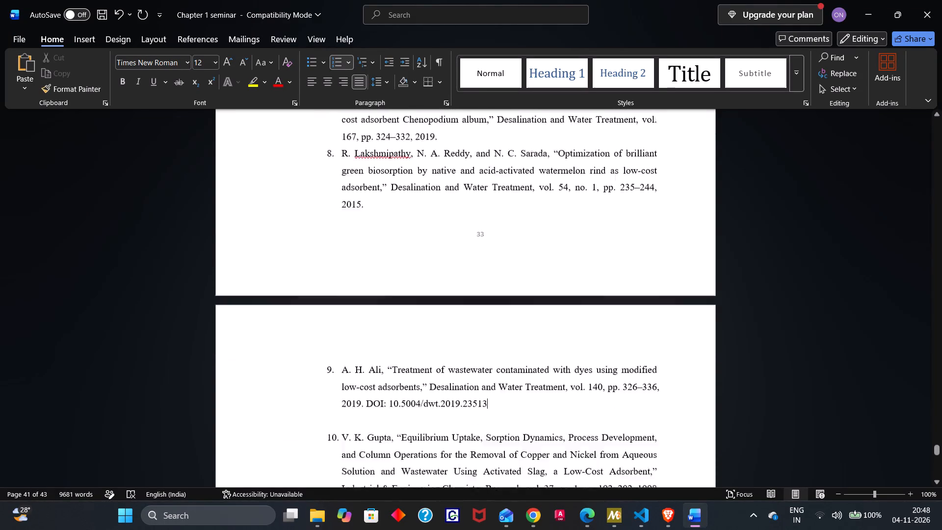
scroll(418, 355, down, 1)
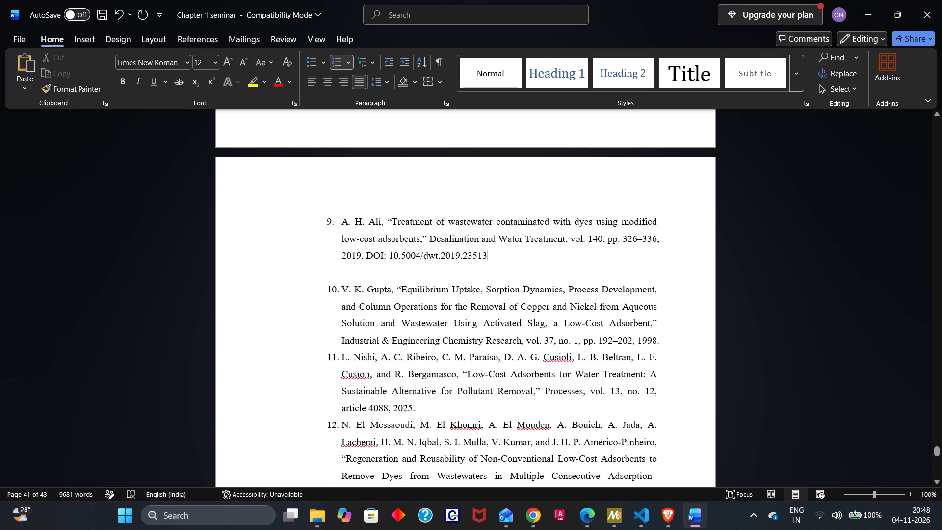
key(Return)
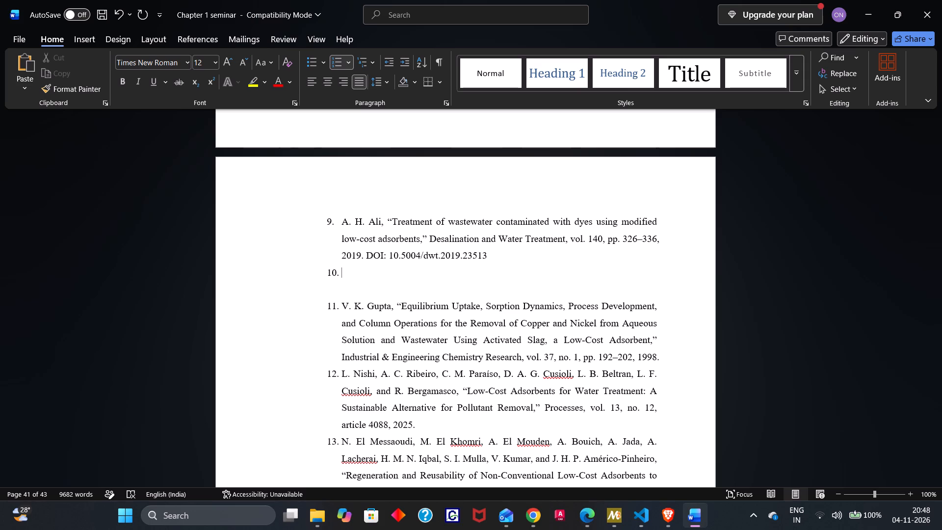
Examine the References entries below the empty entry 10 through the end of the list to look for the paper that belongs there.
scroll(434, 451, down, 2)
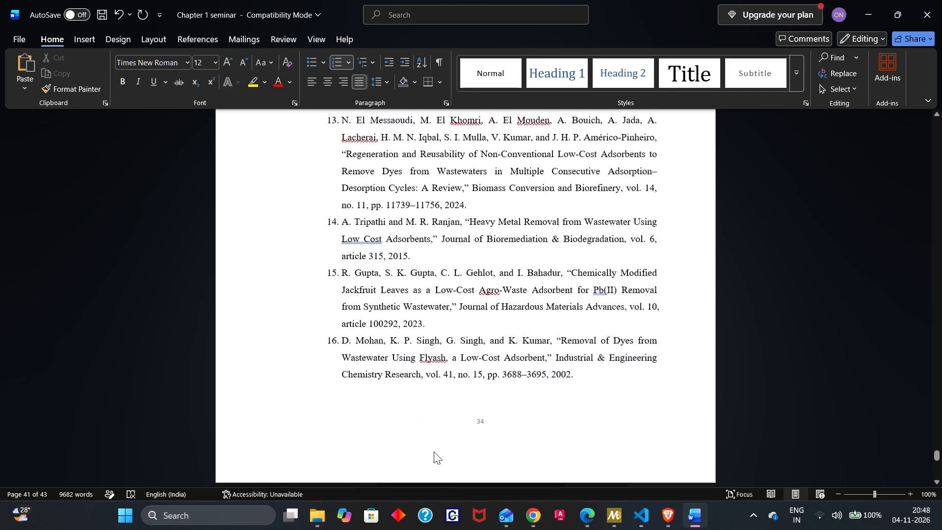
scroll(434, 451, down, 3)
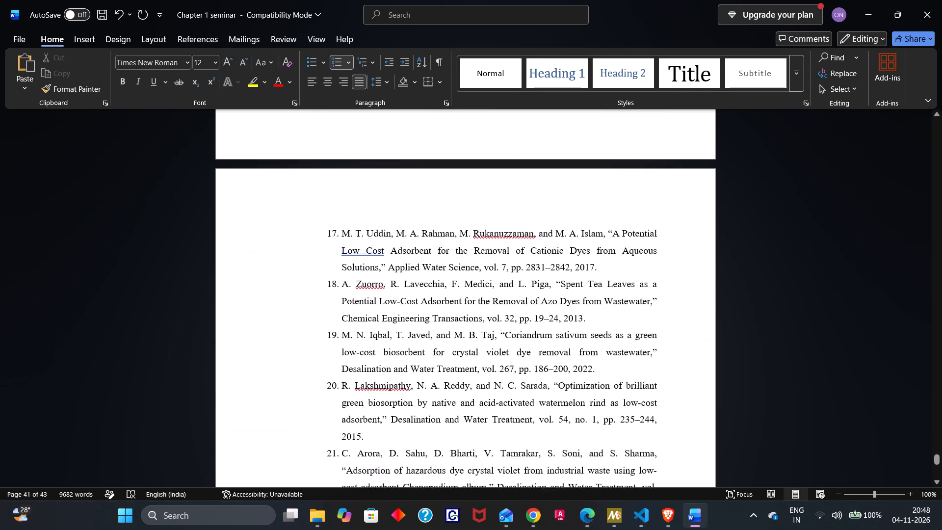
scroll(434, 451, down, 3)
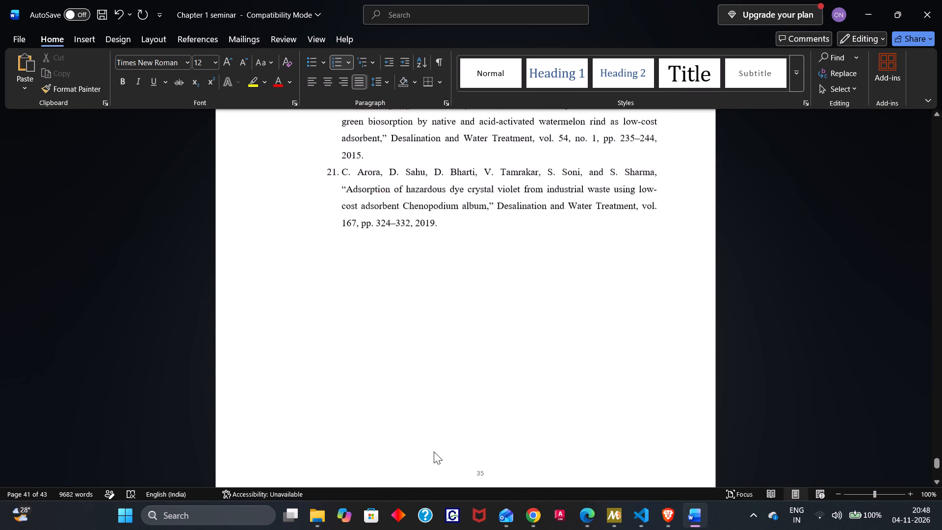
scroll(434, 451, up, 1)
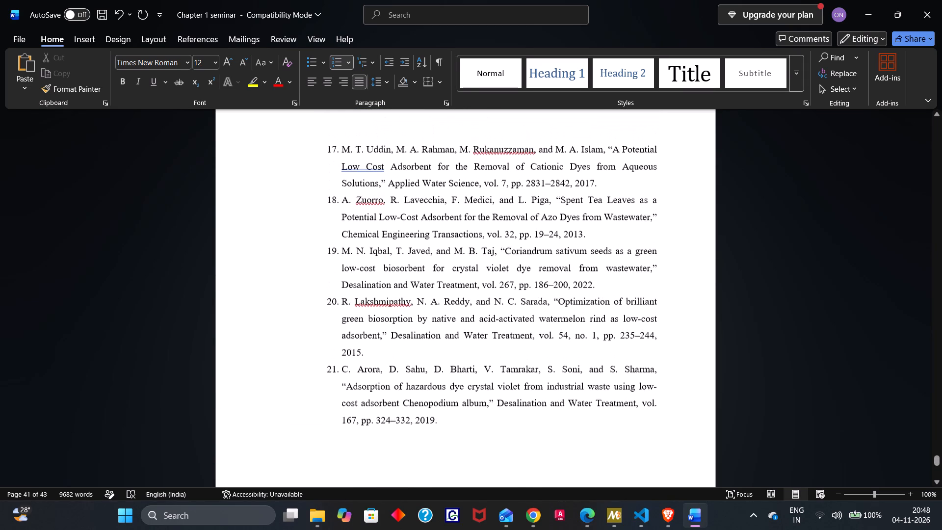
scroll(434, 451, up, 1)
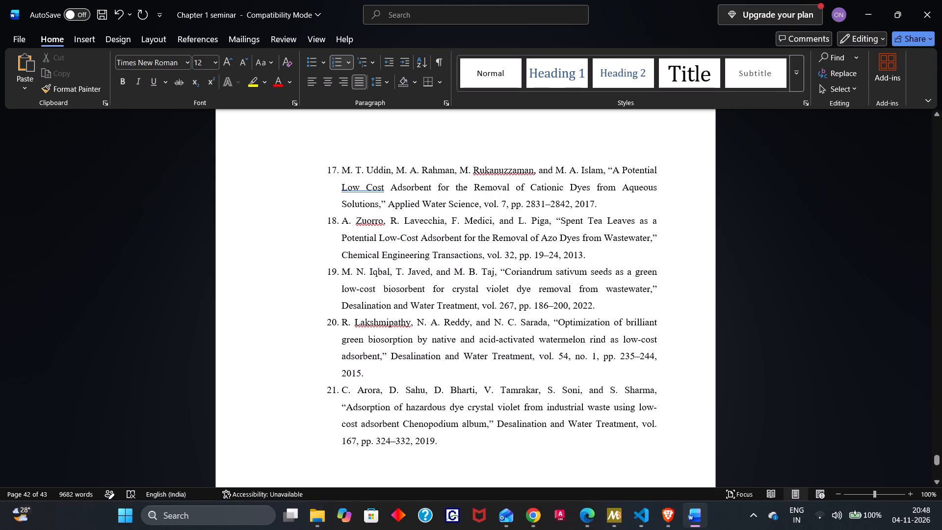
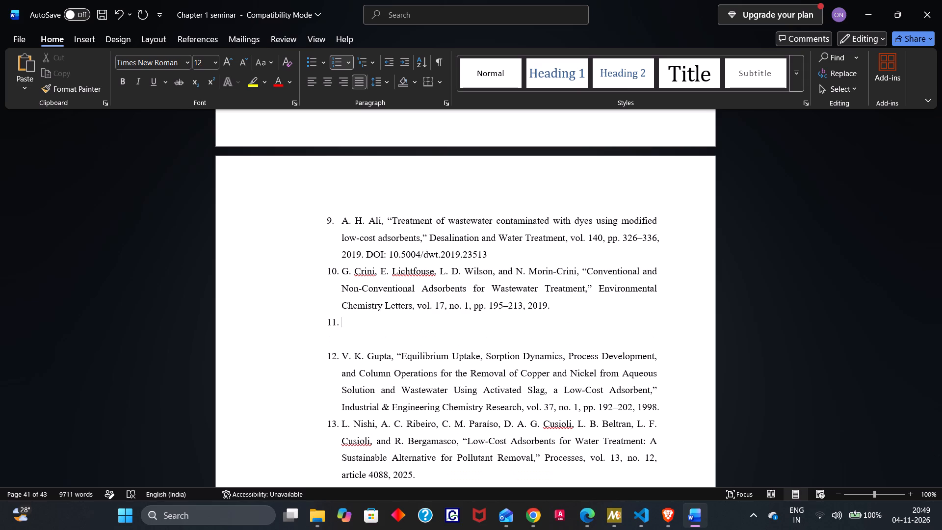
Save the Chapter 1 seminar document.
key(ctrl+s)
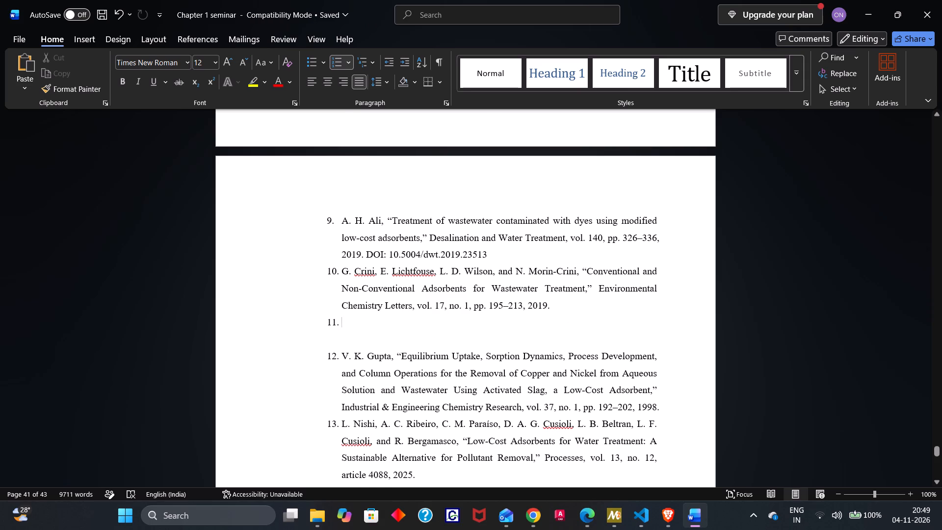
Examine the References entries below the empty entry 11 through the end of the list to look for the paper that belongs there.
scroll(543, 375, down, 2)
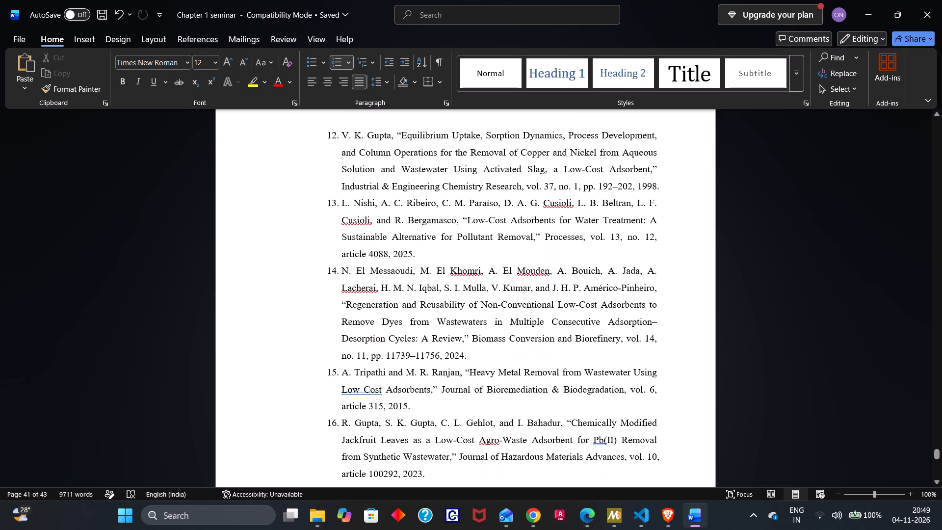
scroll(543, 375, down, 3)
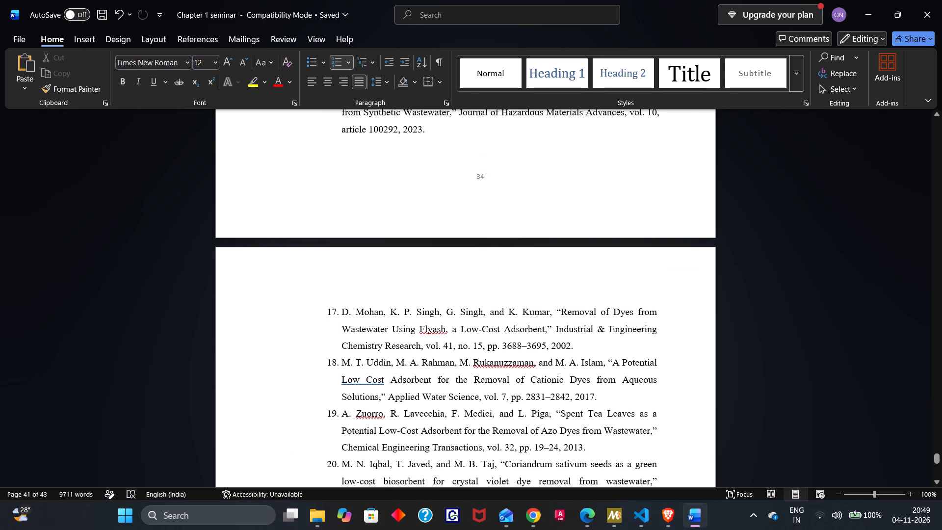
scroll(543, 375, down, 3)
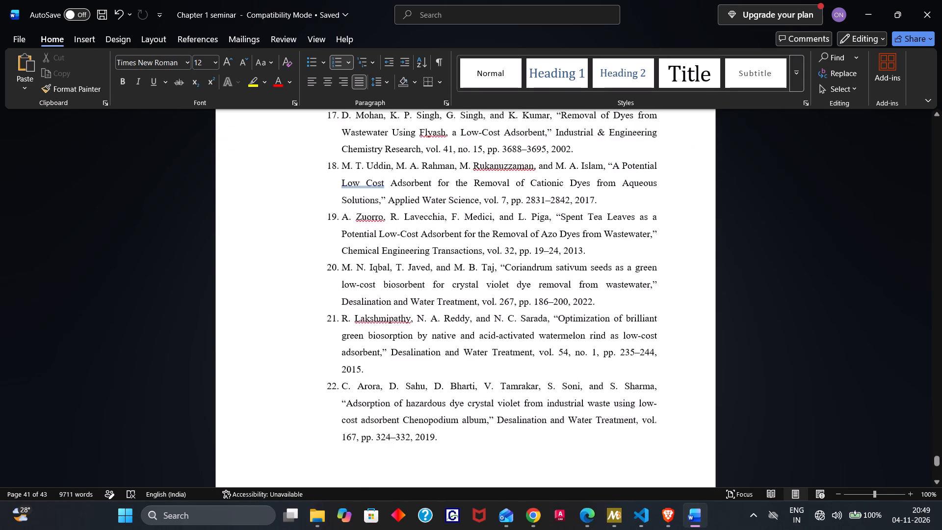
scroll(543, 375, down, 1)
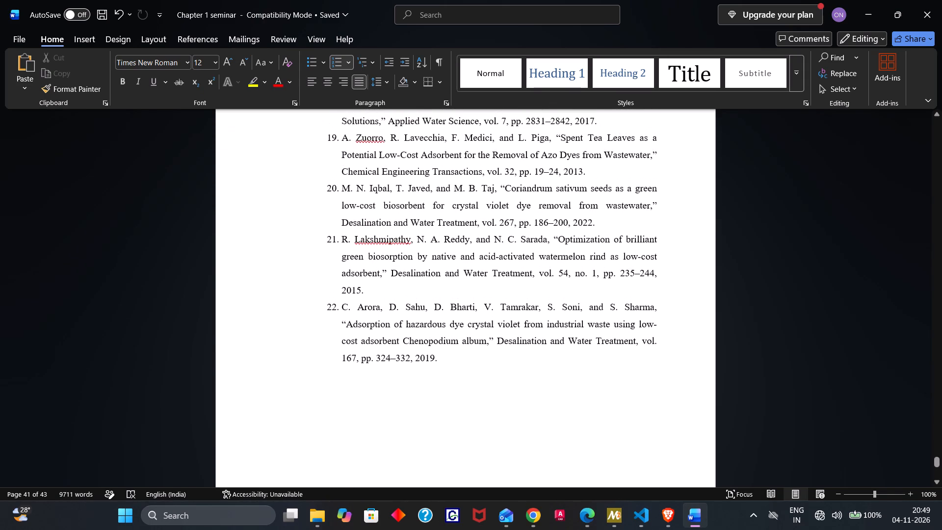
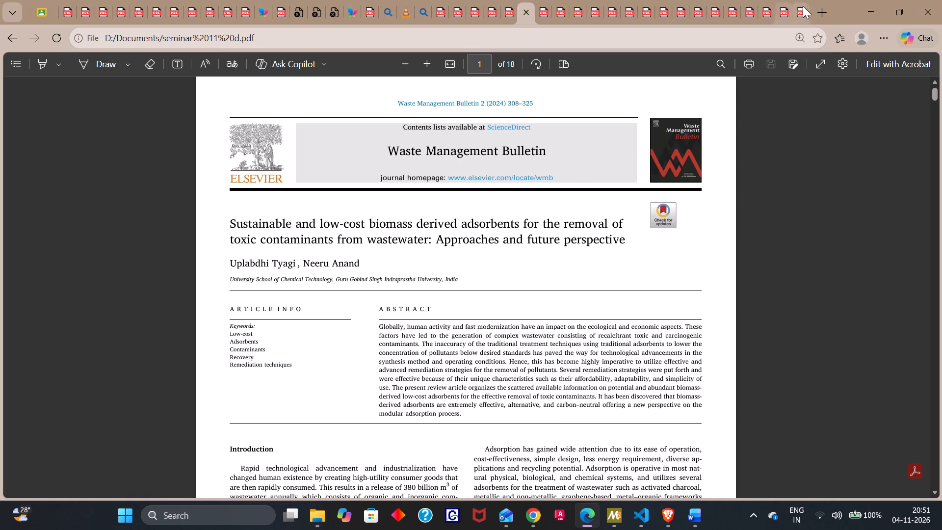
Examine the first pages of the open papers seminar 7 d and seminar 5 d to look for the reference that belongs in entry 10.
click(806, 7)
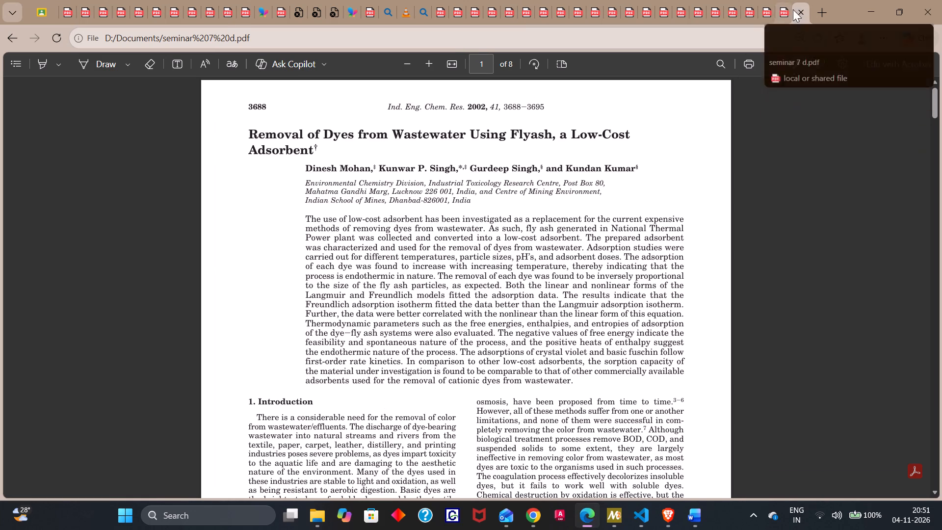
click(761, 13)
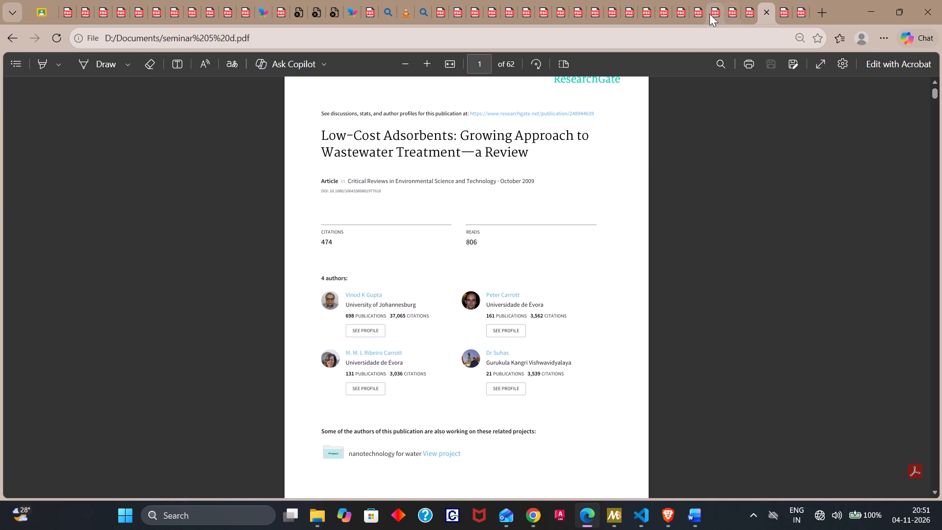
Check the first pages of the open PDFs seminar 4 d, seminar 3 d and seminar 2 d to identify each paper.
click(743, 13)
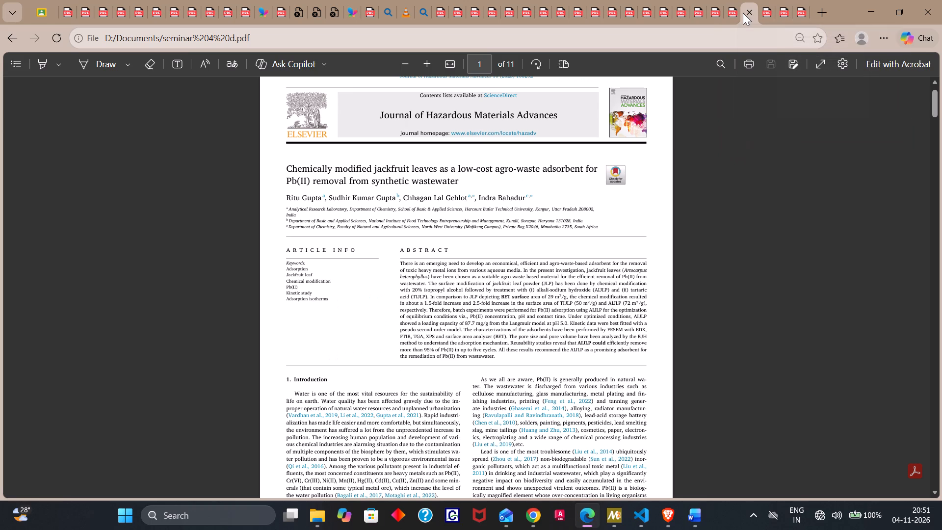
click(726, 12)
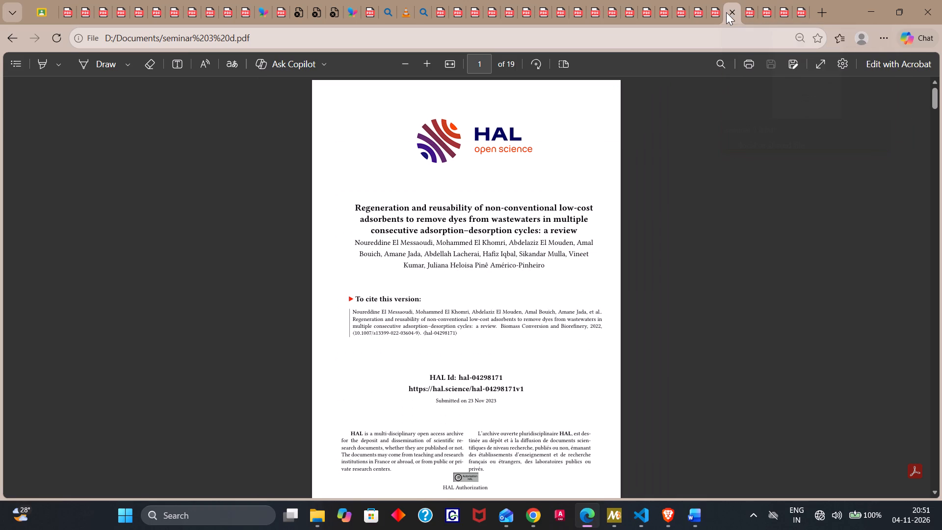
click(713, 4)
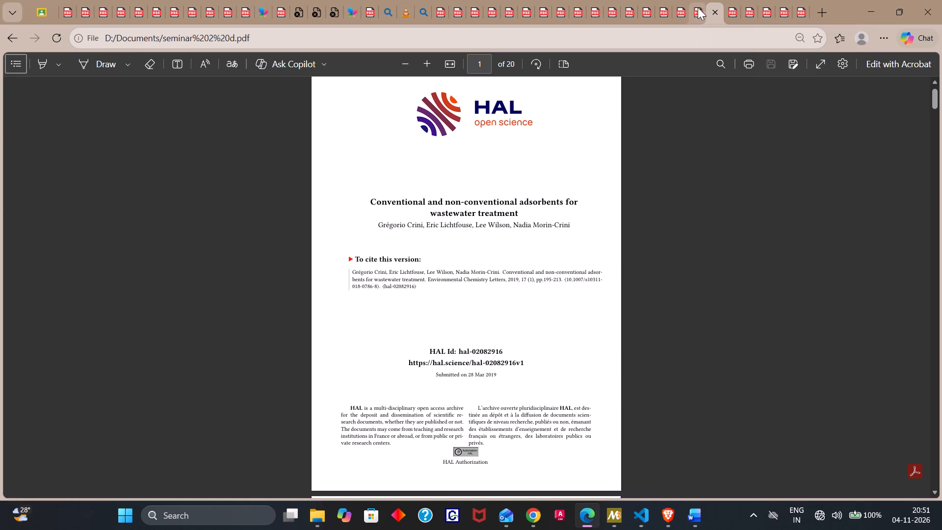
Check the first page of the open PDF seminar 1 d to identify the paper.
click(693, 8)
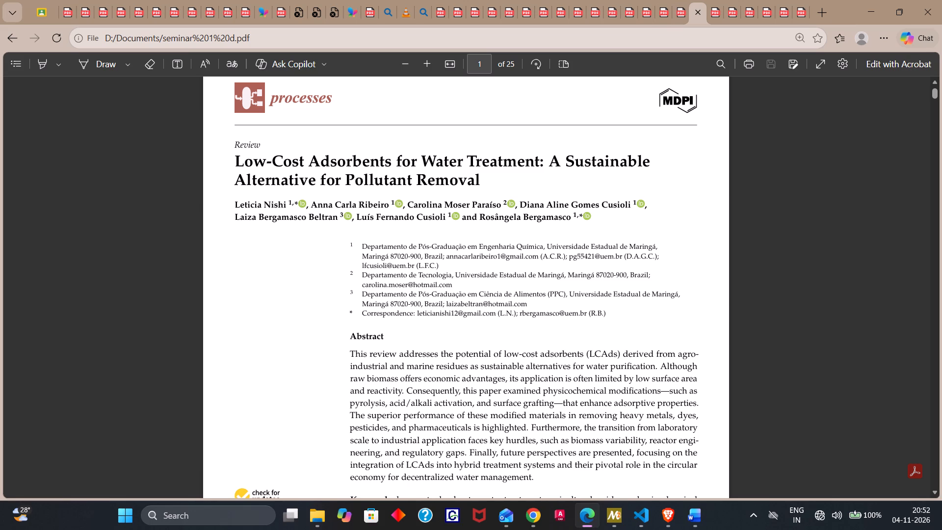
Switch to the WhatsApp chat window in Google Chrome.
click(529, 512)
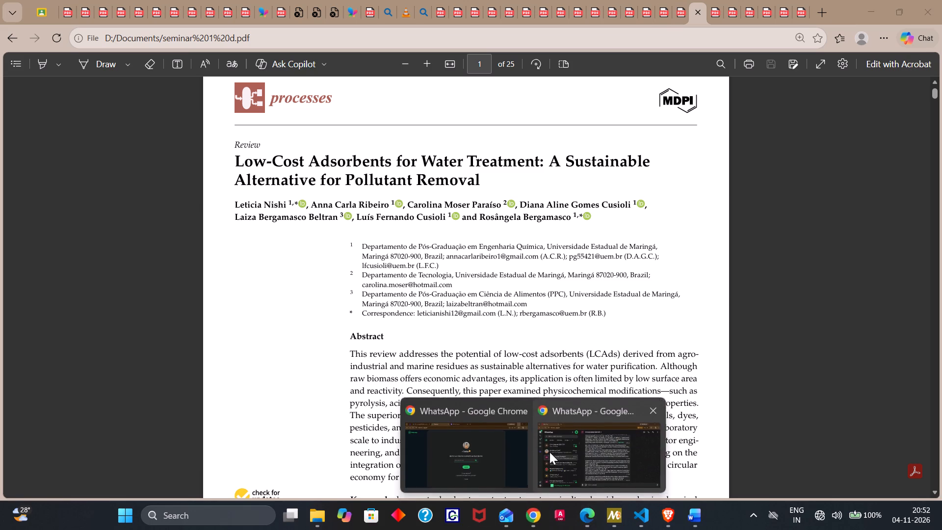
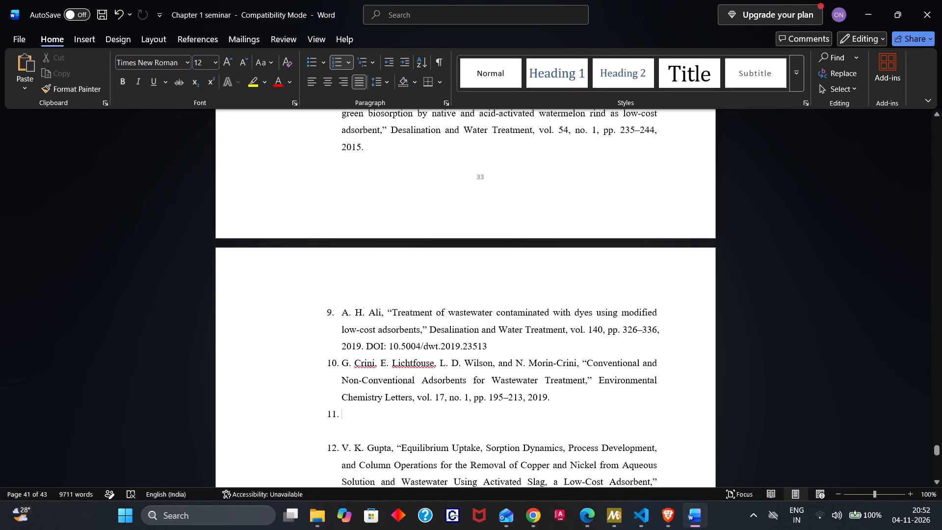
Paste the copied reference "Low-Cost Adsorbents for Water Treatment: A Sustainable Alternative for Pollutant Removal" into entry 11 and add an empty entry 12.
key(ctrl+v)
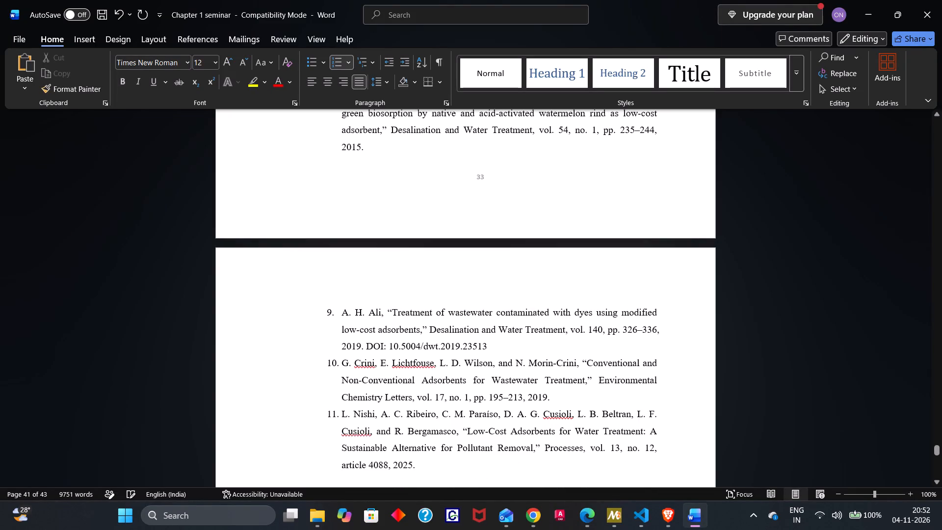
scroll(402, 409, down, 2)
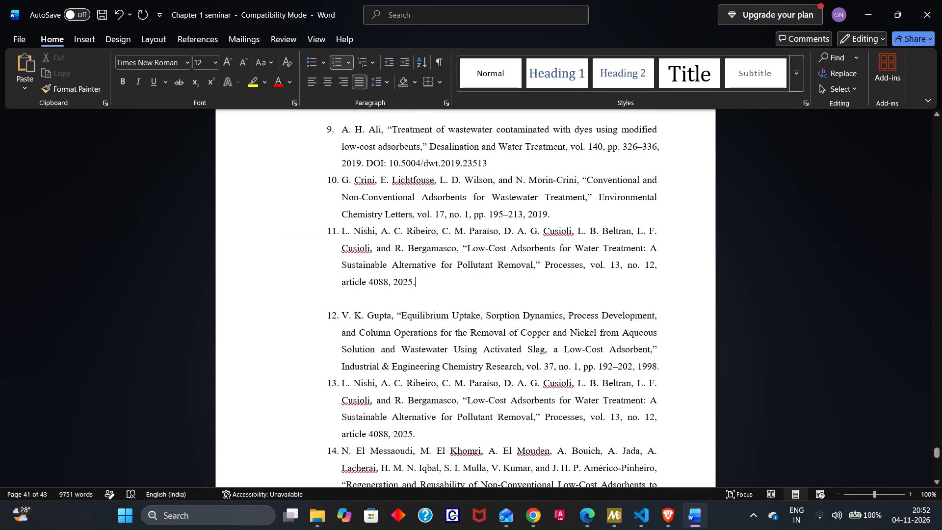
key(Return)
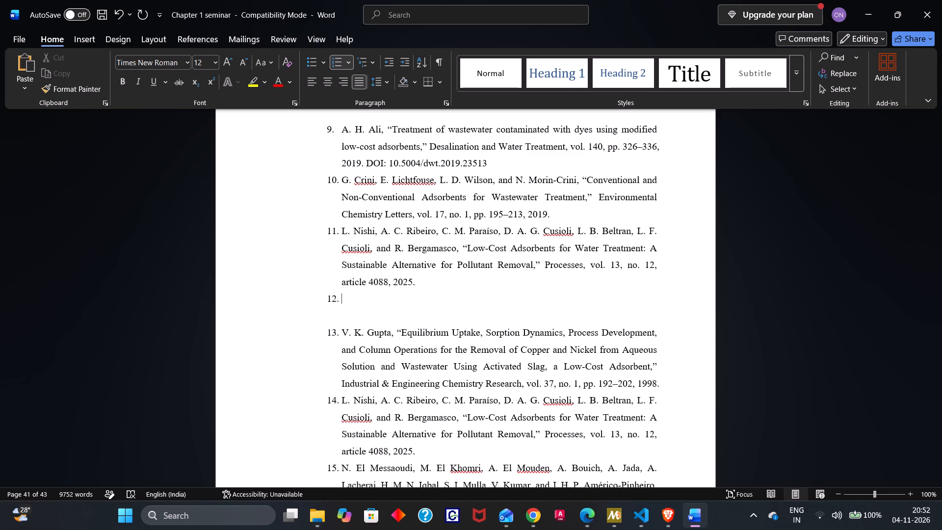
Examine the References entries below the empty entry 12 through the end of the list to look for the paper that belongs there.
scroll(382, 429, down, 1)
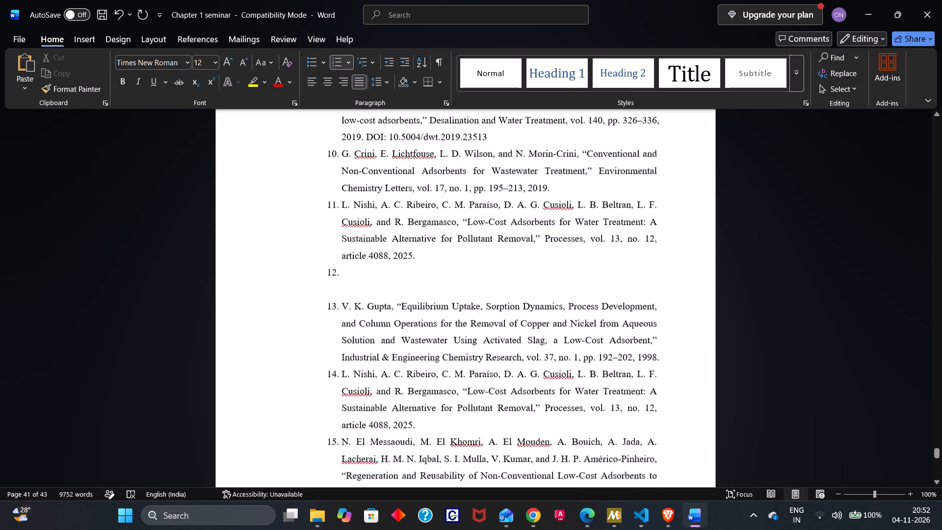
scroll(382, 429, down, 2)
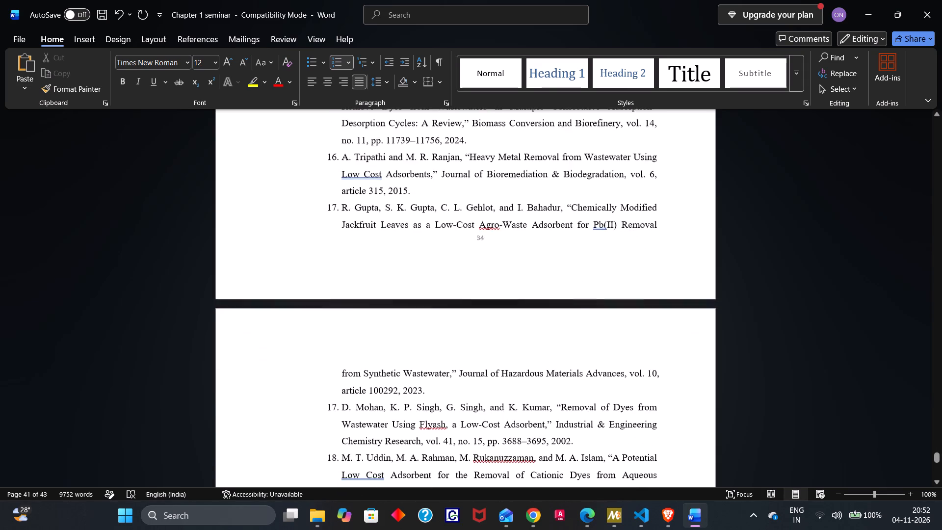
scroll(382, 429, down, 4)
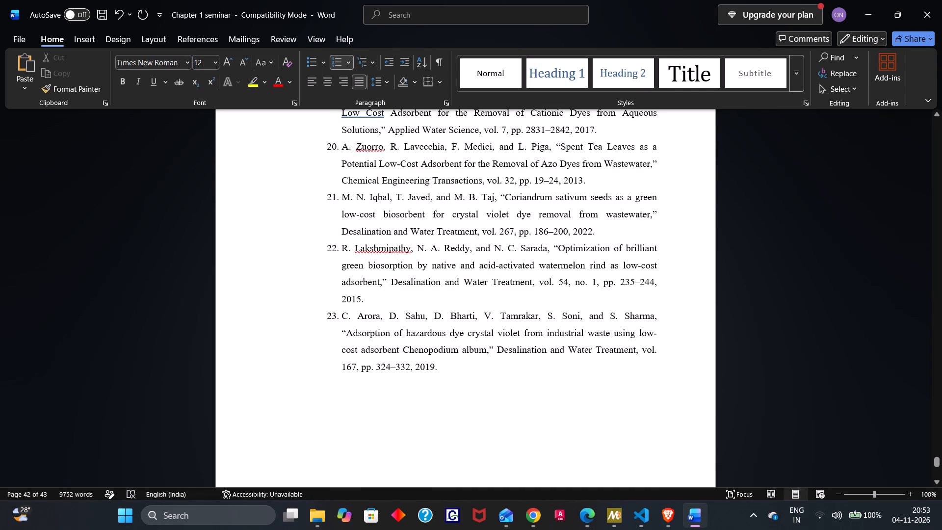
scroll(382, 429, up, 1)
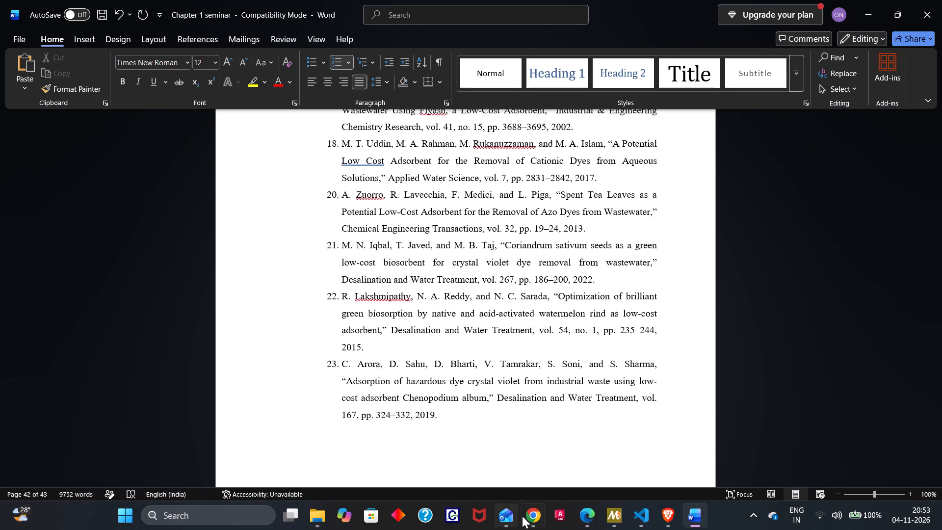
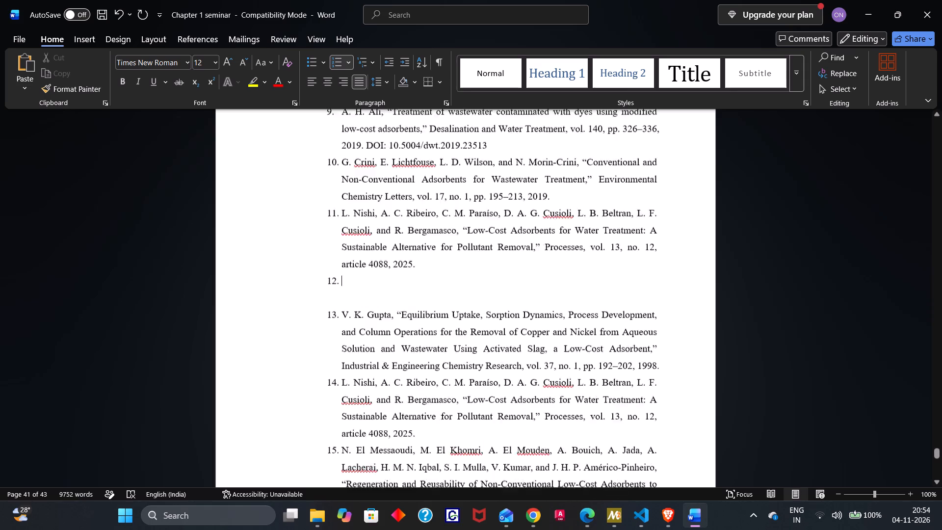
Review the remaining entries of the References list, from the empty item 12 through item 23, to compare them with the seminar papers.
scroll(445, 378, down, 3)
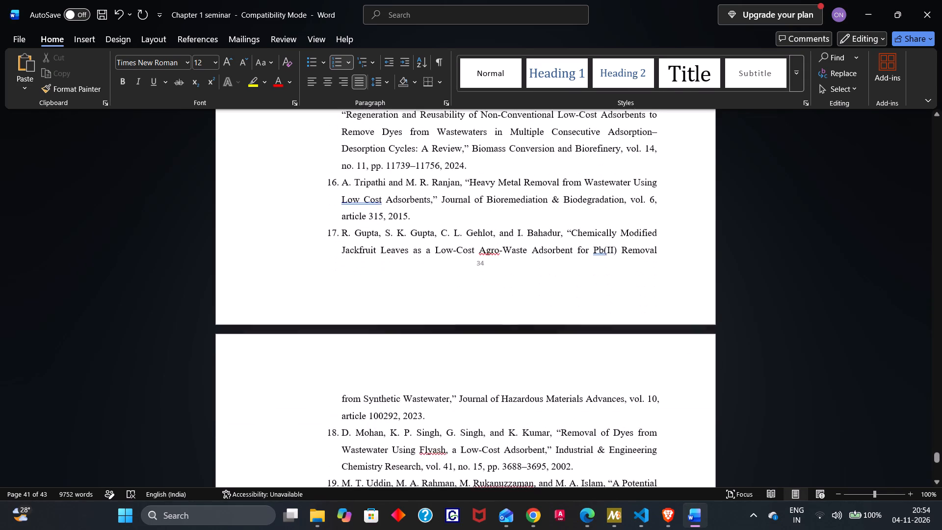
scroll(445, 378, down, 2)
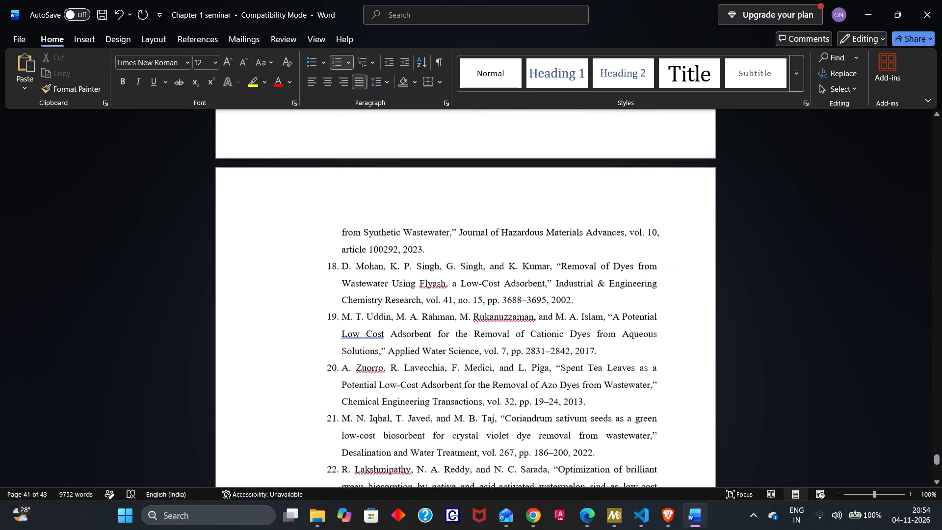
scroll(445, 378, down, 1)
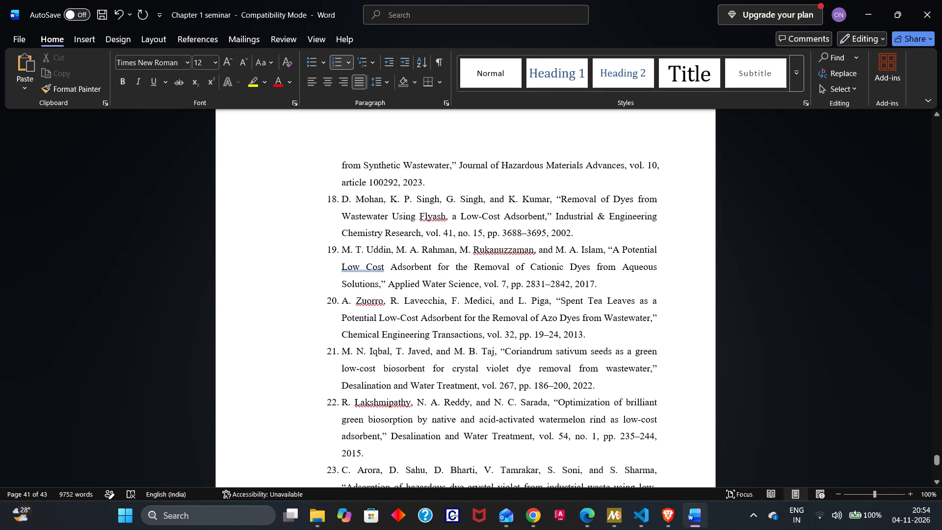
scroll(445, 378, down, 1)
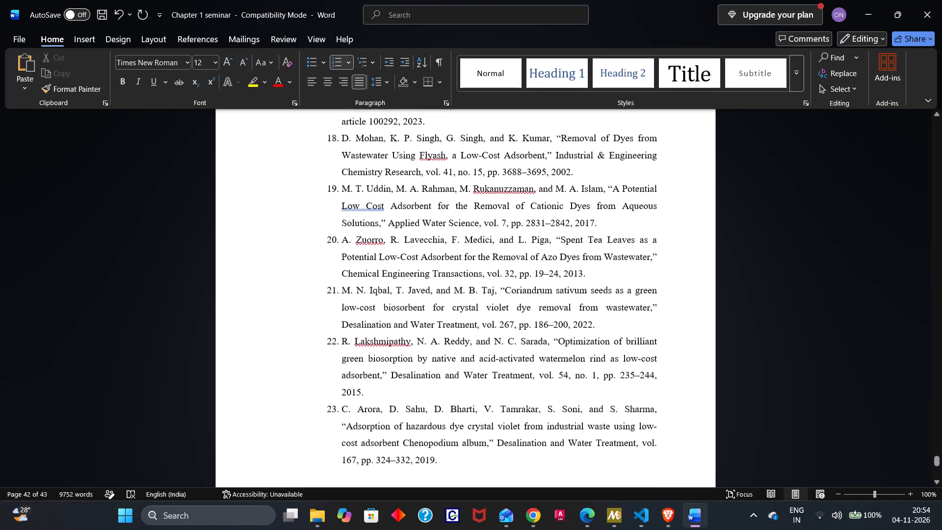
scroll(445, 378, down, 1)
scroll(445, 378, up, 1)
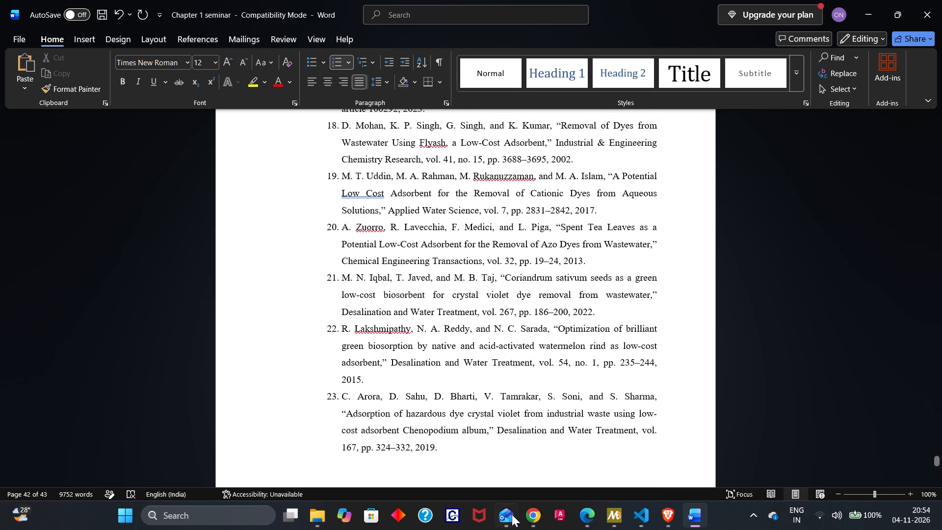
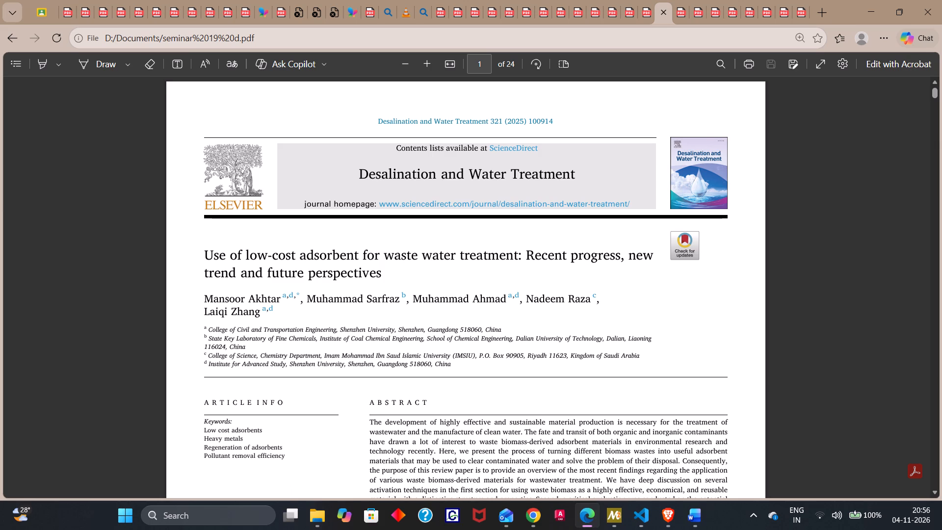
Examine the title pages of the open seminar PDFs in descending order, from seminar 18 d down to seminar 5 d.
click(644, 15)
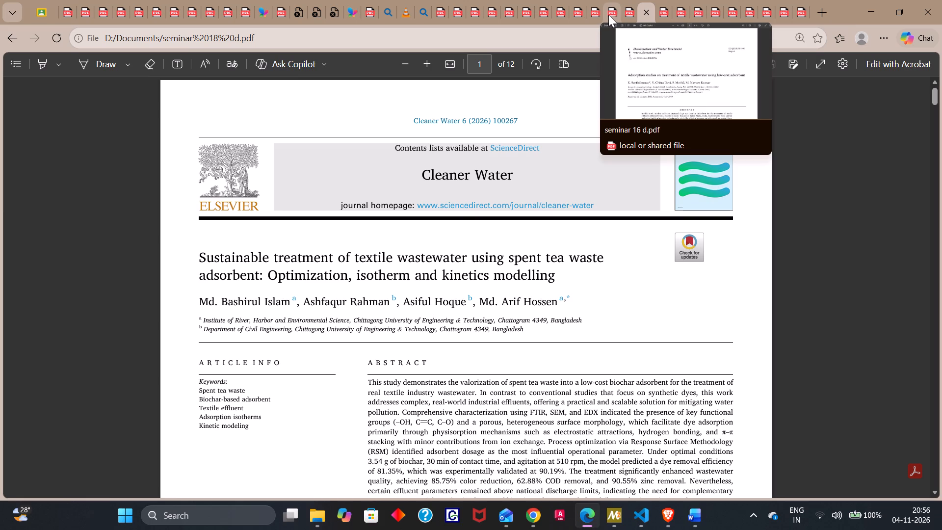
click(628, 10)
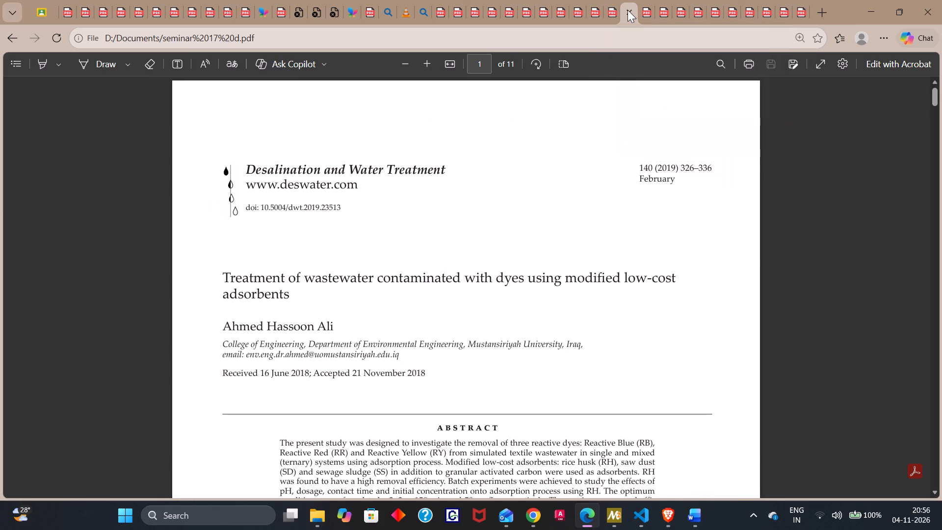
click(607, 8)
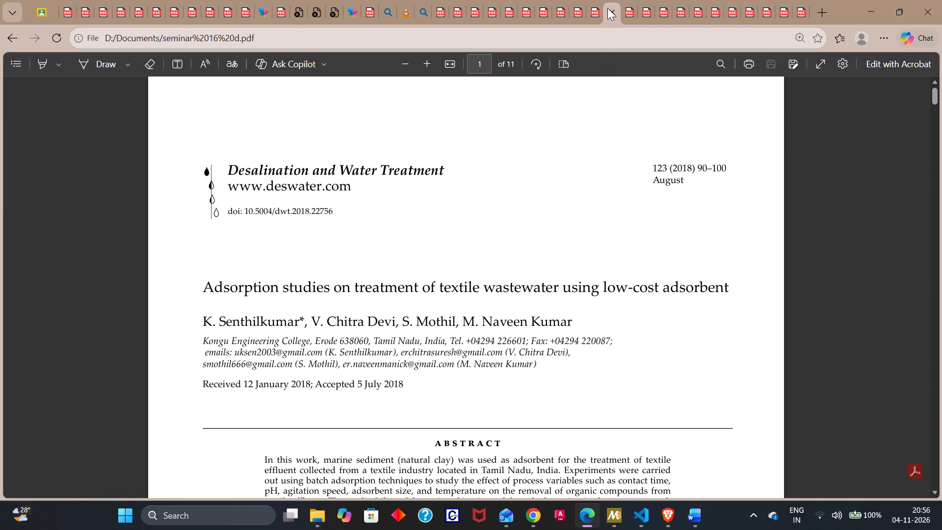
click(594, 8)
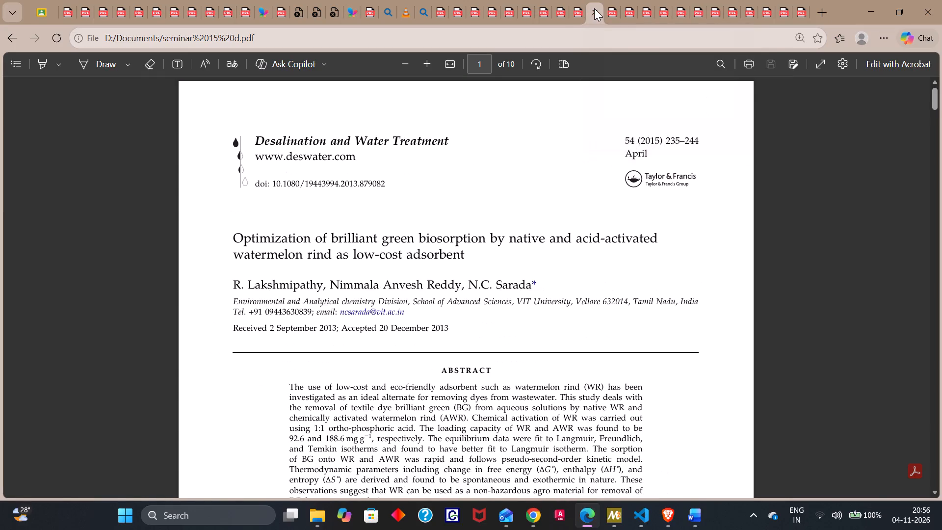
click(576, 8)
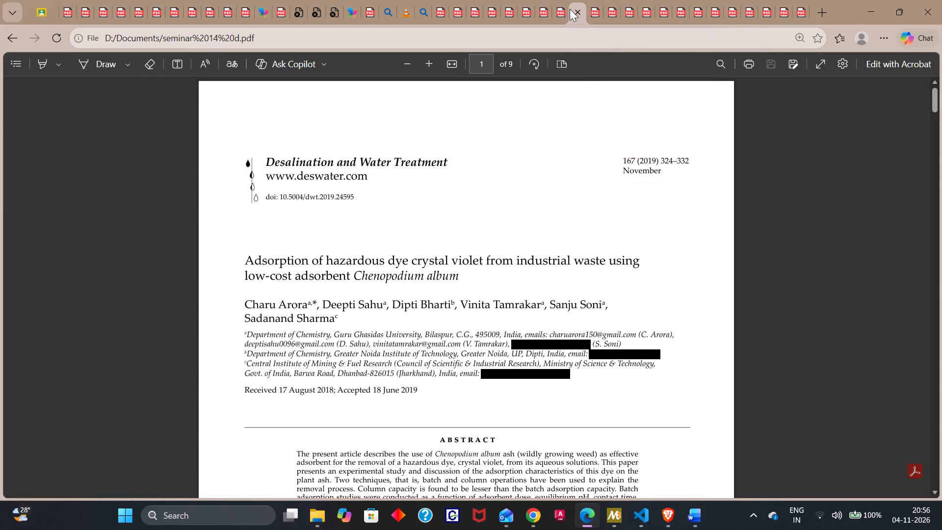
click(559, 10)
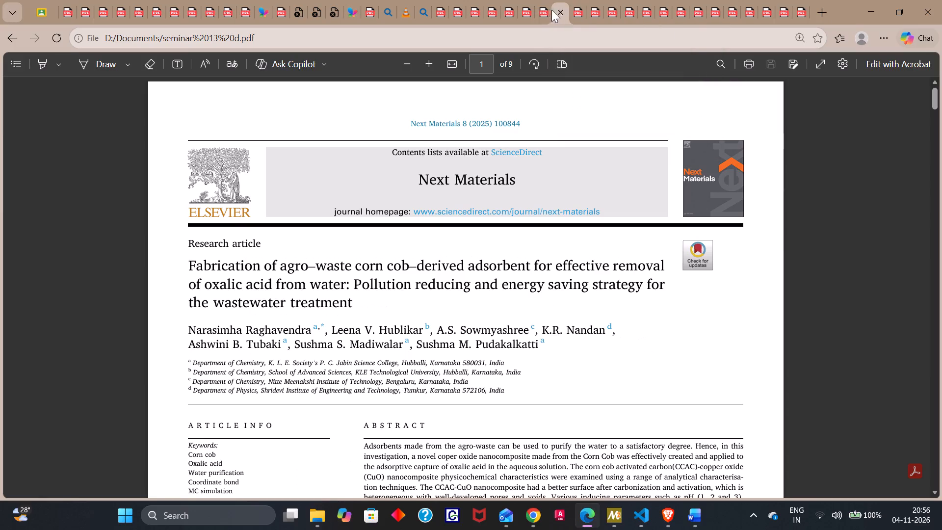
click(546, 10)
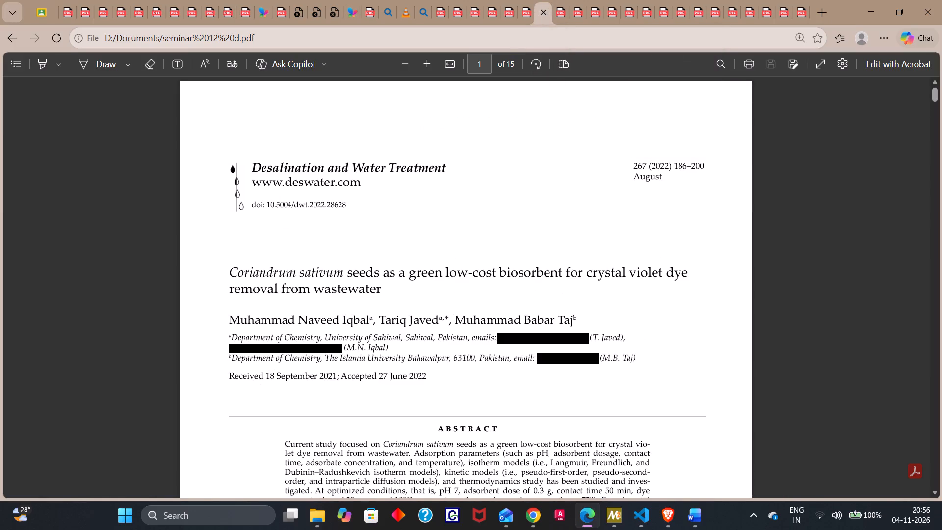
click(529, 11)
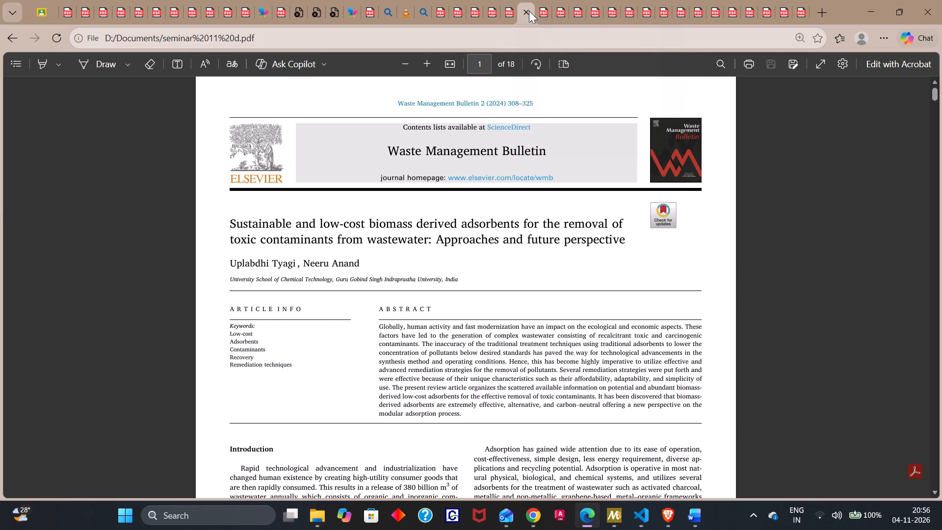
click(512, 11)
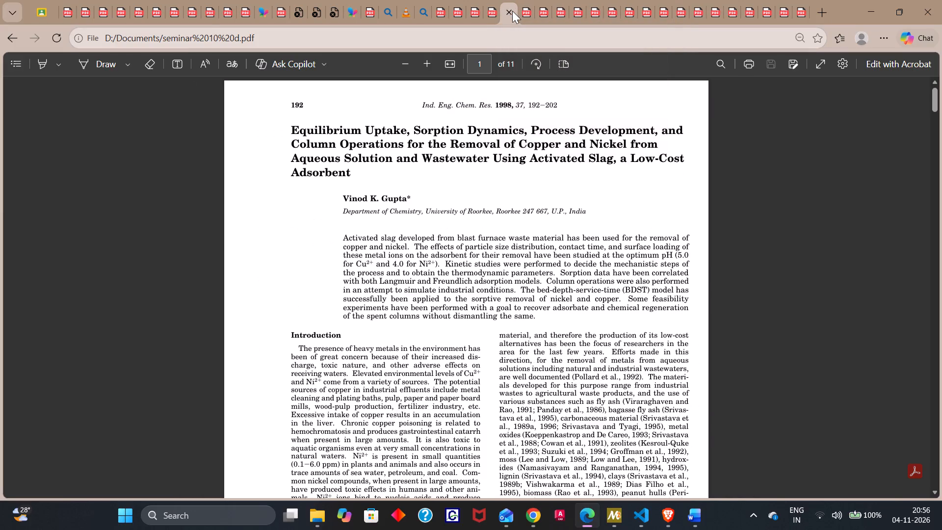
click(493, 12)
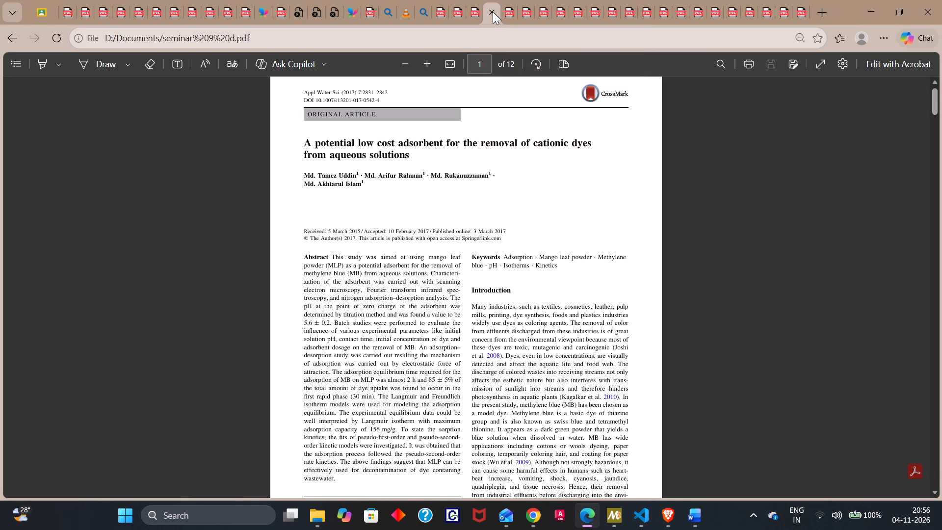
click(476, 10)
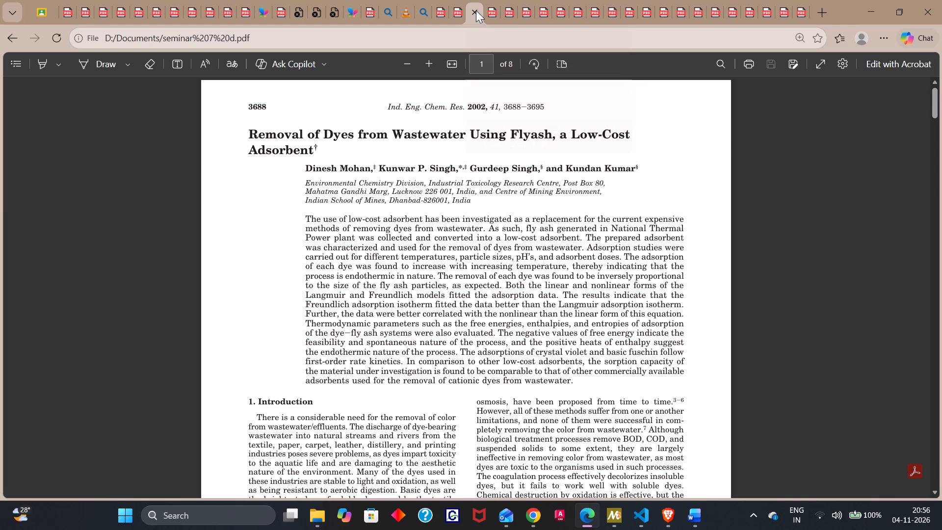
click(460, 9)
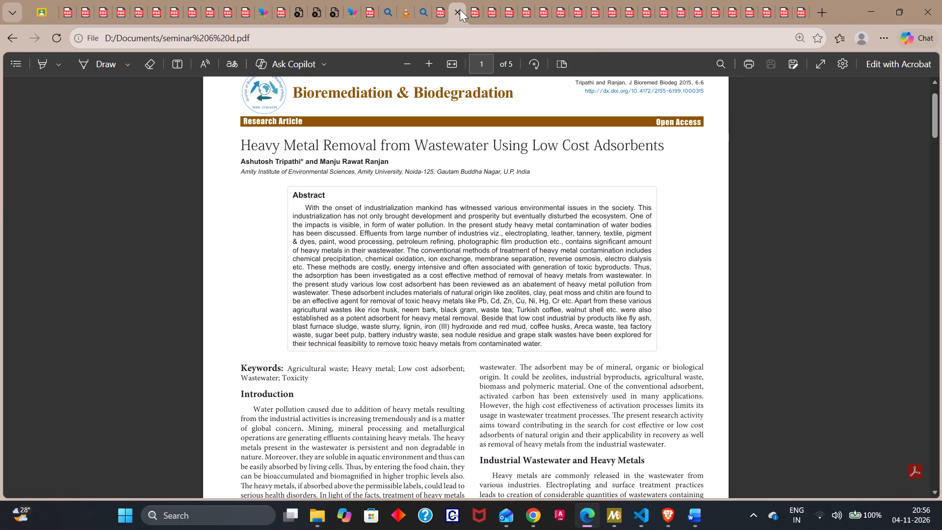
click(436, 9)
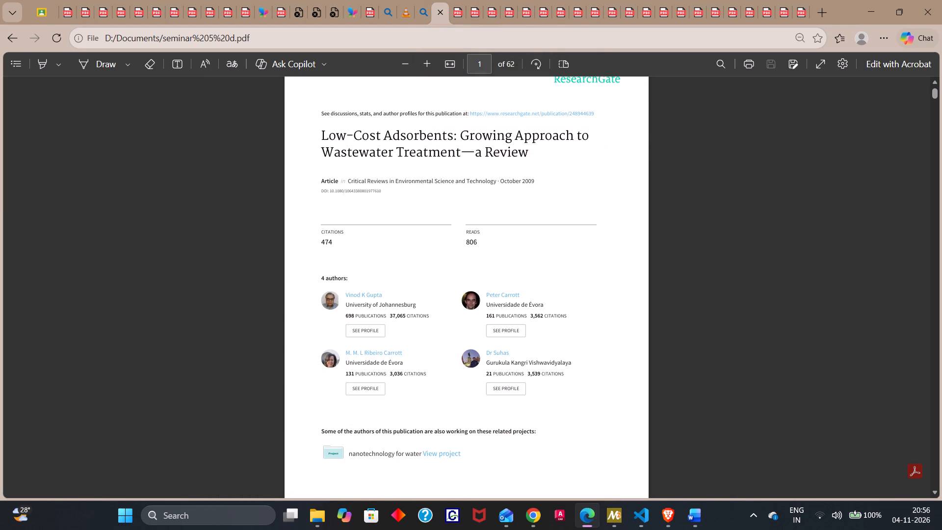
Examine the title pages of the seminar PDFs from seminar 7 d down to seminar 1 d, and return to seminar 19 d.
click(799, 11)
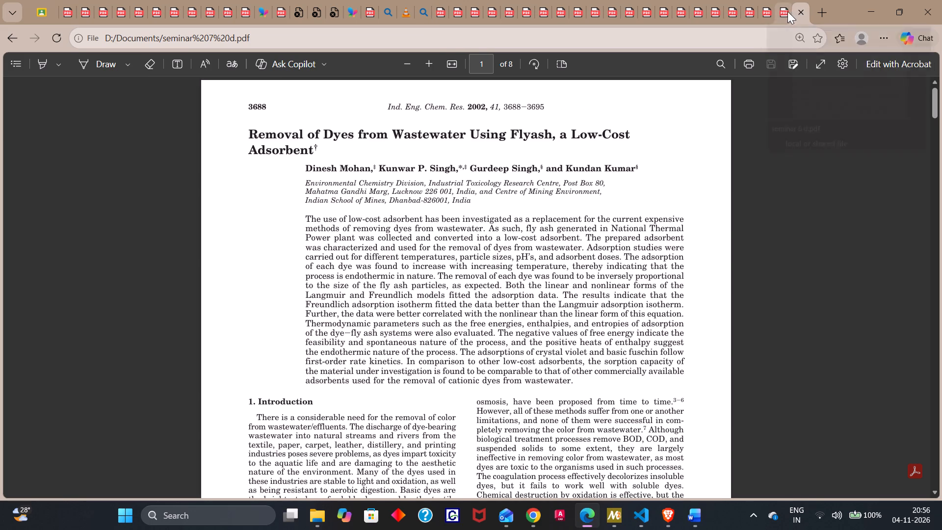
click(787, 11)
click(758, 11)
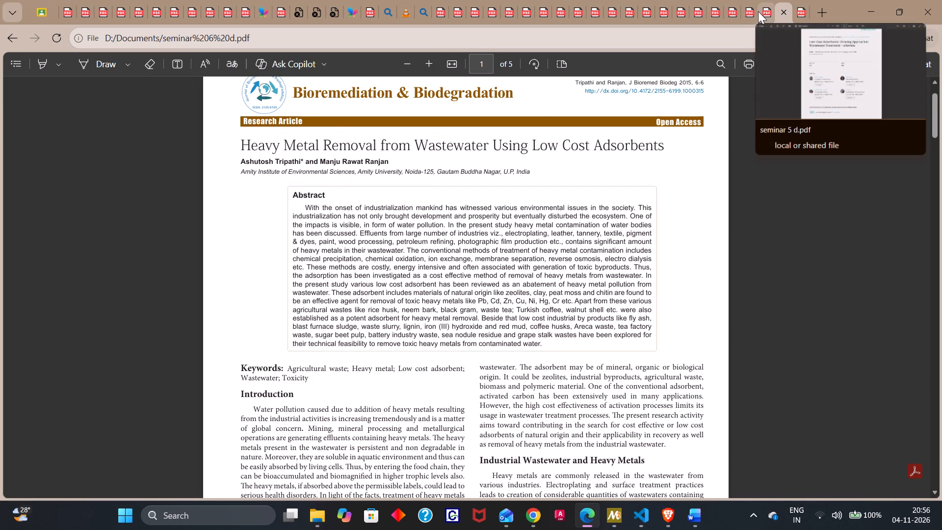
click(746, 11)
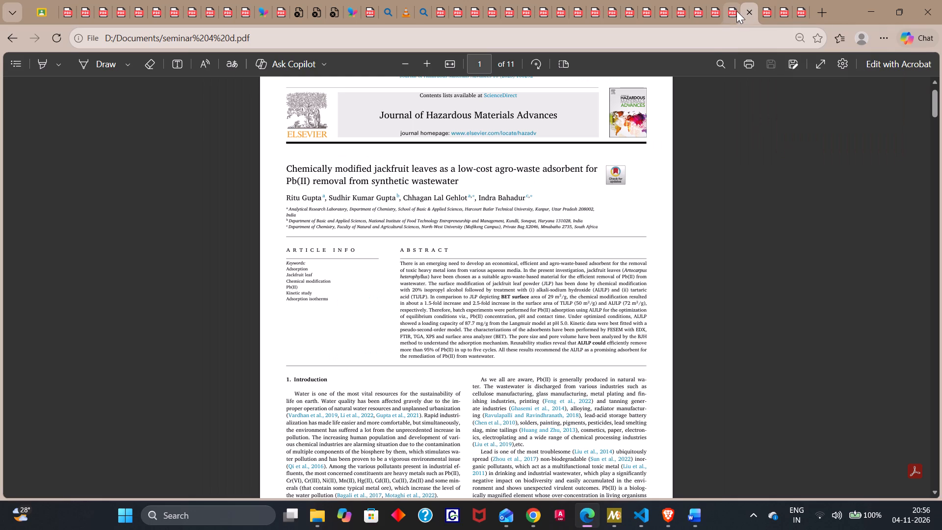
click(734, 11)
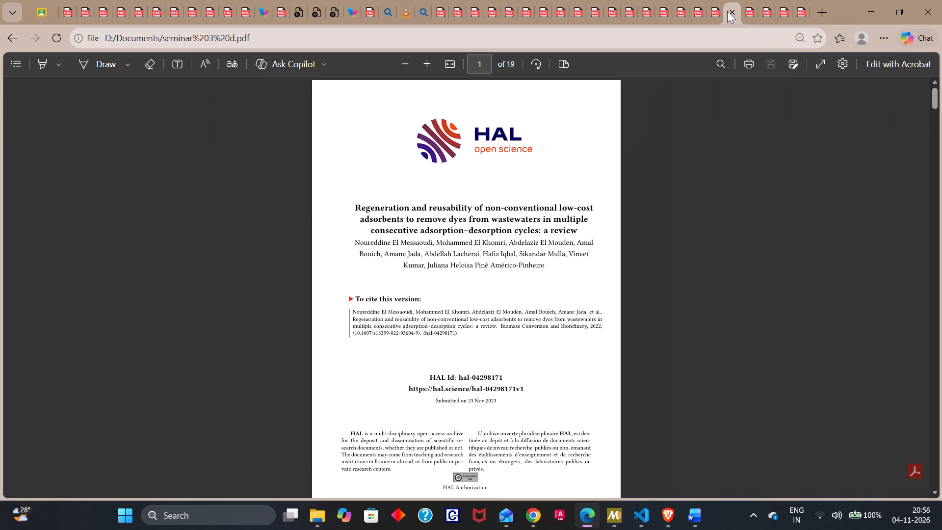
click(715, 10)
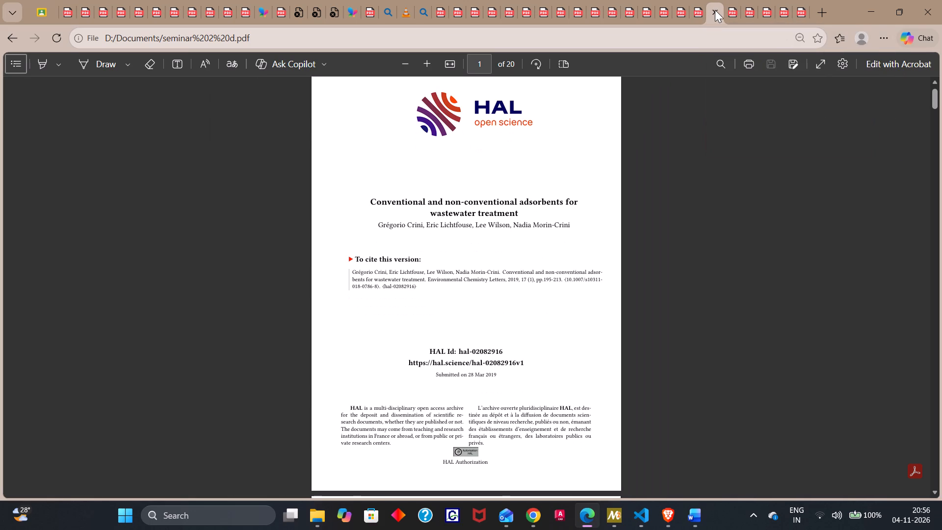
click(701, 9)
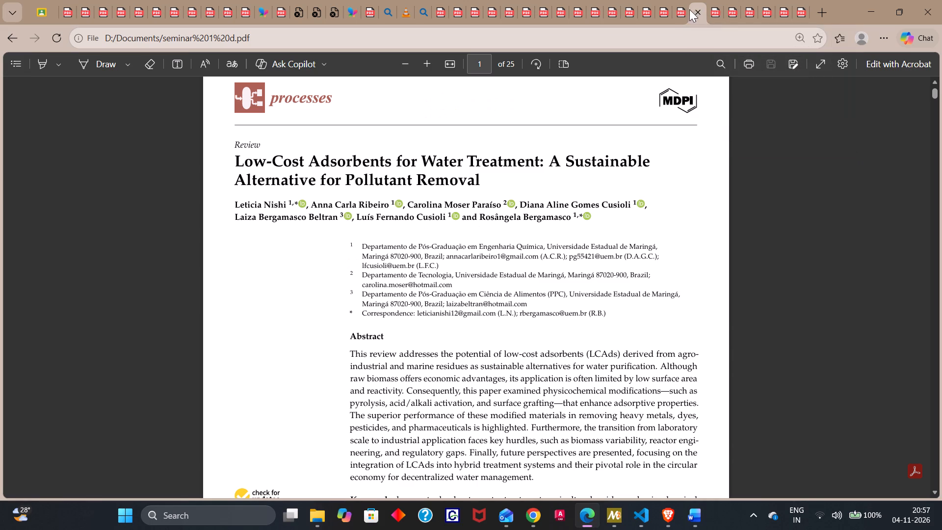
click(680, 9)
click(661, 10)
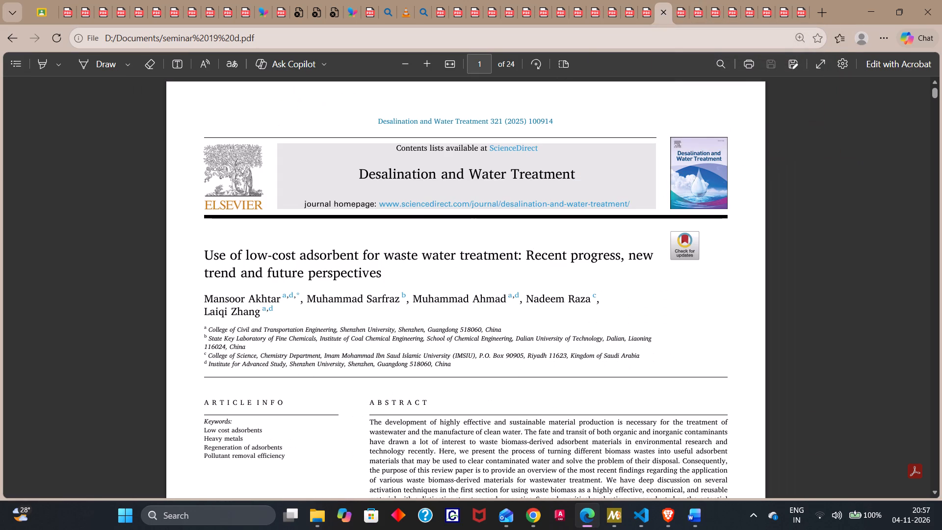
Switch to the Chapter 1 seminar document in Word and review its reference entries from item 23 back to the empty item 12.
click(689, 509)
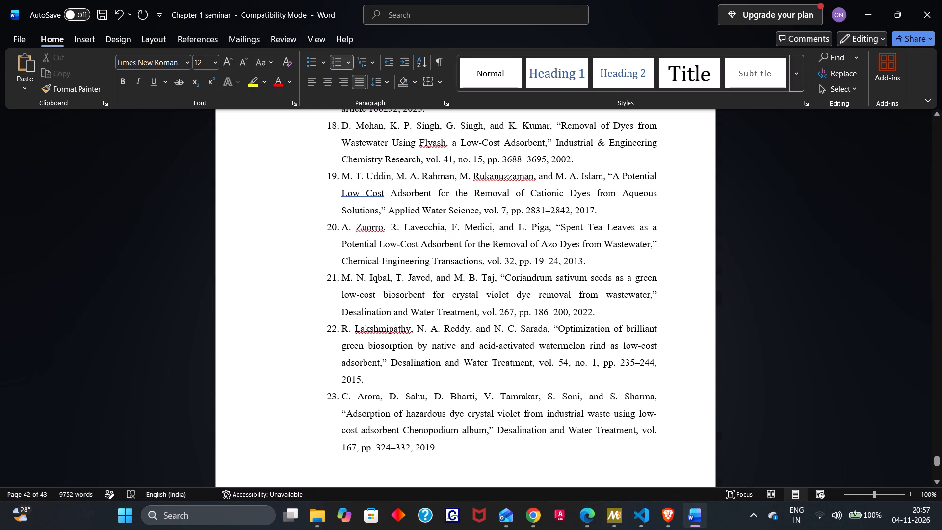
scroll(375, 216, up, 1)
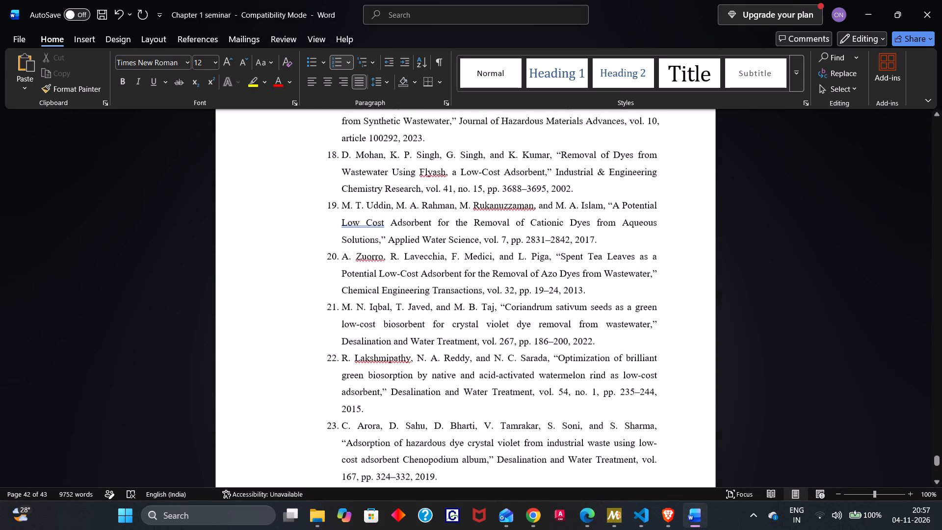
scroll(375, 216, up, 4)
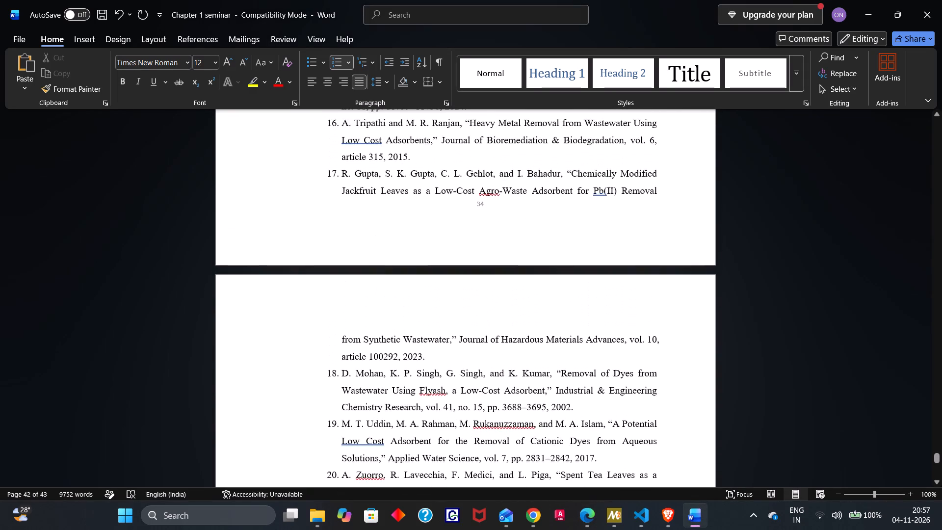
scroll(375, 216, up, 2)
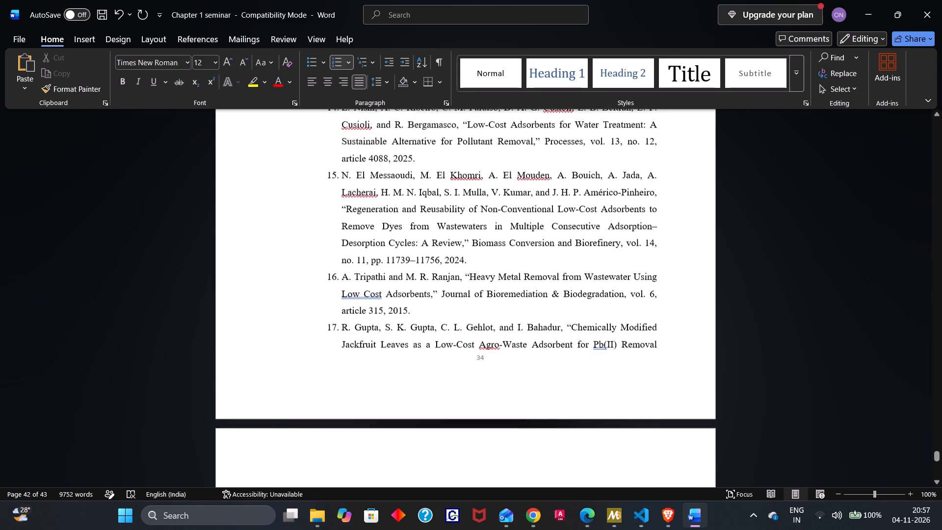
scroll(375, 216, up, 3)
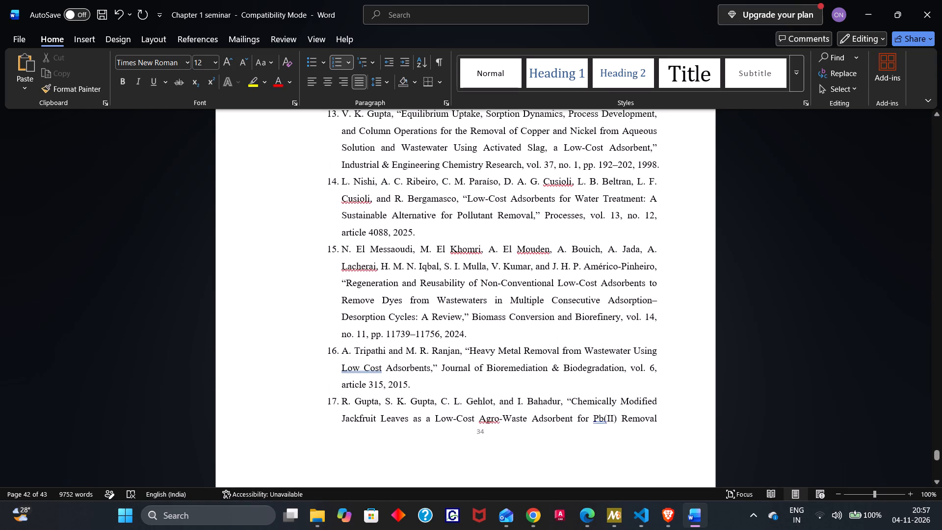
scroll(375, 216, up, 1)
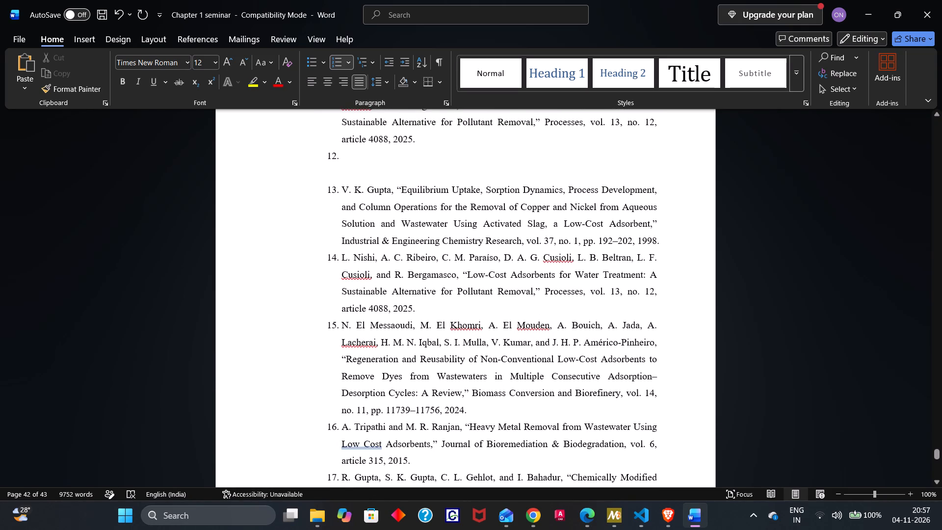
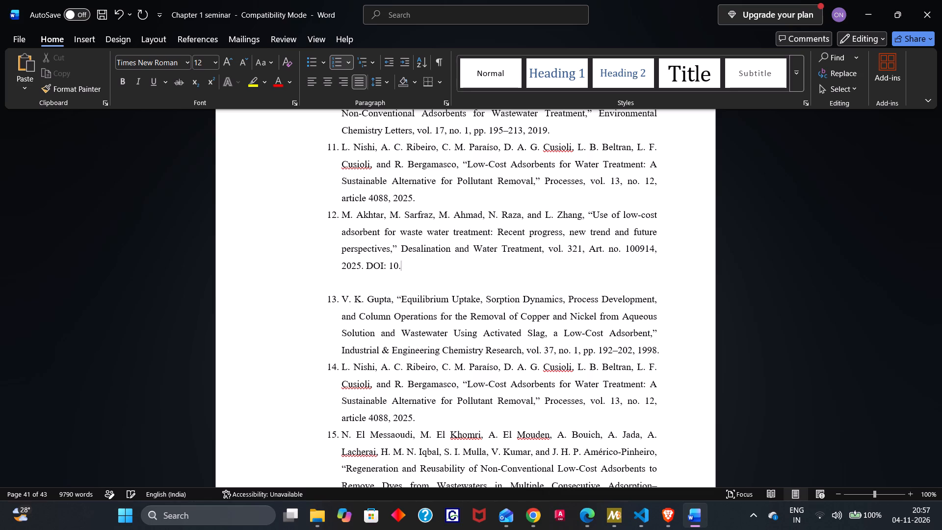
Delete the leftover "DOI: 10." after the year 2025 in reference 12 and save the document.
key(BackSpace)
key(BackSpace)
key(BackSpace)
key(BackSpace)
key(BackSpace)
key(BackSpace)
key(BackSpace)
key(BackSpace)
key(ctrl+s)
Delete the DOI text after the year 2019 at the end of reference 9.
scroll(366, 264, up, 1)
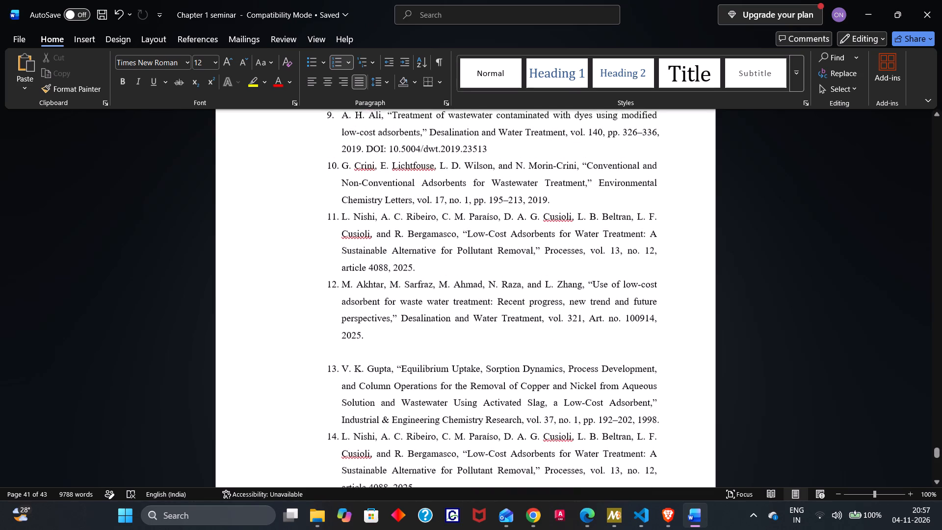
scroll(366, 264, up, 2)
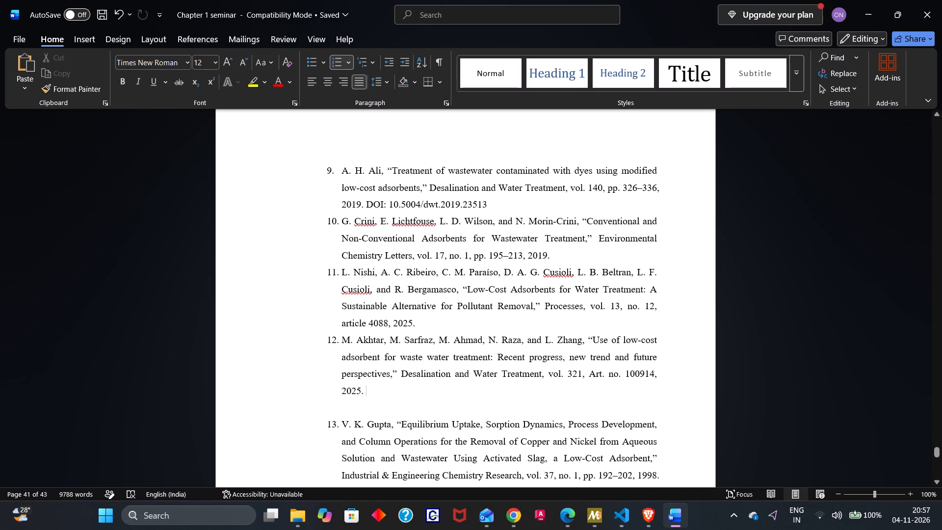
drag(487, 205, 374, 206)
key(BackSpace)
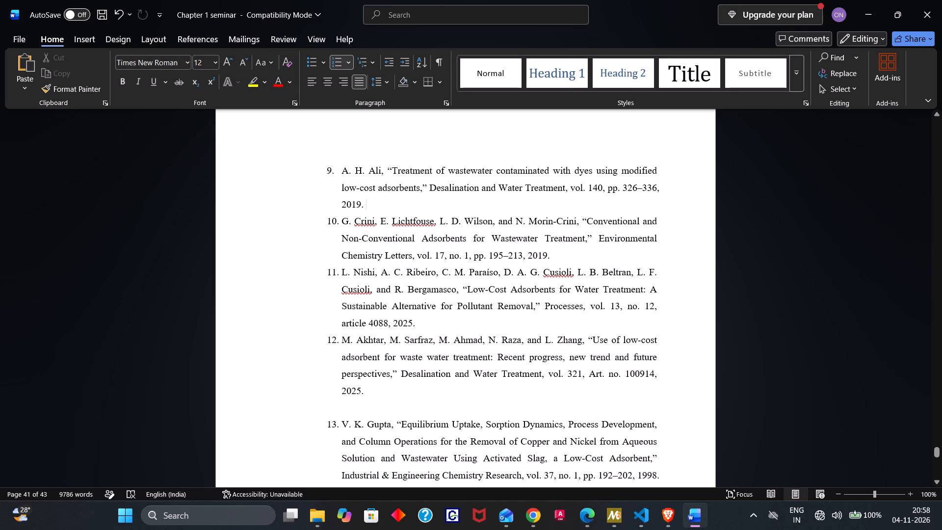
Save the Chapter 1 seminar document.
scroll(485, 247, up, 1)
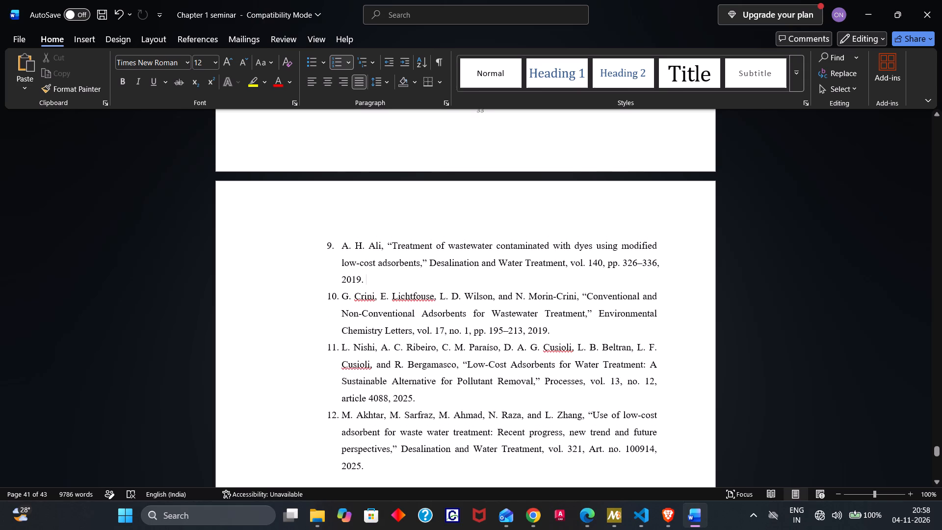
key(ctrl+s)
Examine the reference entries in reverse order from entry 9 back to entry 1 under the References heading.
scroll(485, 247, up, 1)
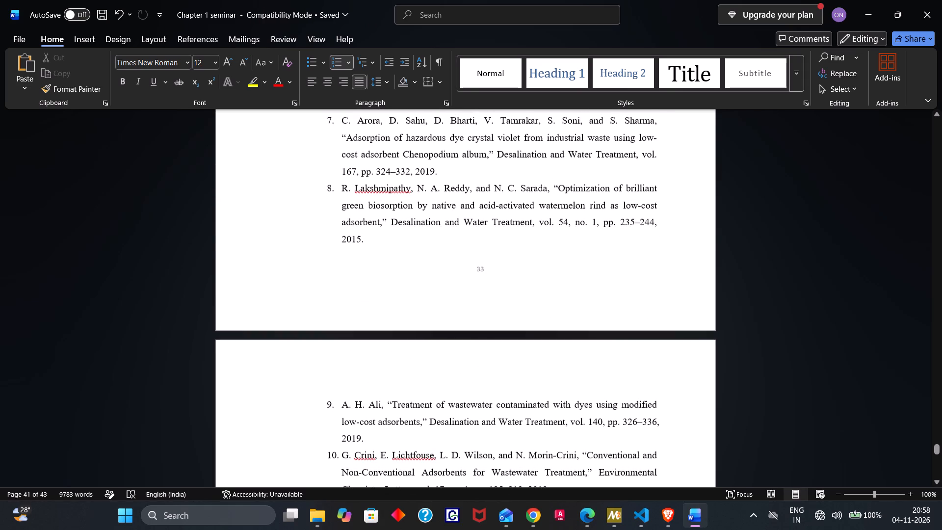
scroll(485, 247, up, 1)
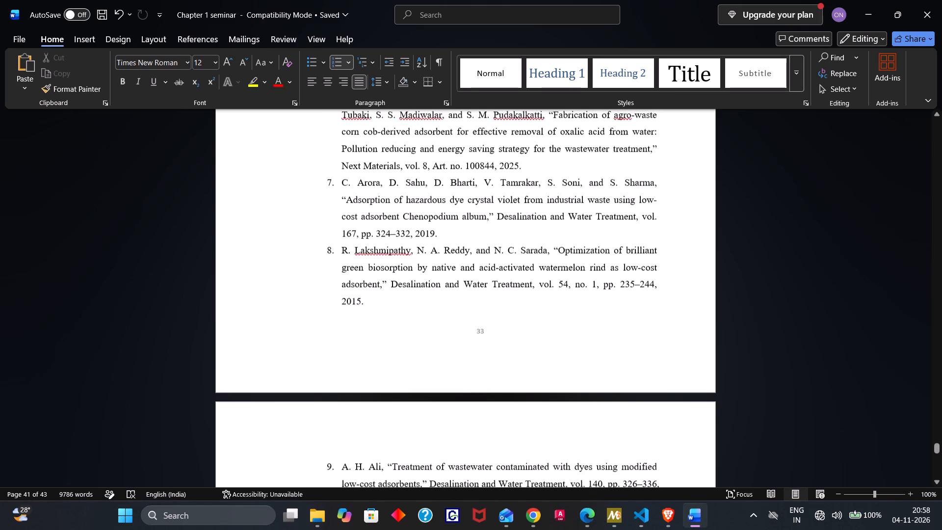
scroll(485, 247, up, 3)
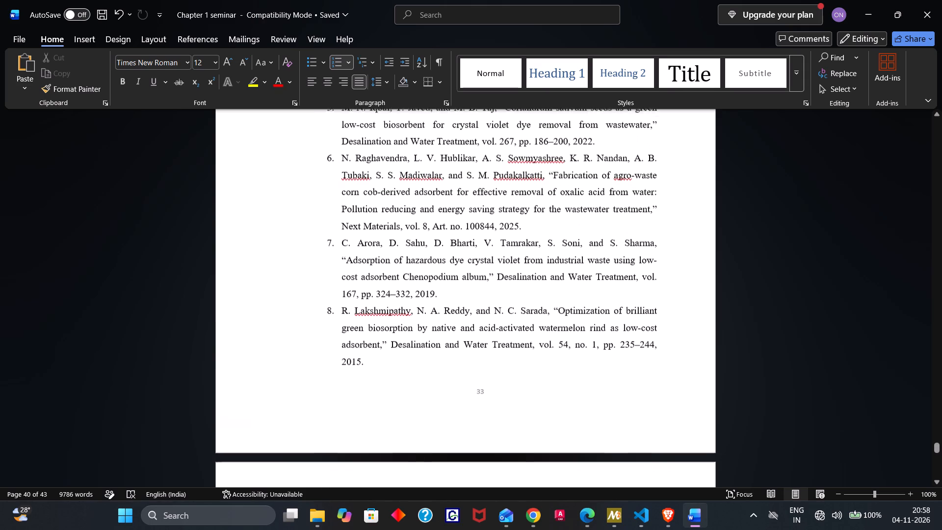
scroll(485, 247, up, 2)
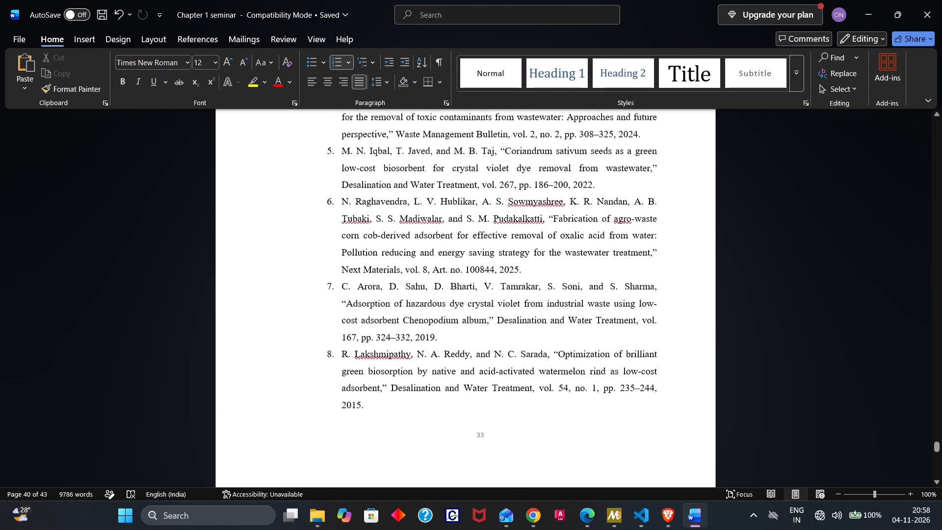
scroll(485, 247, up, 2)
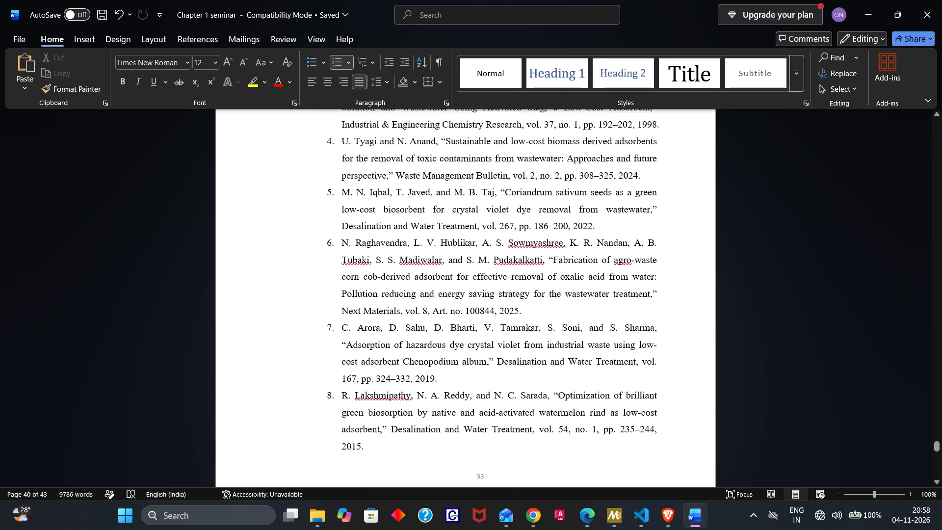
scroll(485, 247, up, 2)
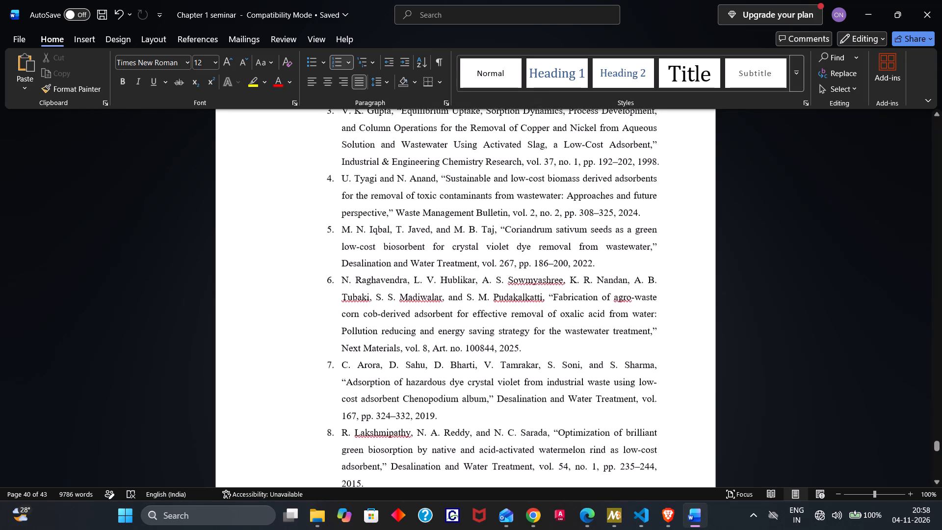
scroll(485, 247, up, 2)
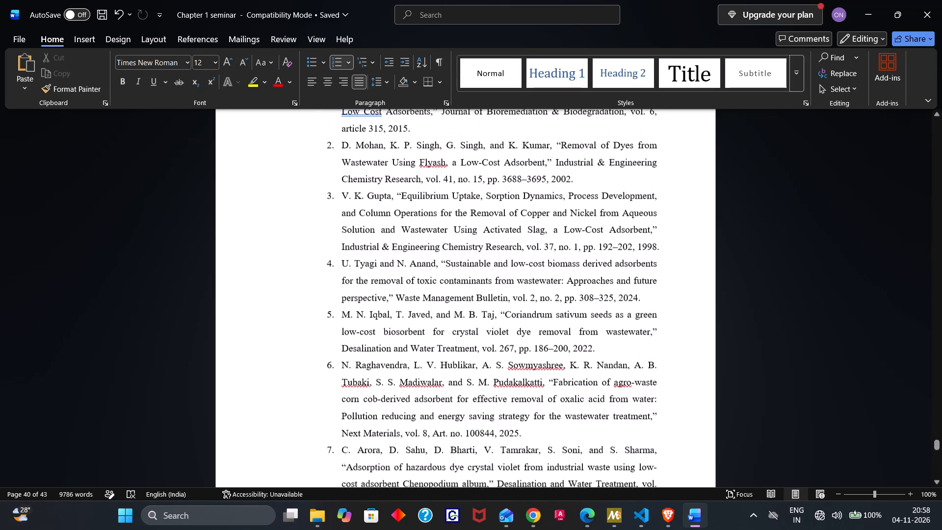
scroll(485, 247, up, 1)
Reread the References list in order from entry 1 to entry 12.
scroll(485, 247, down, 1)
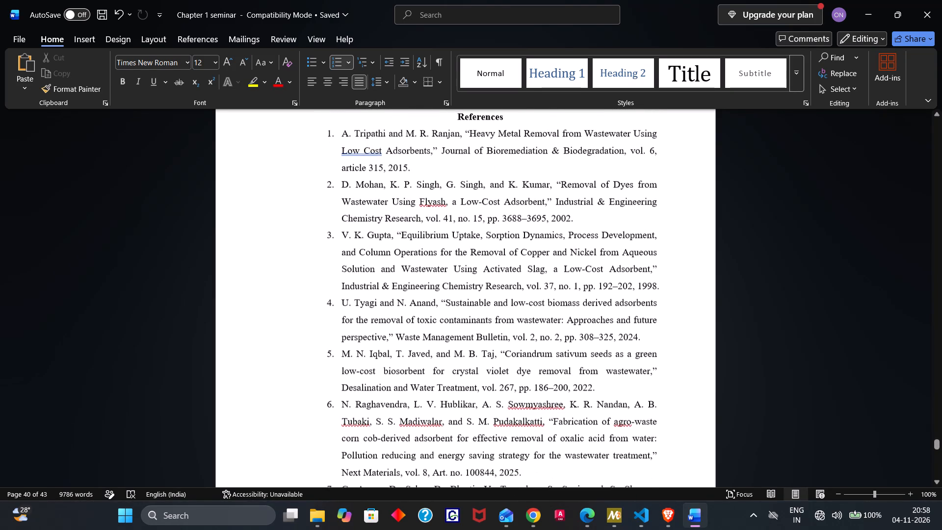
scroll(485, 247, down, 1)
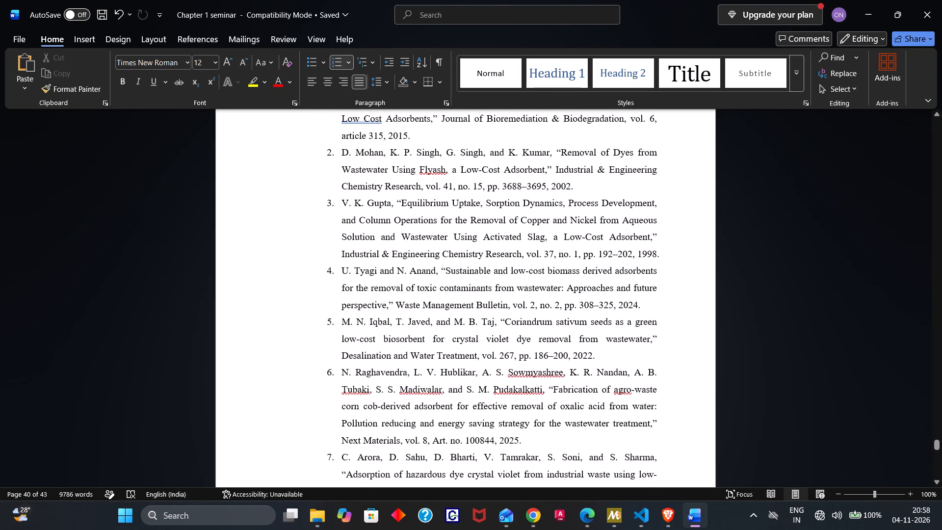
scroll(485, 247, down, 1)
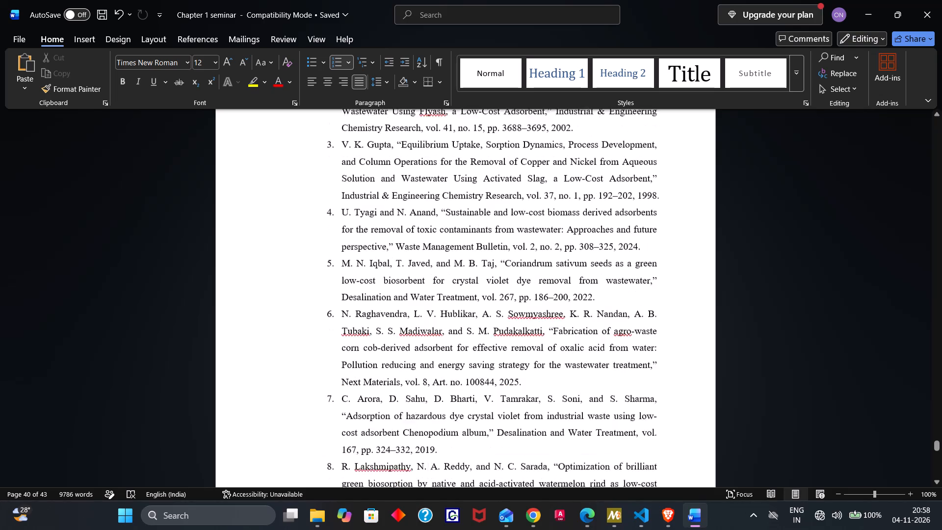
scroll(485, 247, down, 3)
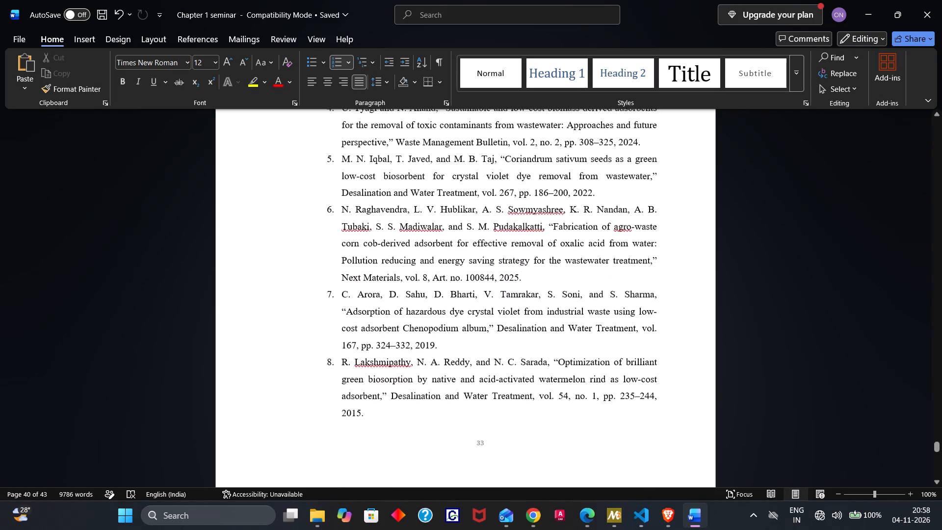
scroll(485, 247, down, 2)
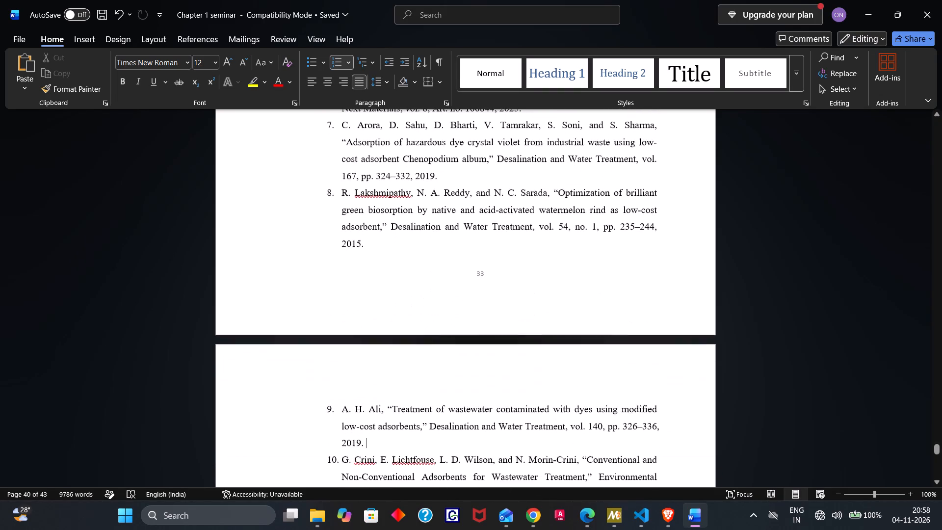
scroll(485, 247, down, 3)
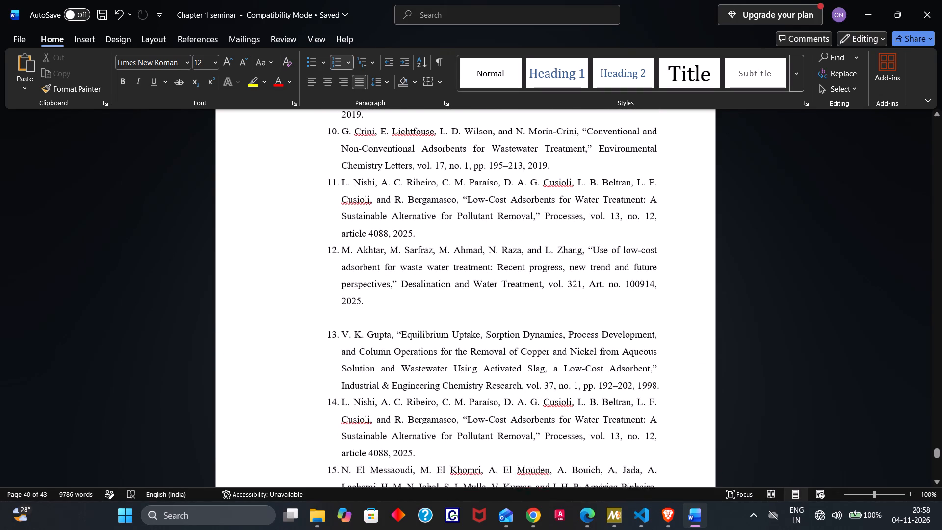
Insert an empty numbered item 13 after the Akhtar et al. entry 12 in the References list.
scroll(485, 247, down, 1)
click(371, 269)
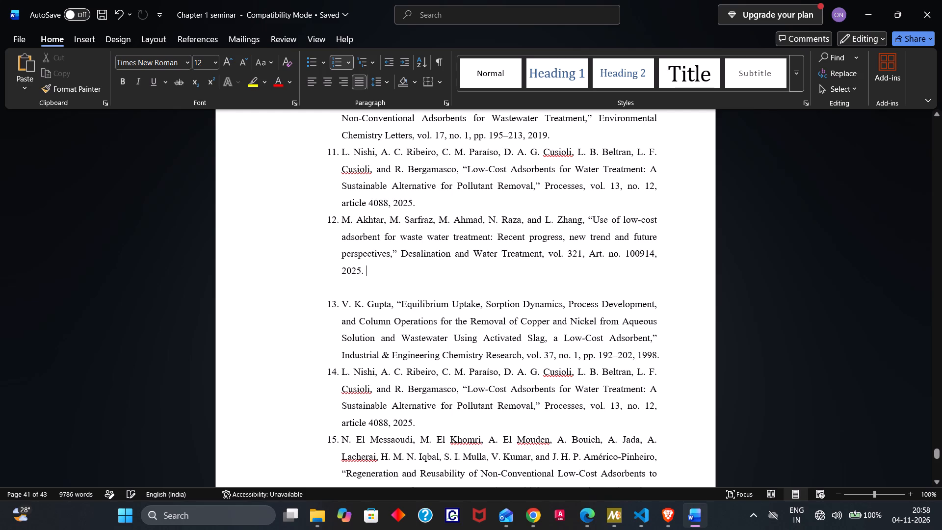
key(Return)
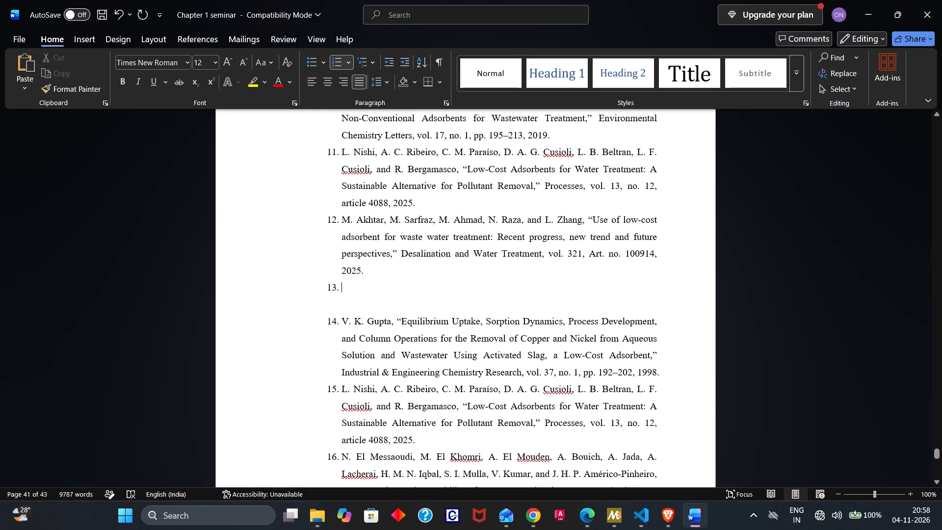
Check the reference entries after item 13, switching to Edge to compare the title pages of seminar PDFs 7 d down to 1 d and serminar 8 d.
scroll(372, 351, down, 4)
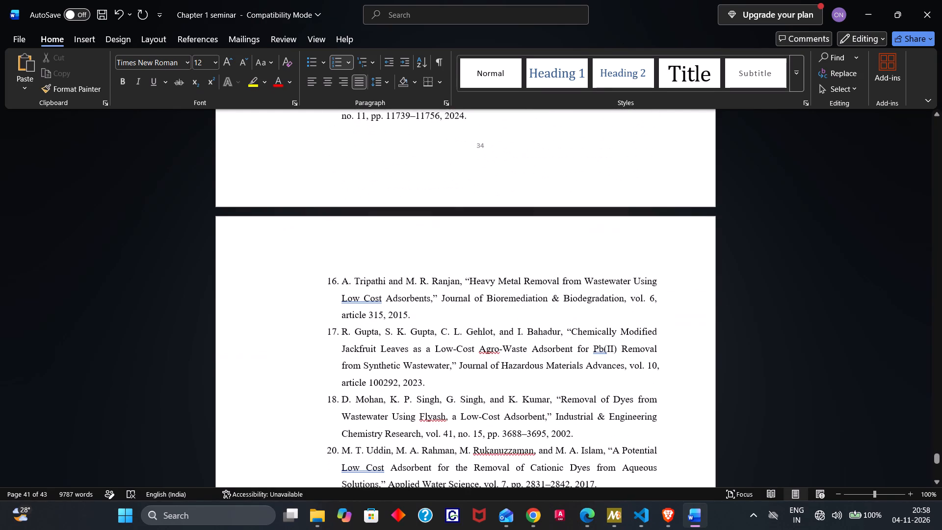
scroll(372, 351, down, 1)
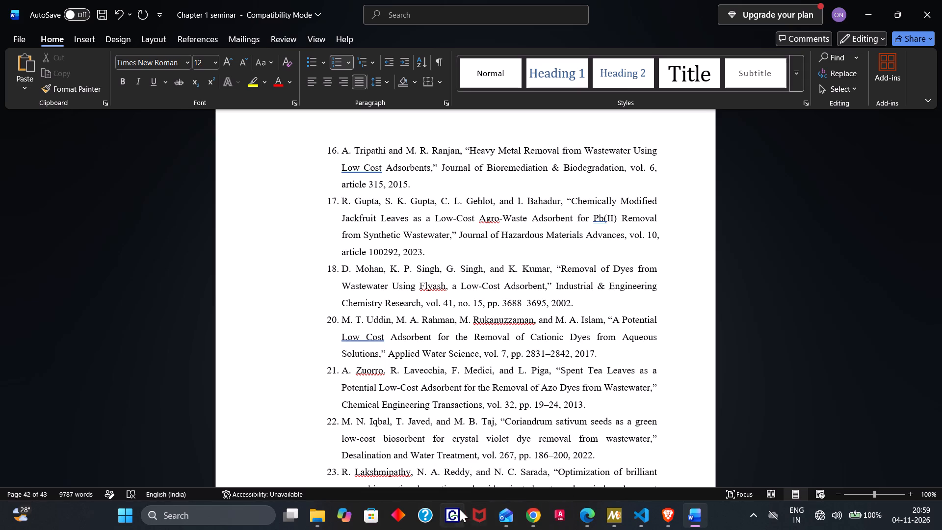
click(577, 517)
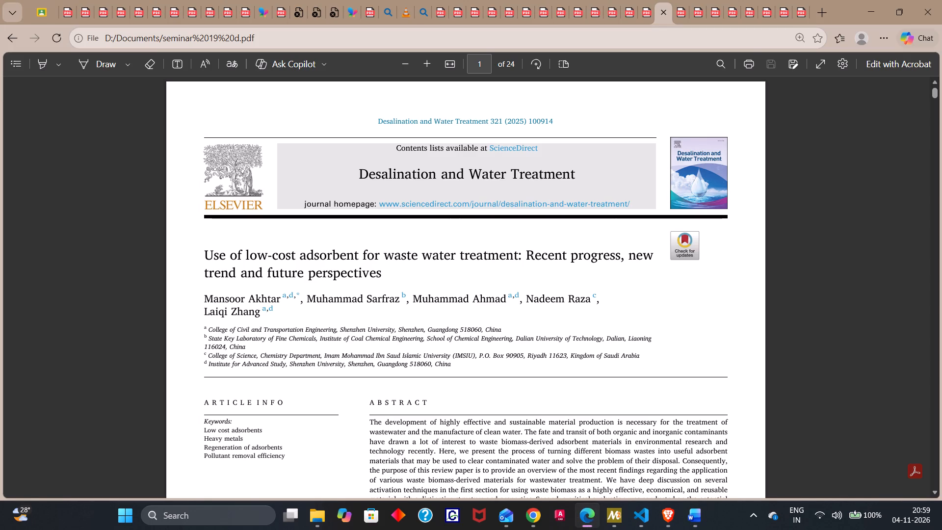
click(796, 11)
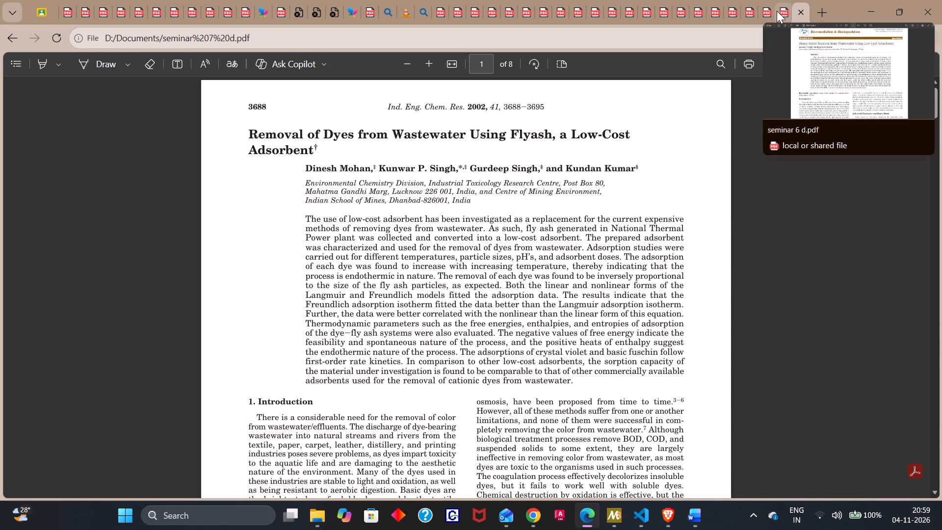
click(781, 12)
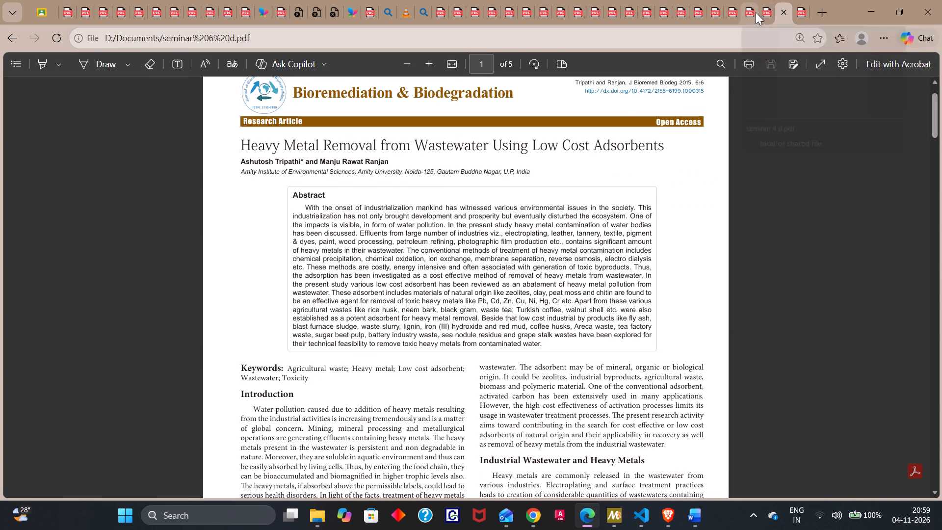
click(756, 12)
click(766, 12)
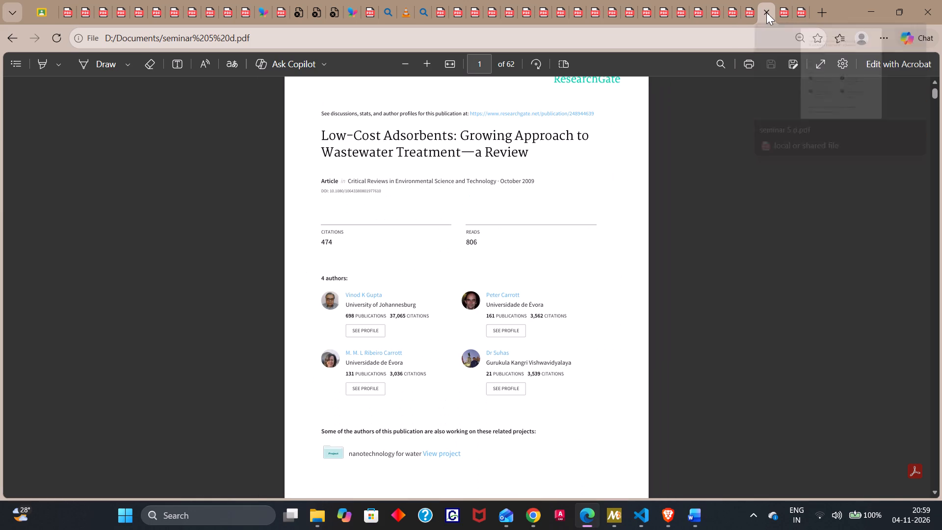
click(731, 13)
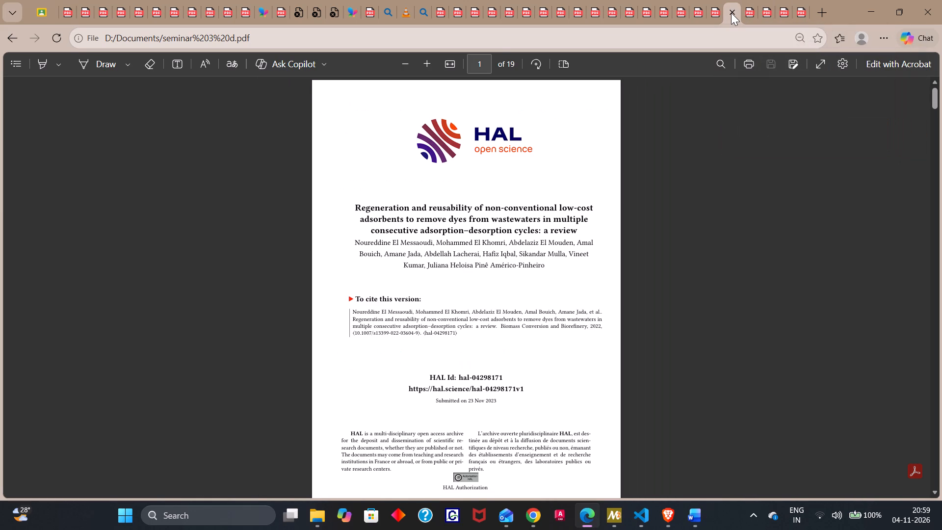
click(717, 10)
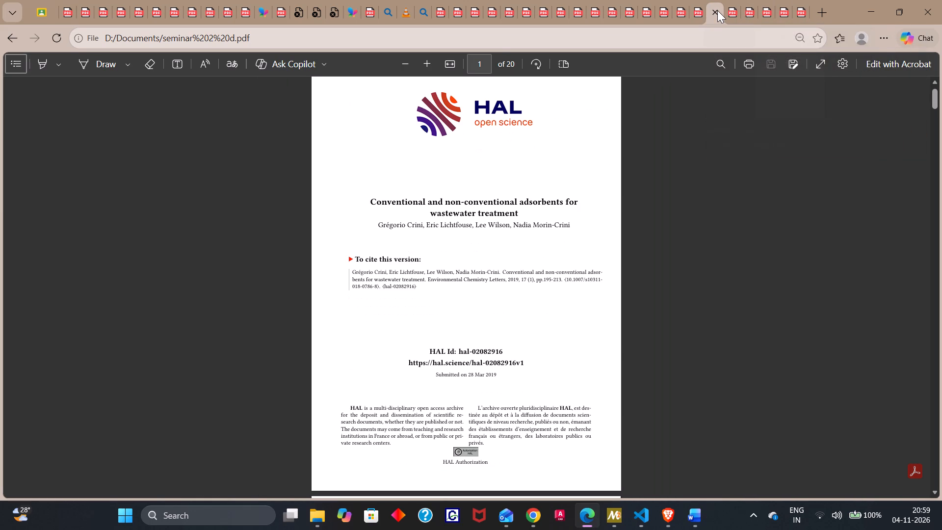
click(697, 9)
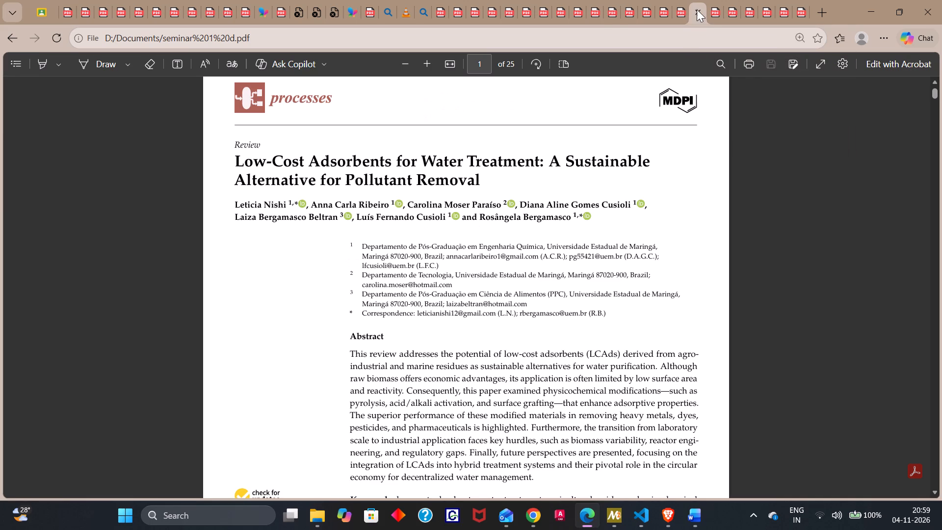
click(680, 9)
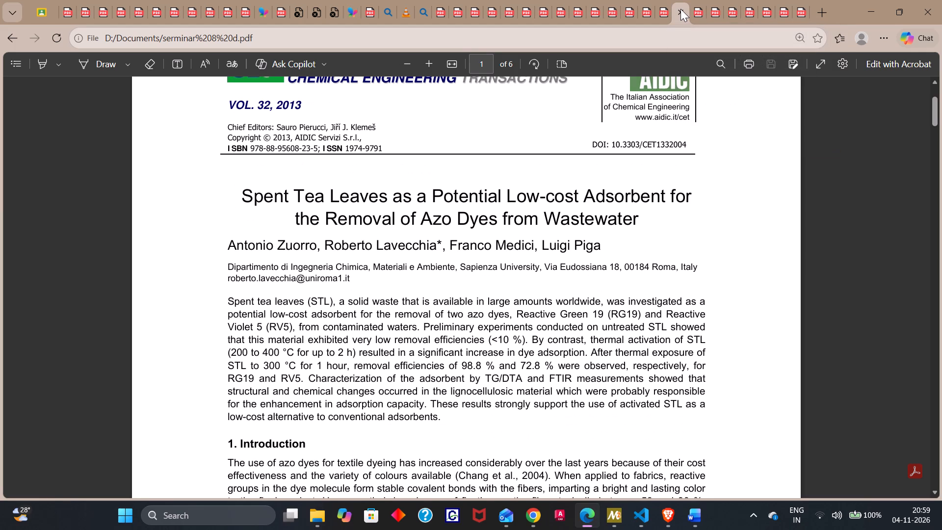
Examine the title pages of the seminar PDFs in descending order from seminar 19 d down to seminar 9 d.
click(667, 9)
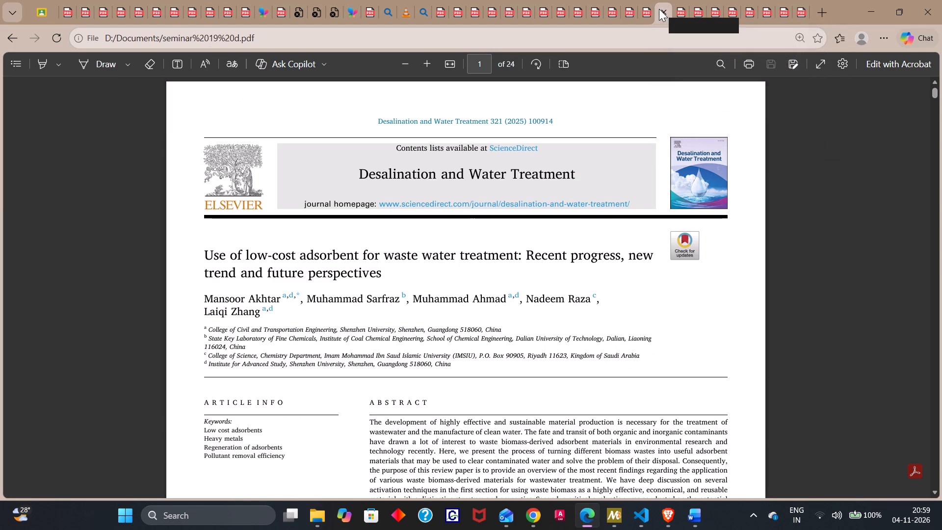
click(648, 9)
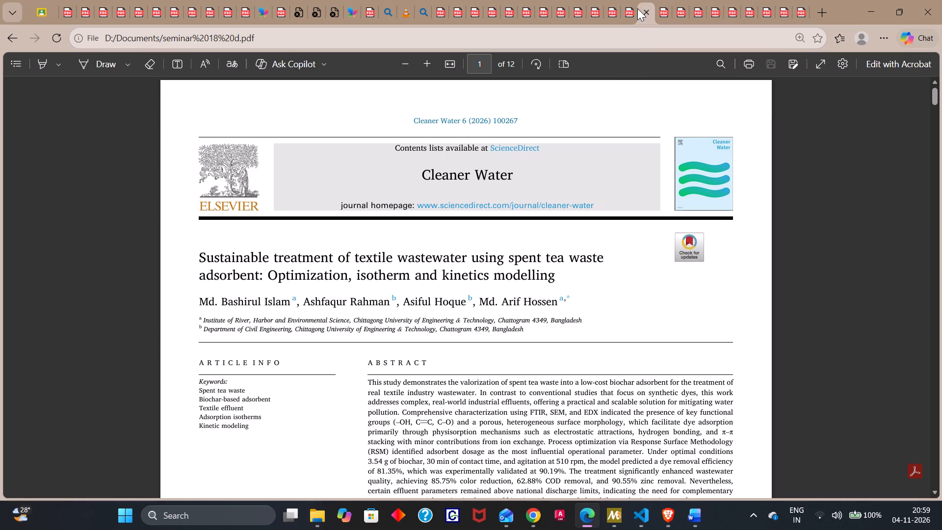
click(634, 9)
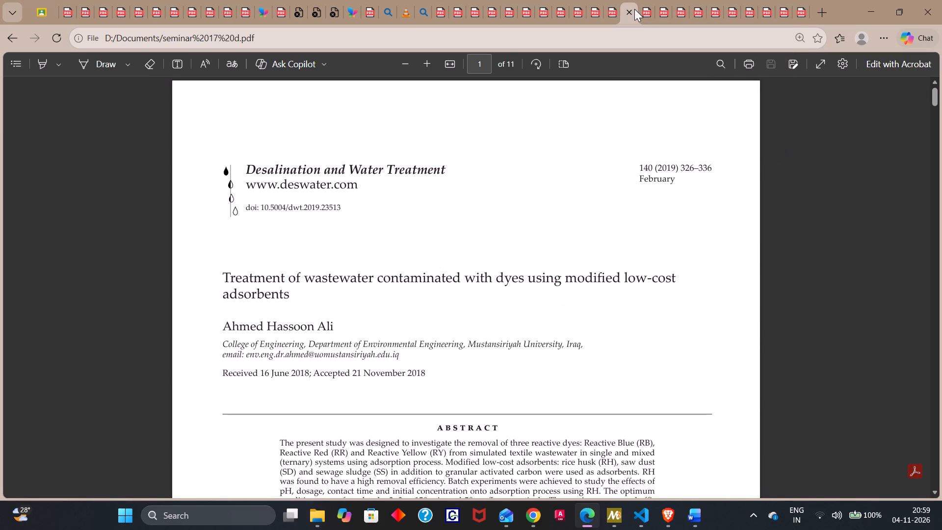
click(615, 8)
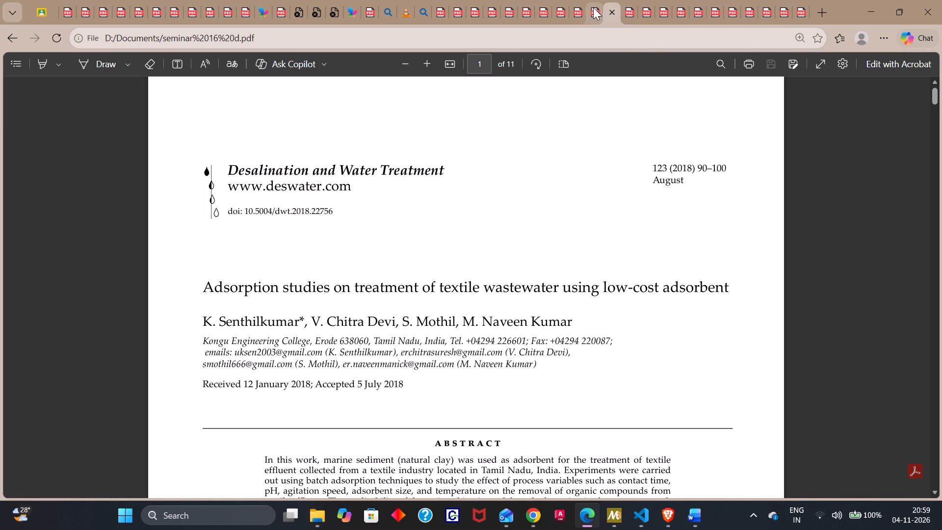
click(593, 7)
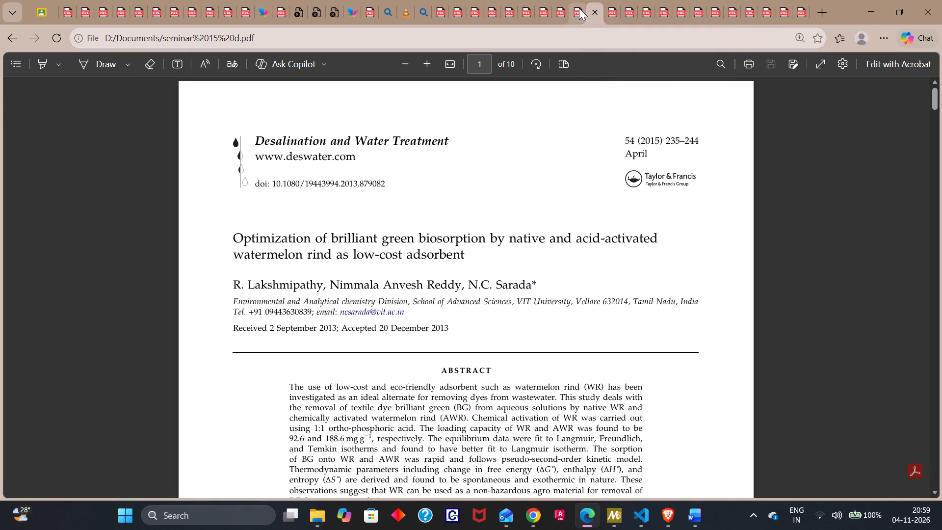
click(579, 8)
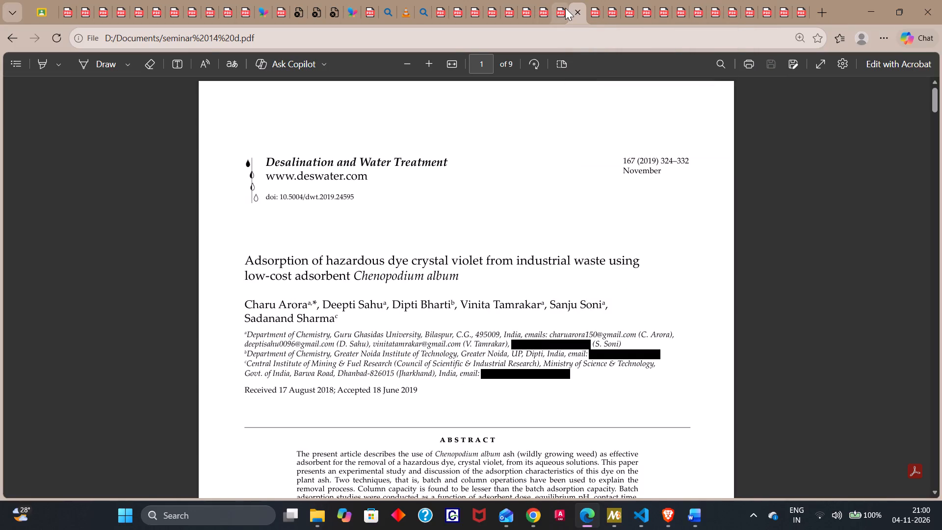
click(560, 8)
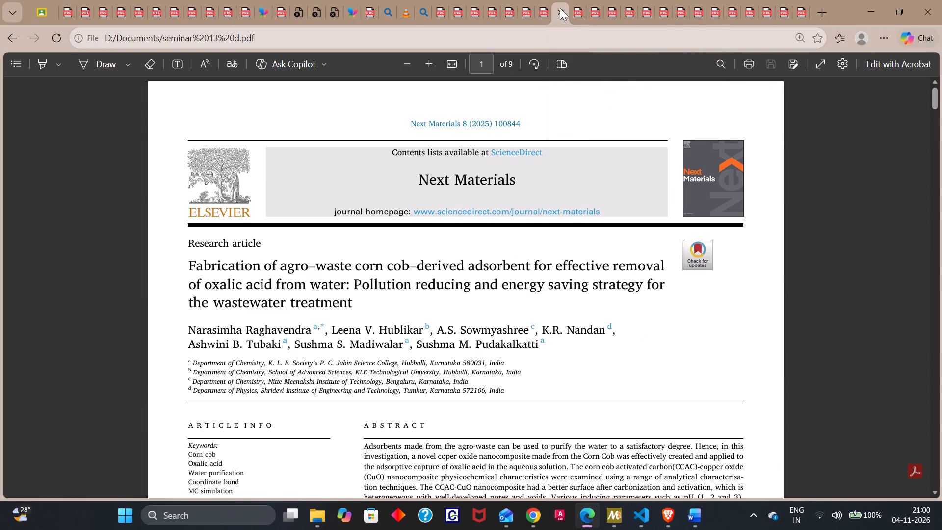
click(542, 8)
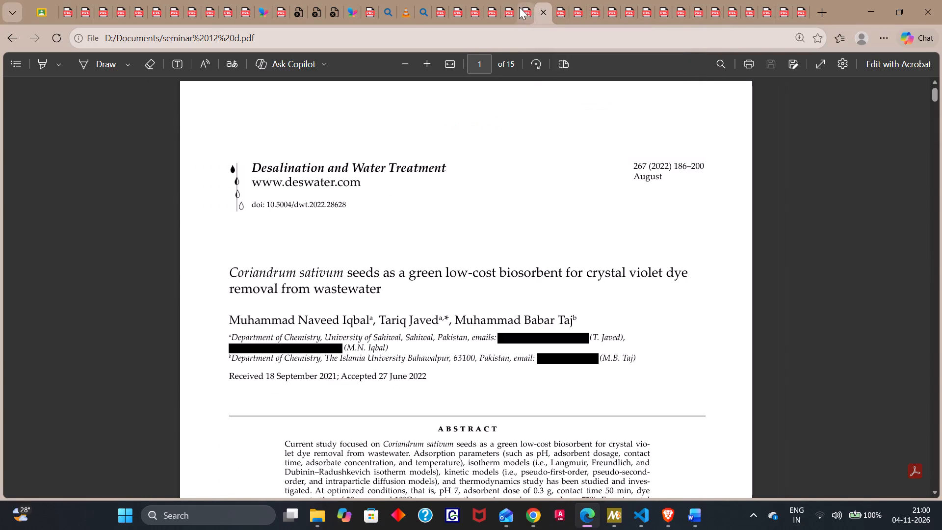
click(519, 7)
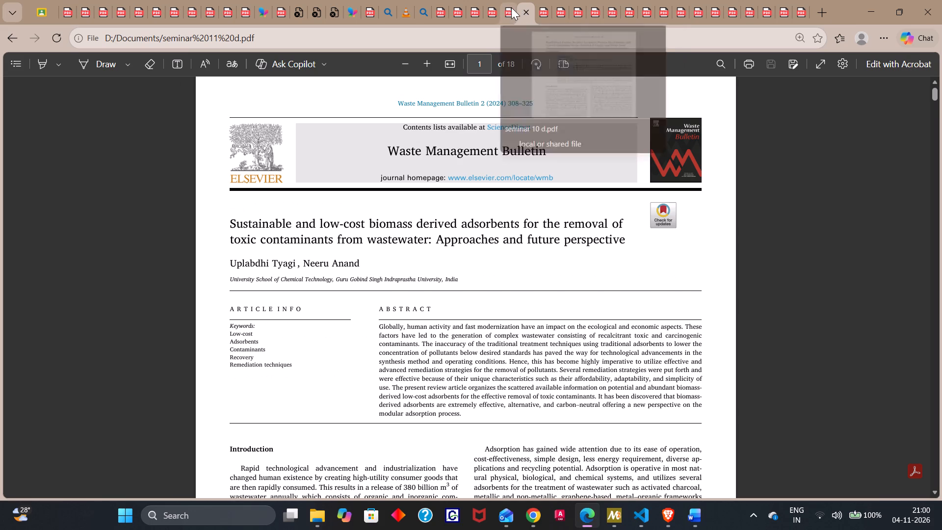
click(511, 7)
click(492, 11)
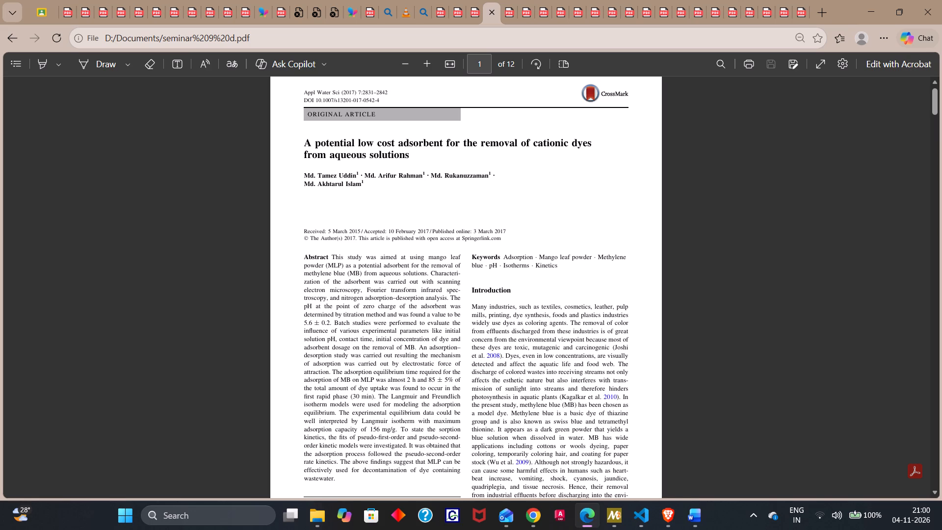
scroll(381, 272, down, 1)
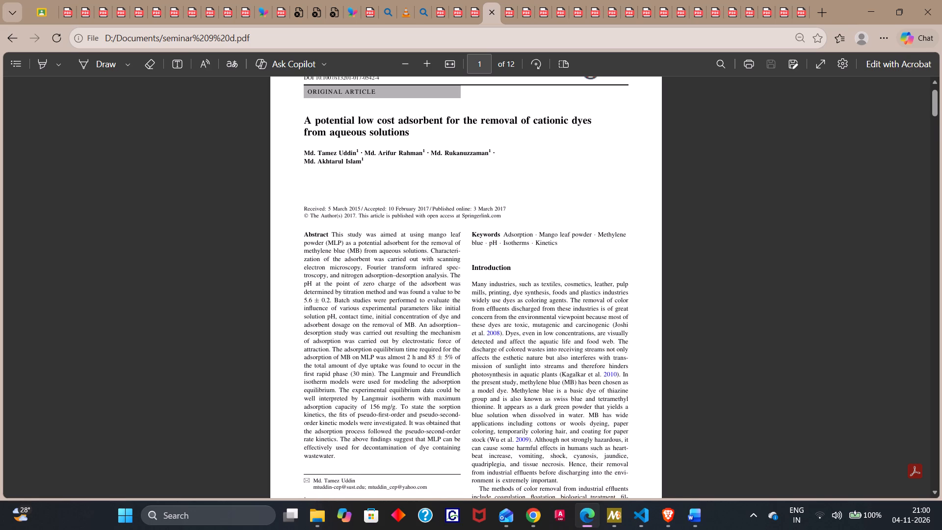
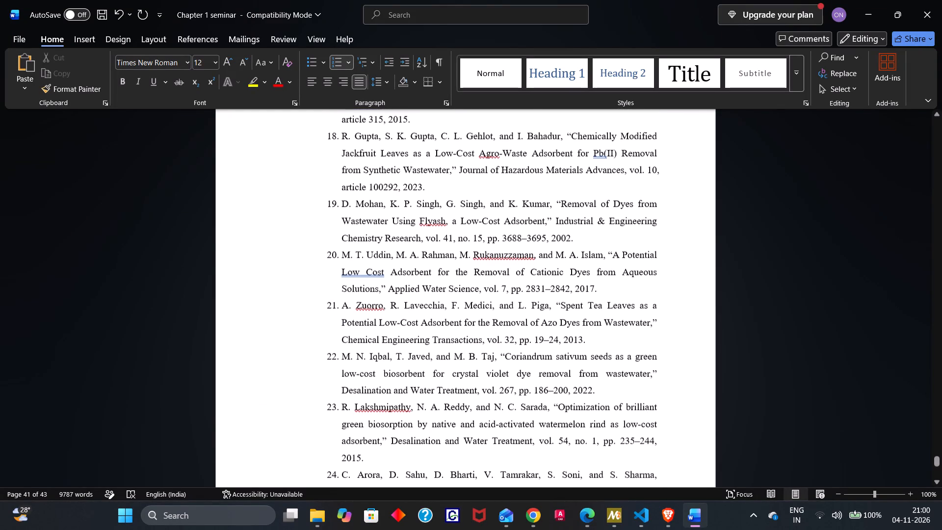
Copy the Uddin et al. “A Potential Low Cost Adsorbent” reference from entry 20 into the empty item 13 of the References list.
scroll(397, 236, down, 1)
drag(340, 254, 607, 286)
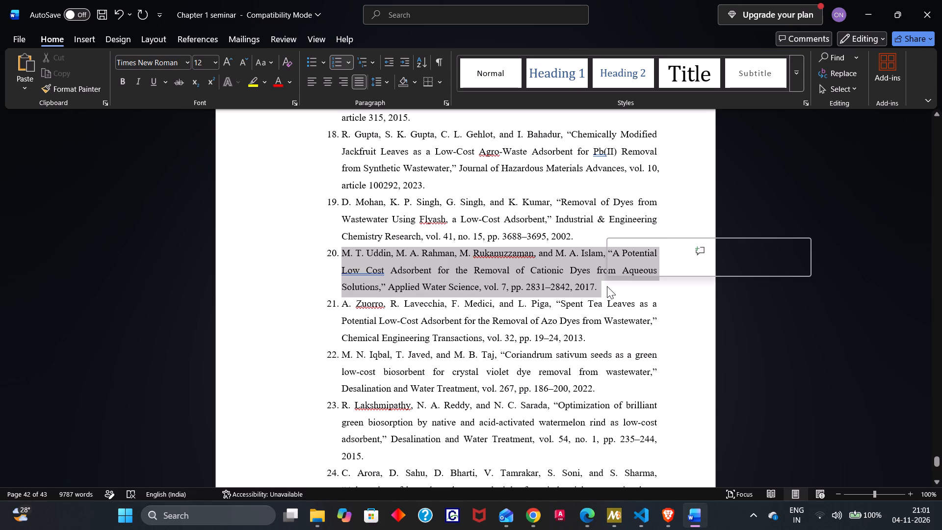
key(ctrl+c)
scroll(607, 286, up, 1)
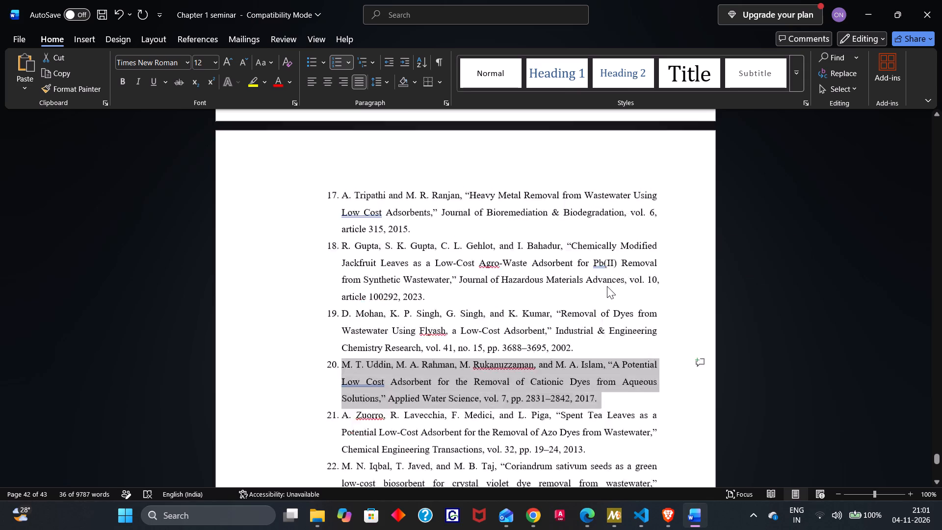
scroll(607, 286, up, 3)
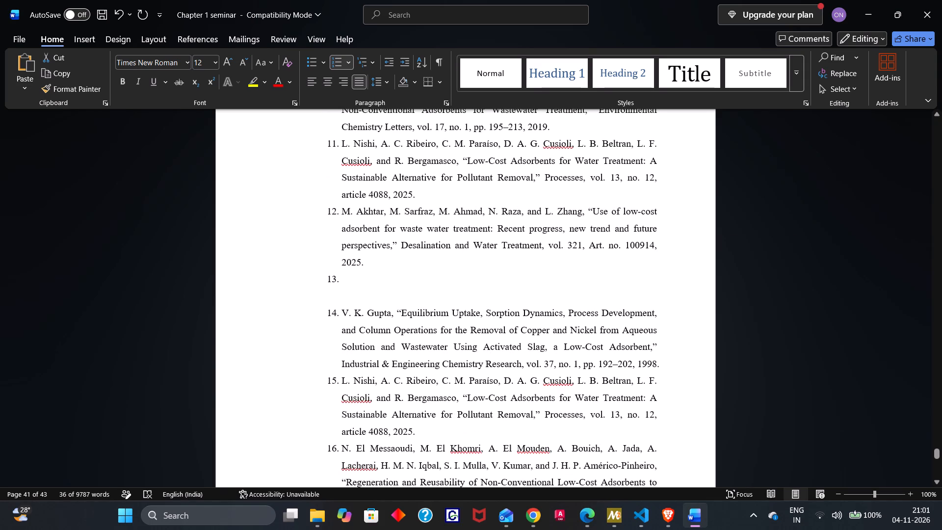
click(350, 278)
key(ctrl+v)
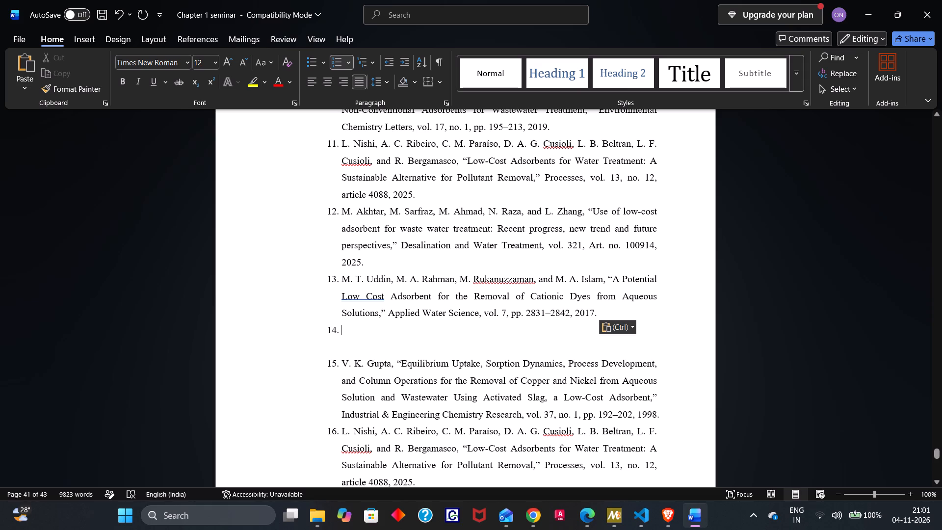
Review the reference entries following the empty item 14 through to the end of the list at entry 25.
scroll(375, 387, down, 5)
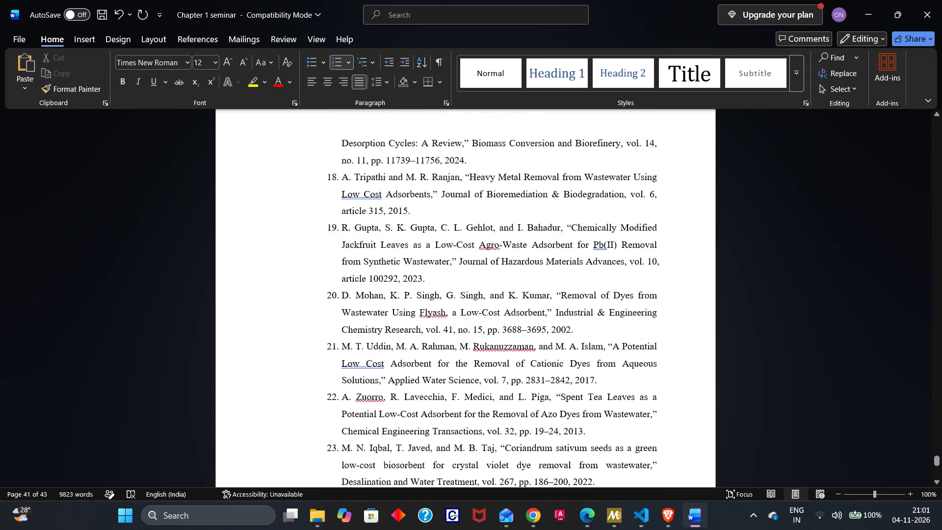
scroll(375, 387, down, 2)
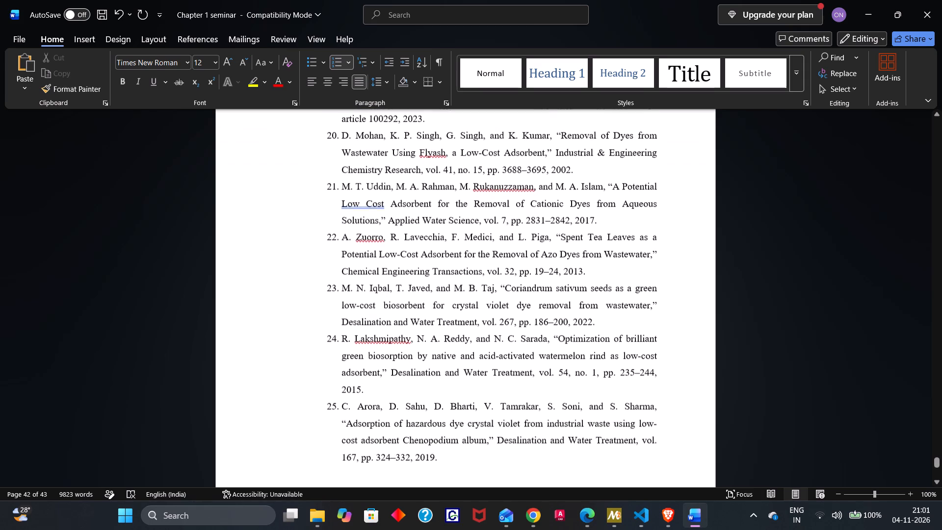
scroll(375, 387, down, 1)
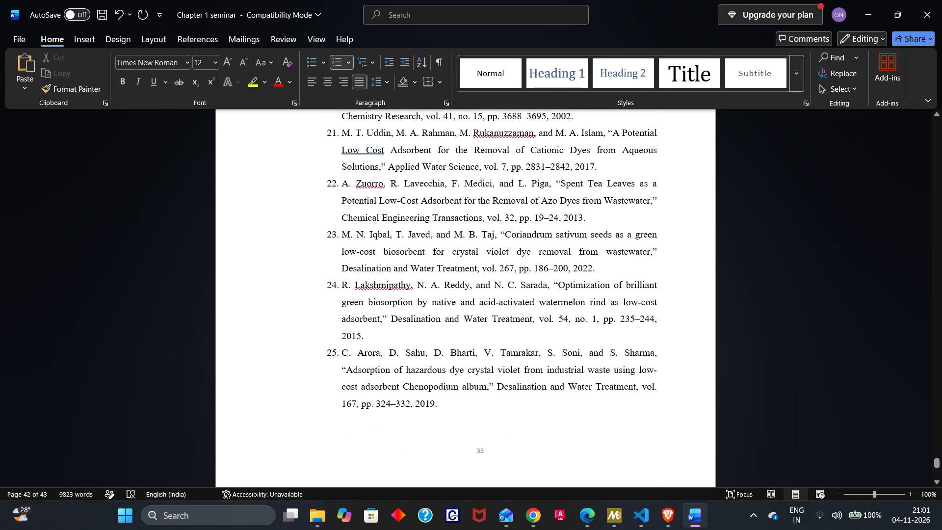
scroll(375, 387, up, 3)
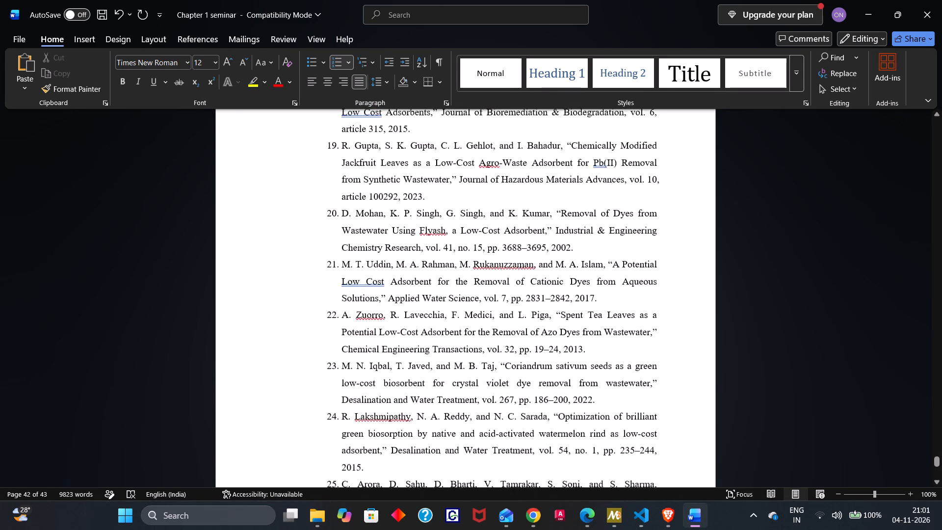
scroll(375, 387, up, 2)
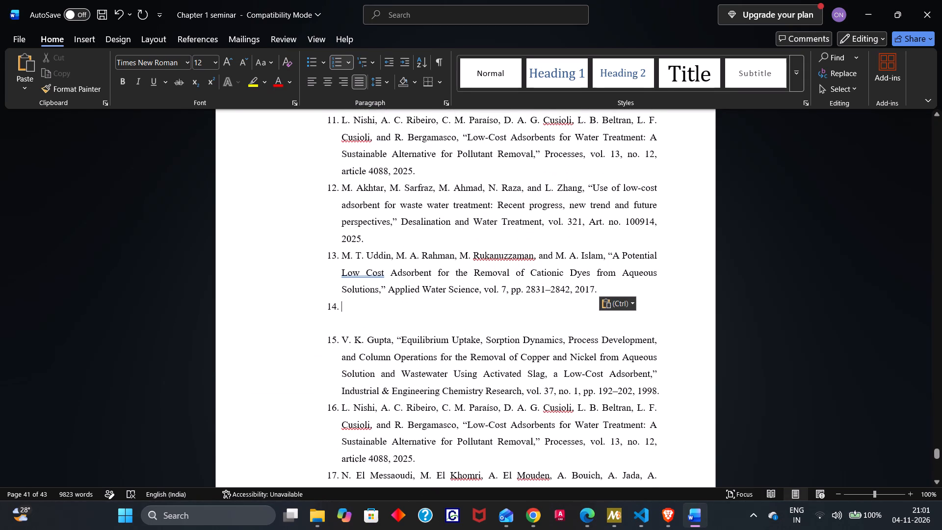
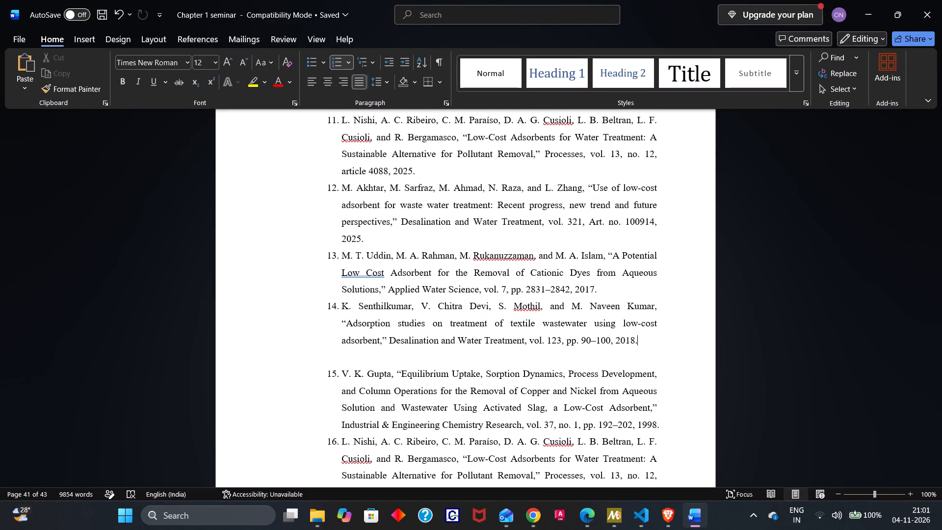
Add an empty item 15 after the Senthilkumar et al. “Adsorption studies on treatment of textile wastewater” entry in the References list.
key(Return)
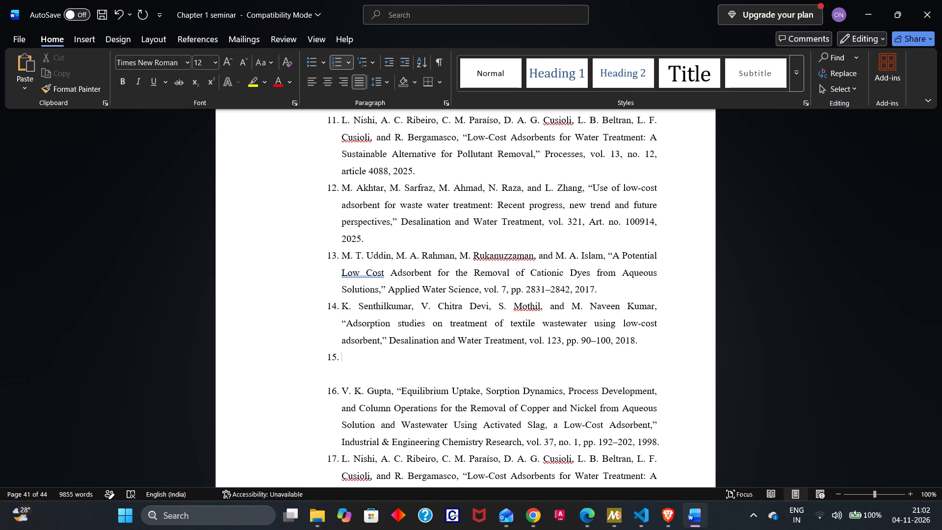
Review the reference entries following the empty item 15, through to the Arora et al. crystal violet entry at 26.
scroll(594, 387, down, 2)
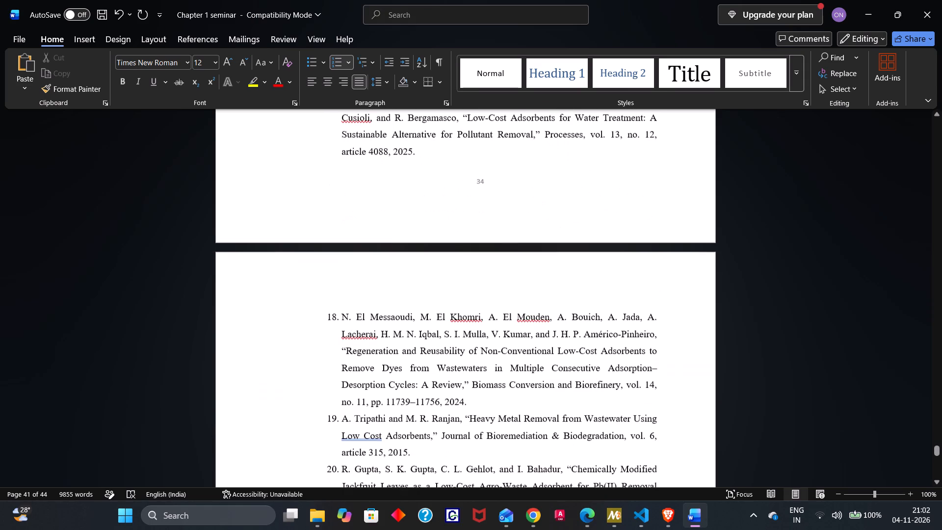
scroll(594, 387, down, 2)
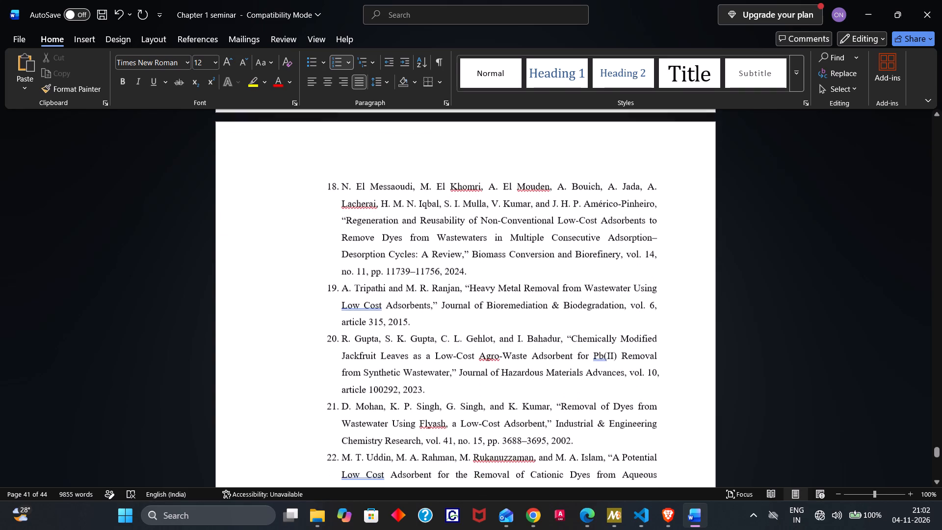
scroll(594, 387, down, 3)
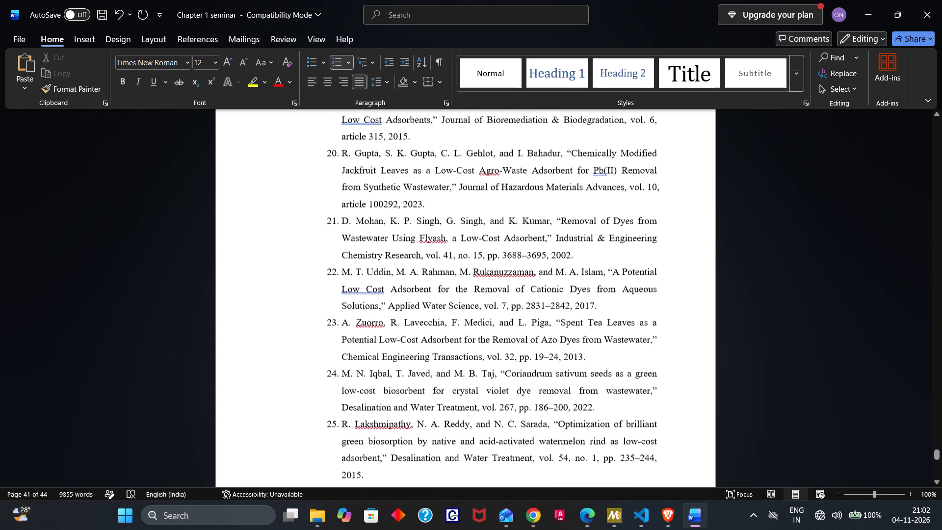
scroll(594, 387, down, 3)
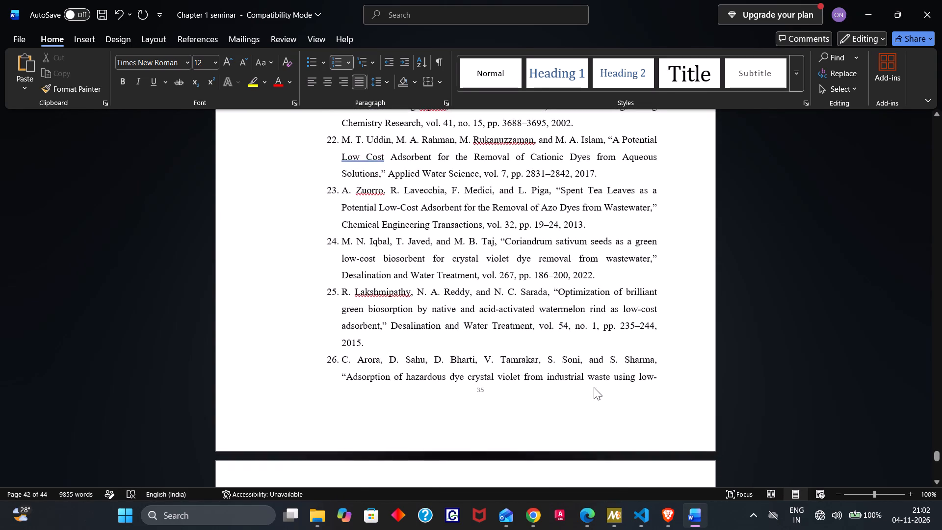
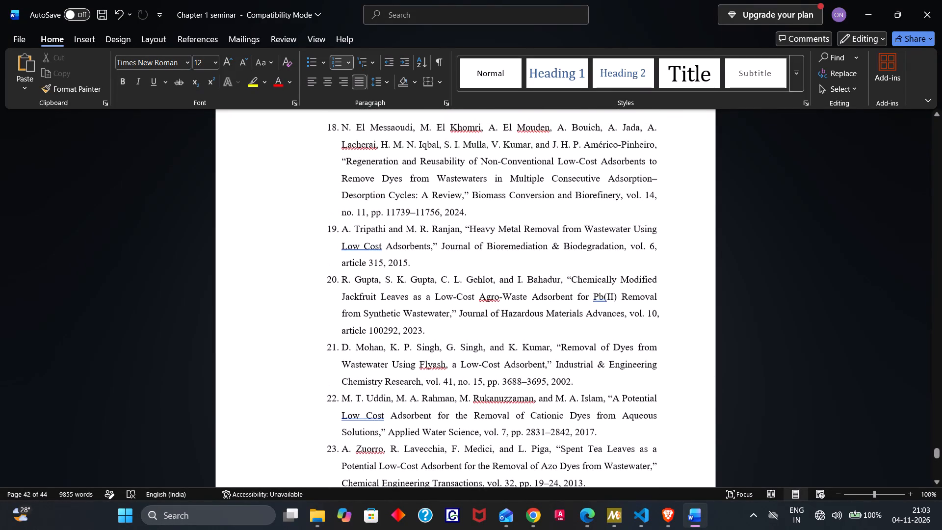
Recheck the References entries around empty item 15, and switch to Edge to examine the open numbered seminar “d” PDFs for the paper belonging there.
scroll(459, 395, up, 3)
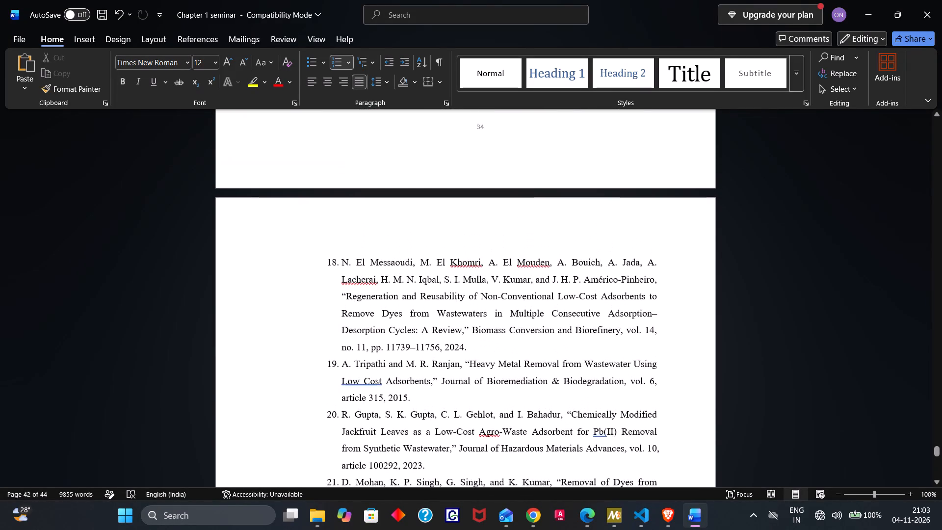
scroll(459, 395, up, 4)
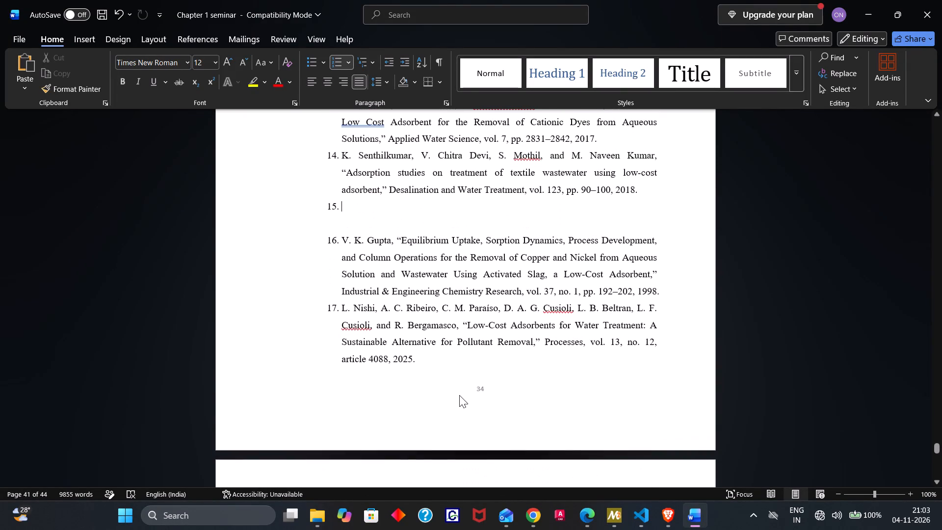
scroll(459, 395, up, 1)
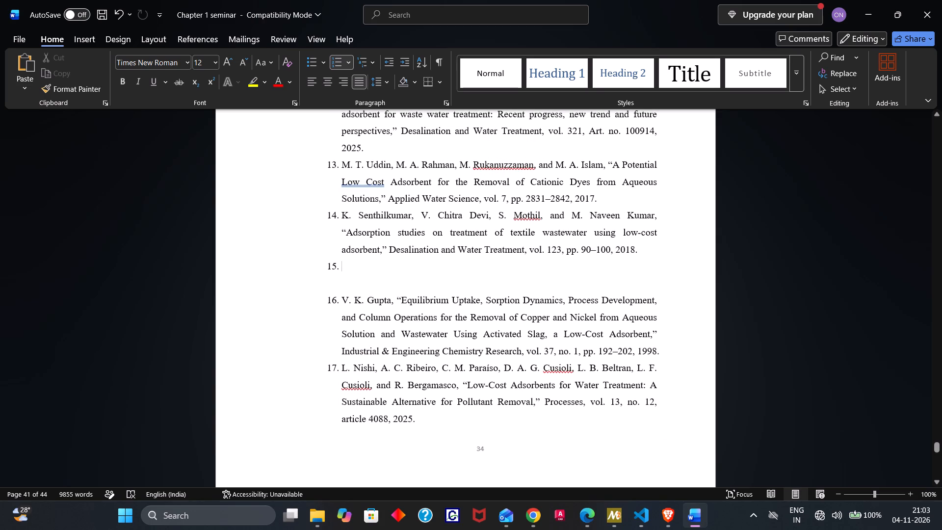
click(584, 501)
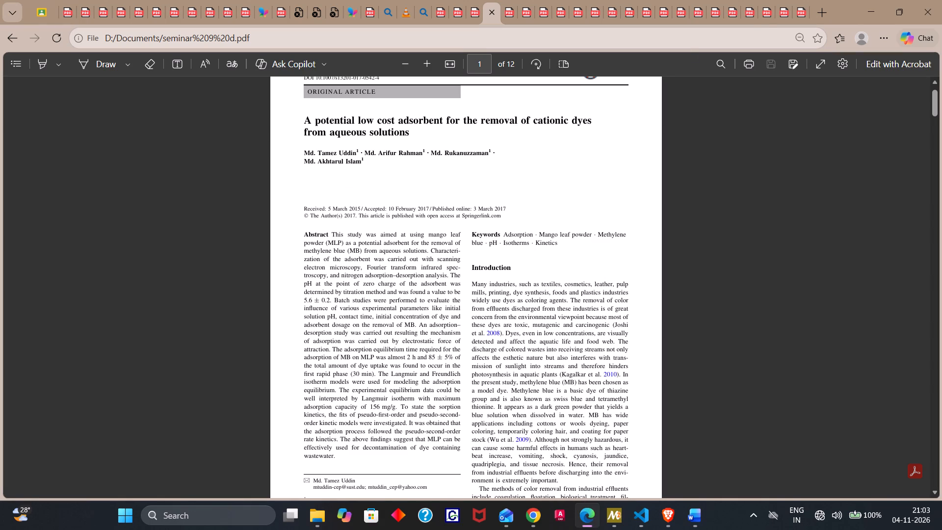
click(472, 12)
click(450, 11)
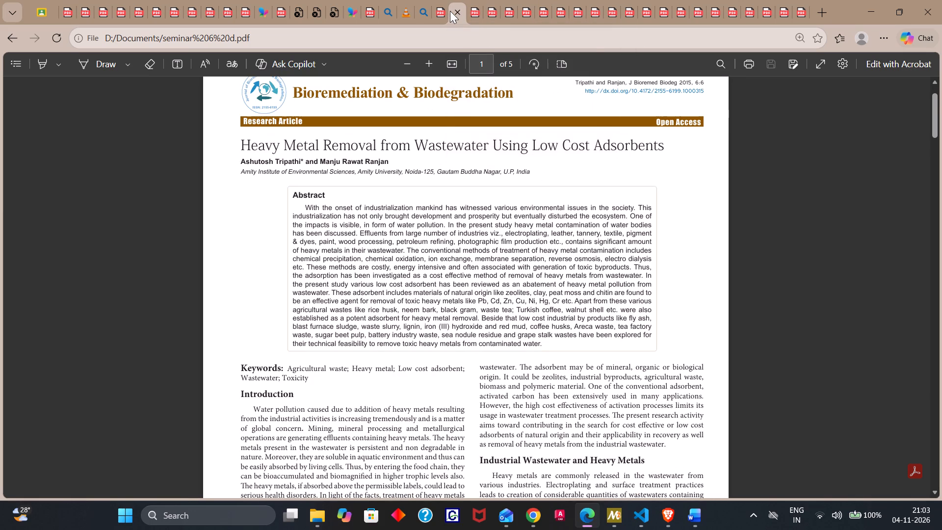
click(437, 12)
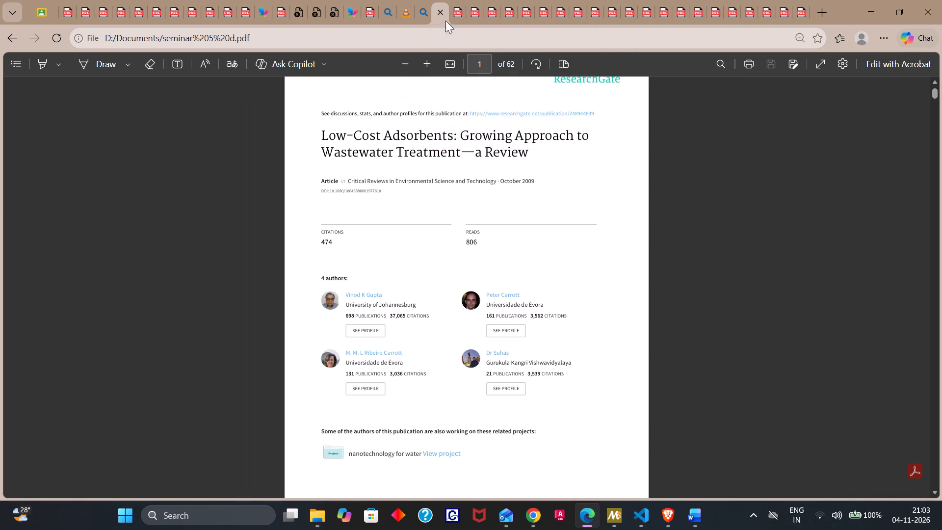
click(802, 11)
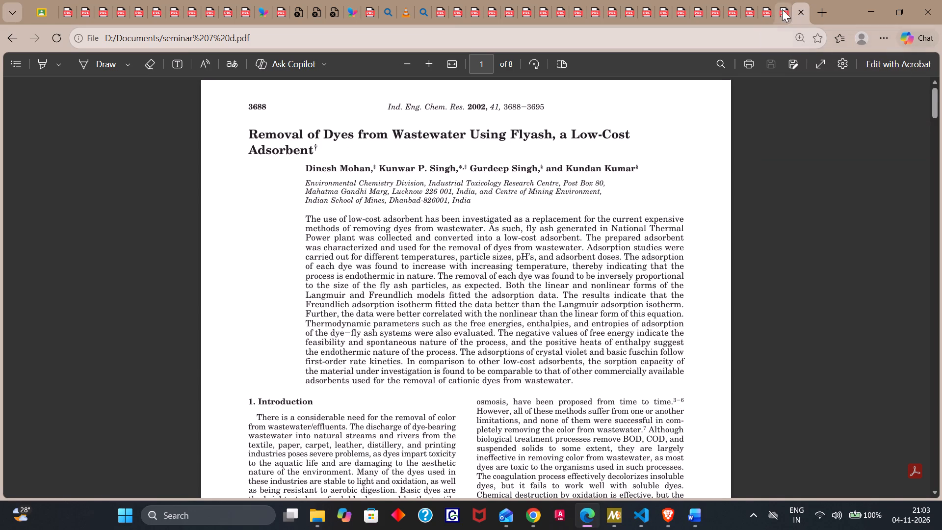
click(782, 9)
click(766, 10)
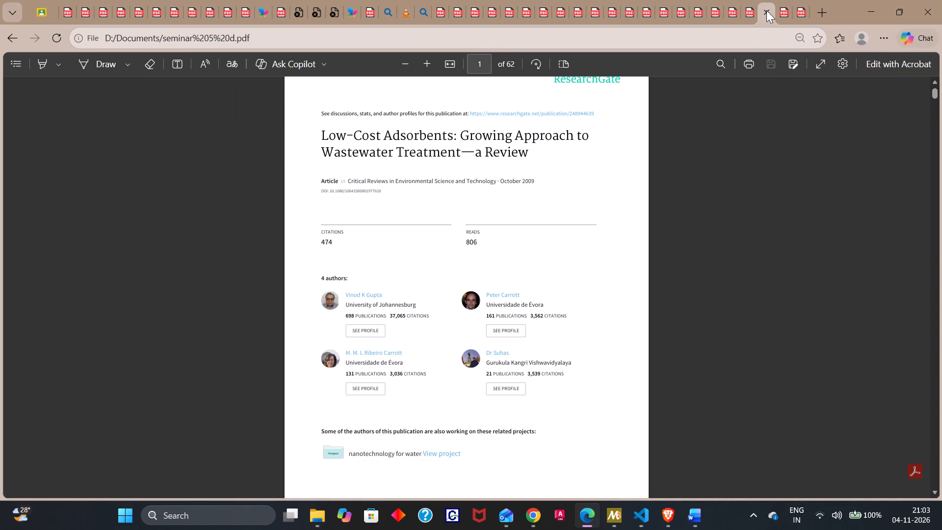
click(741, 13)
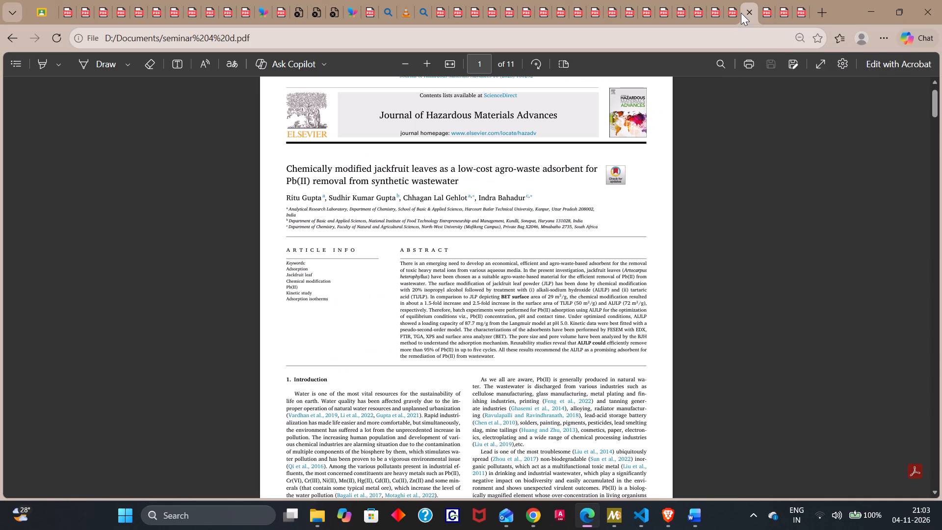
click(729, 13)
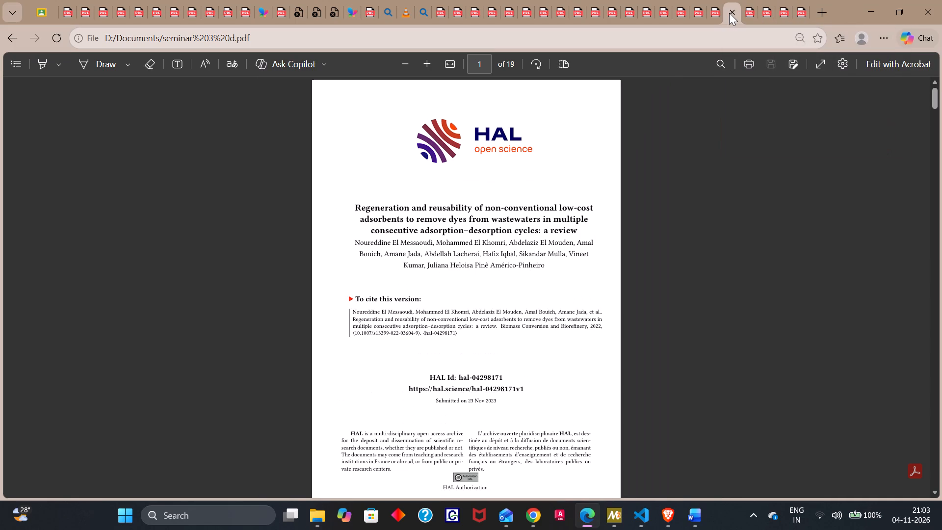
click(718, 11)
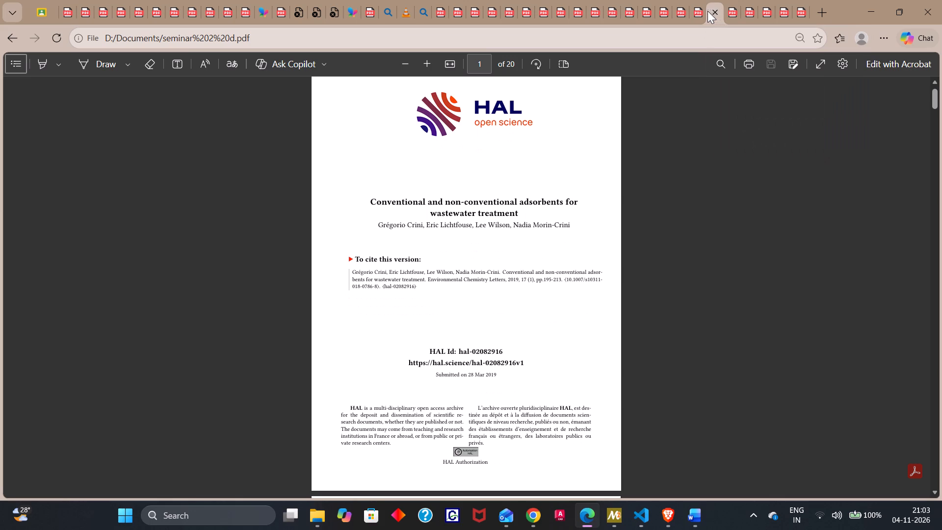
click(702, 11)
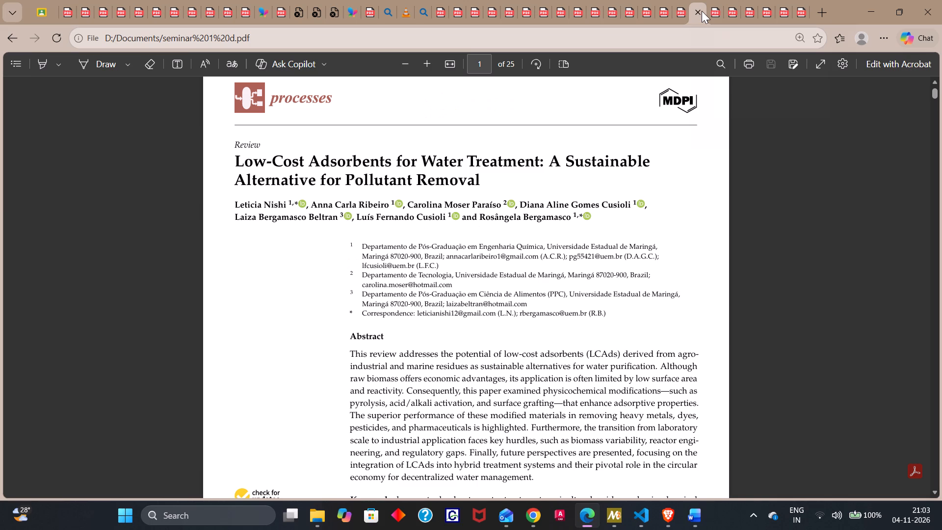
click(685, 13)
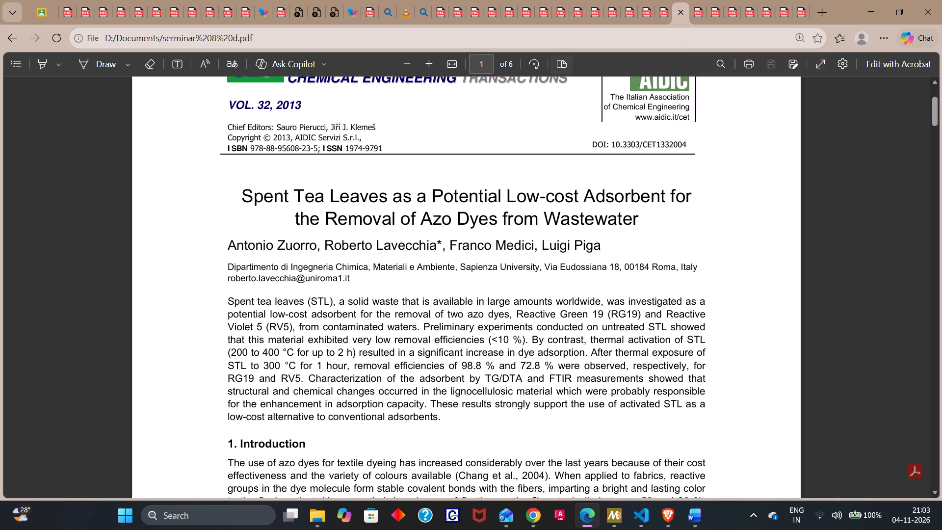
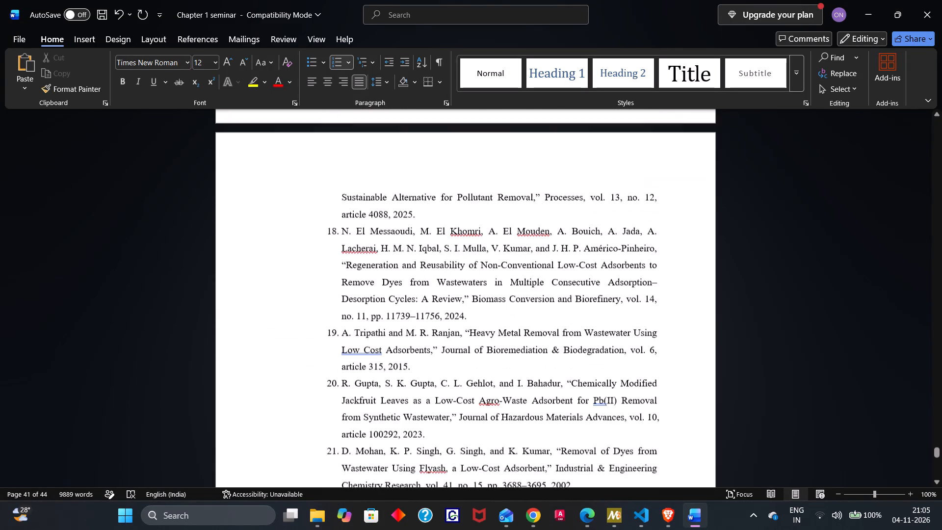
Review the References entries from item 18 to the end of the list, and return to the filled item 15.
scroll(367, 305, down, 3)
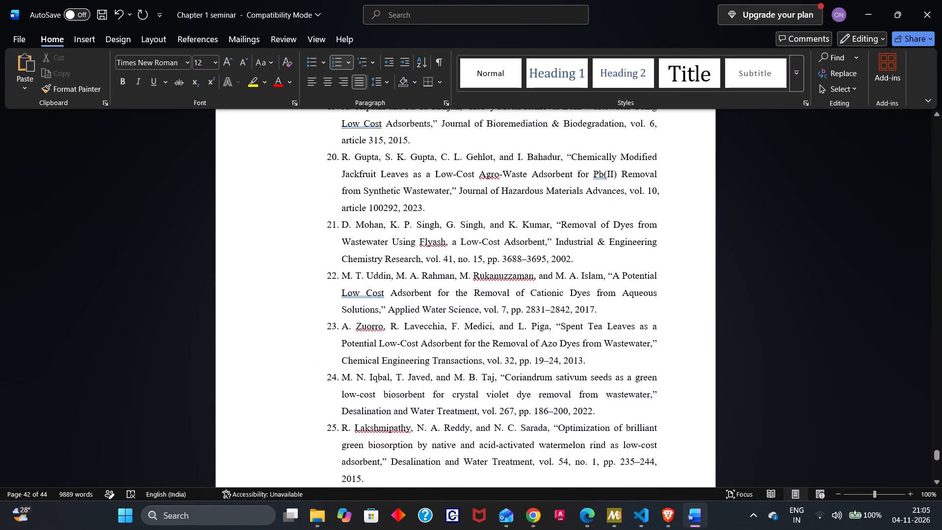
scroll(367, 305, down, 2)
scroll(367, 305, up, 1)
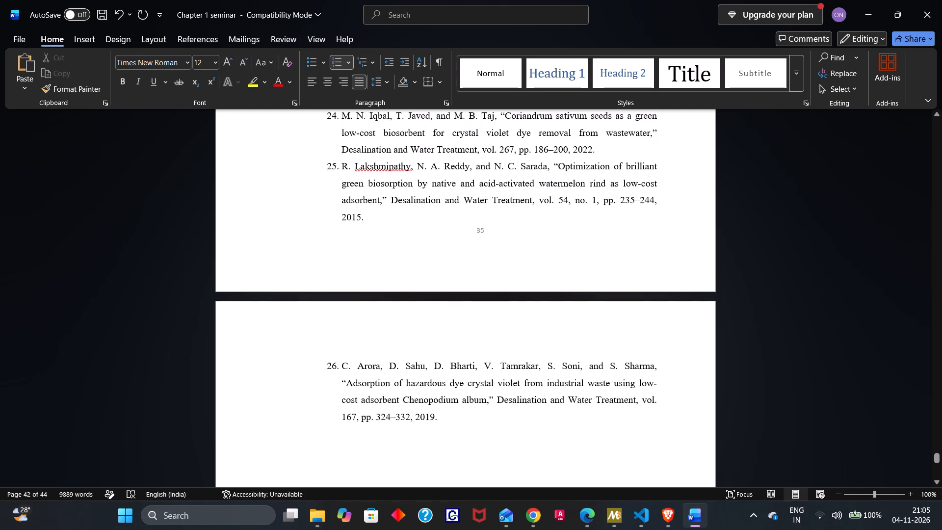
scroll(367, 305, up, 2)
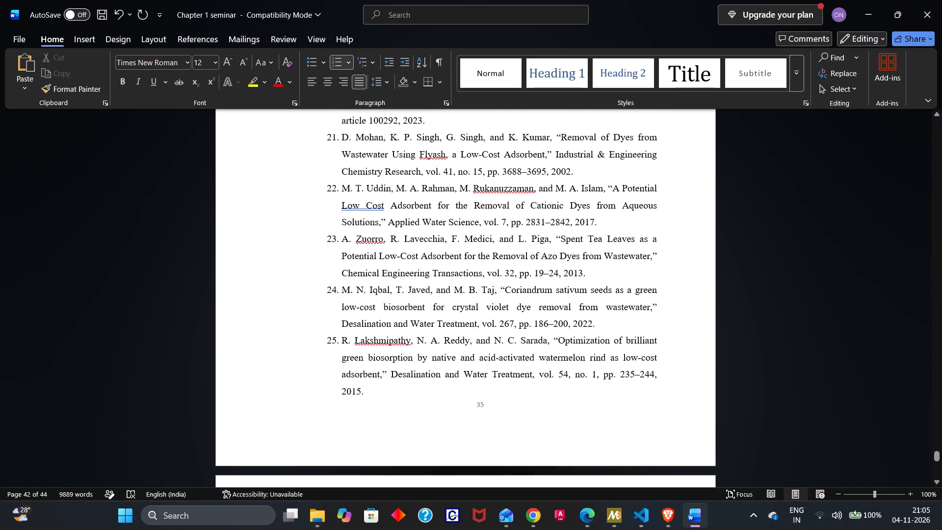
scroll(367, 305, up, 4)
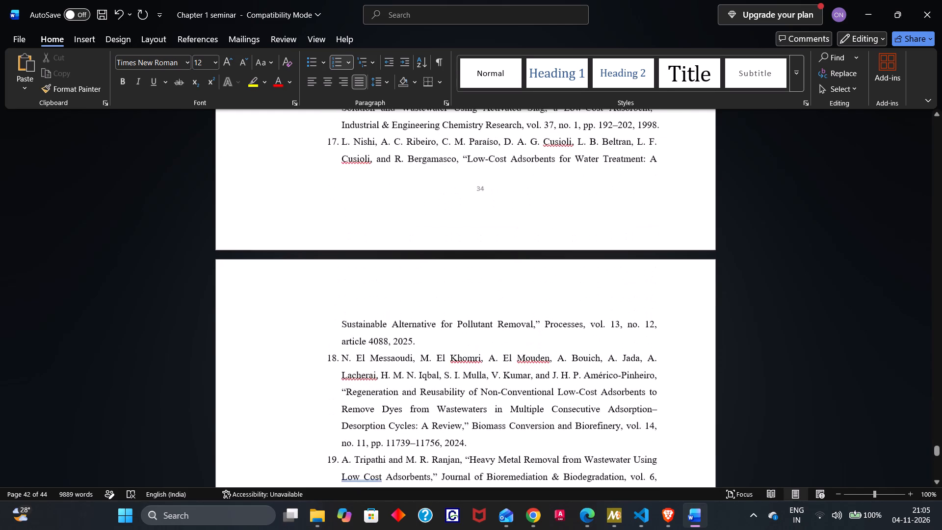
scroll(367, 305, up, 3)
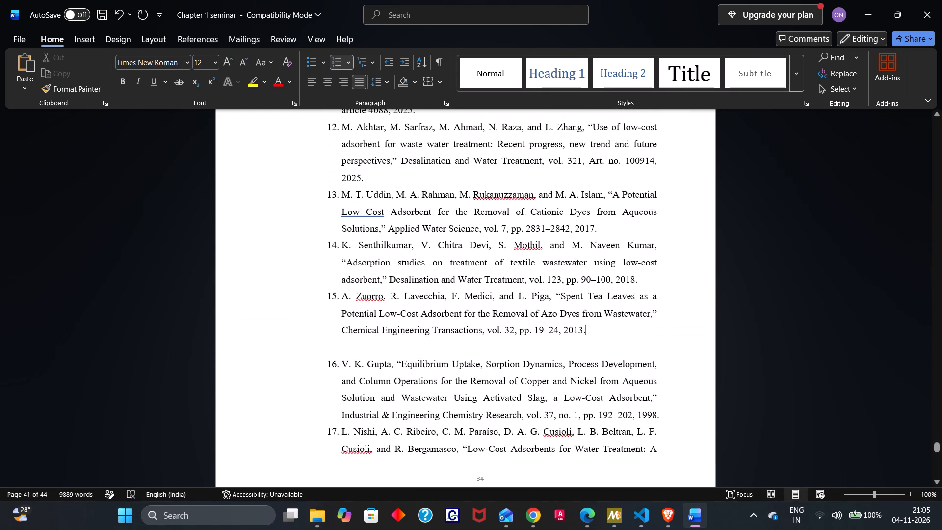
Save the Chapter 1 seminar report.
key(ctrl+s)
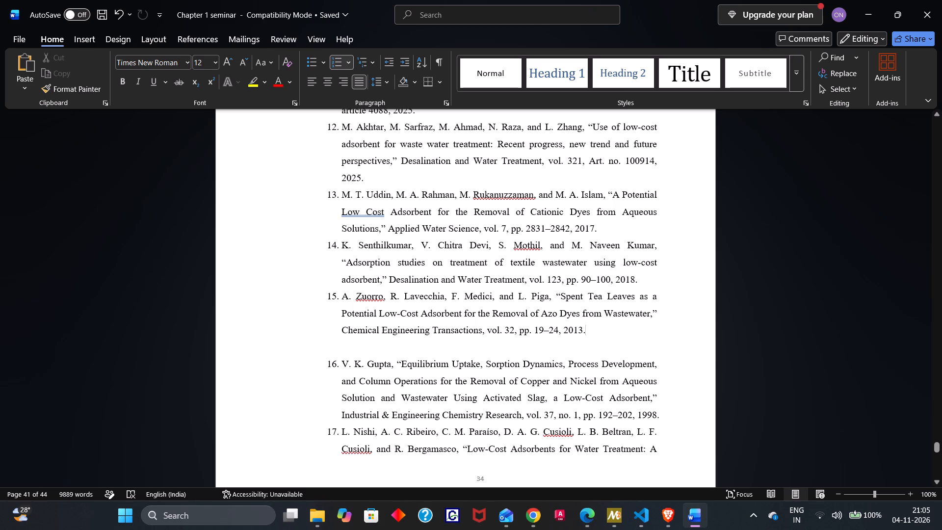
Add an empty numbered item 16 after the Zuorro spent tea leaves entry in the References list.
scroll(367, 305, down, 1)
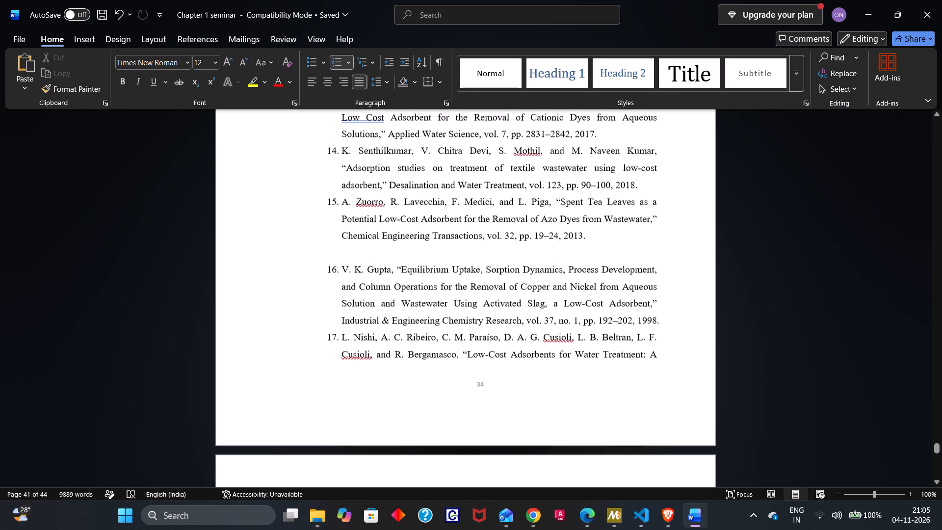
scroll(367, 305, down, 1)
key(Return)
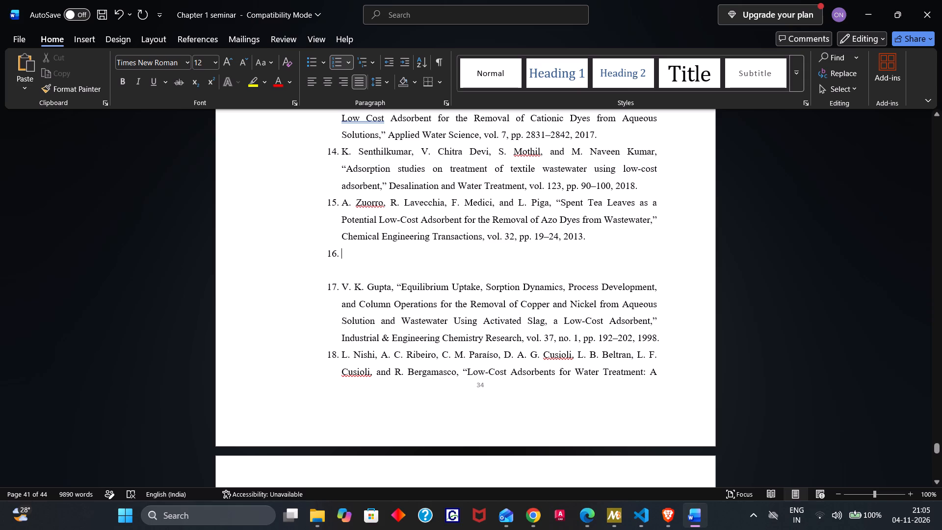
Look through the References entries following empty item 16 for the paper belonging there.
scroll(393, 313, down, 1)
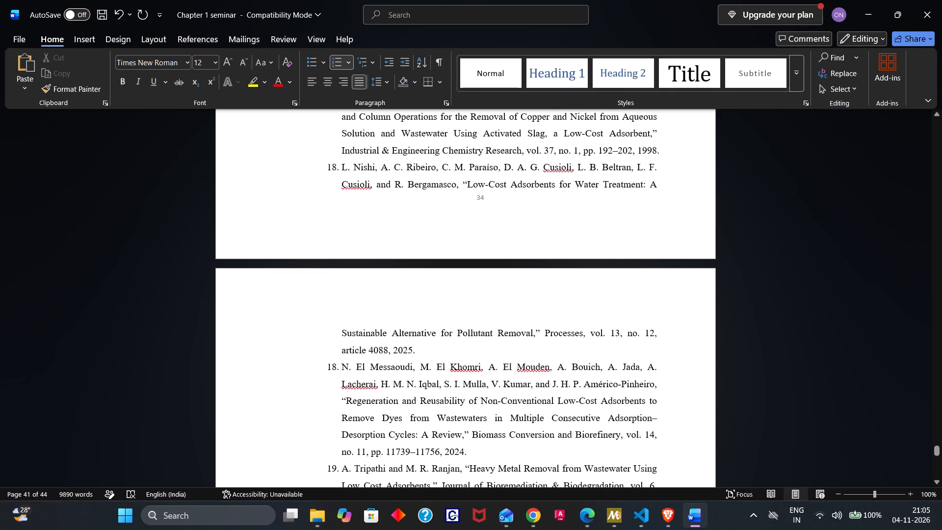
scroll(393, 313, down, 2)
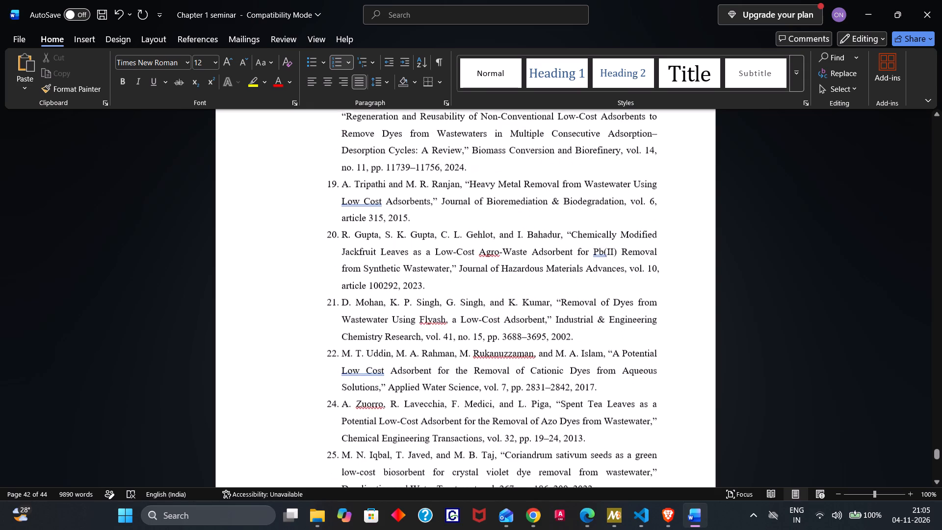
scroll(393, 313, down, 1)
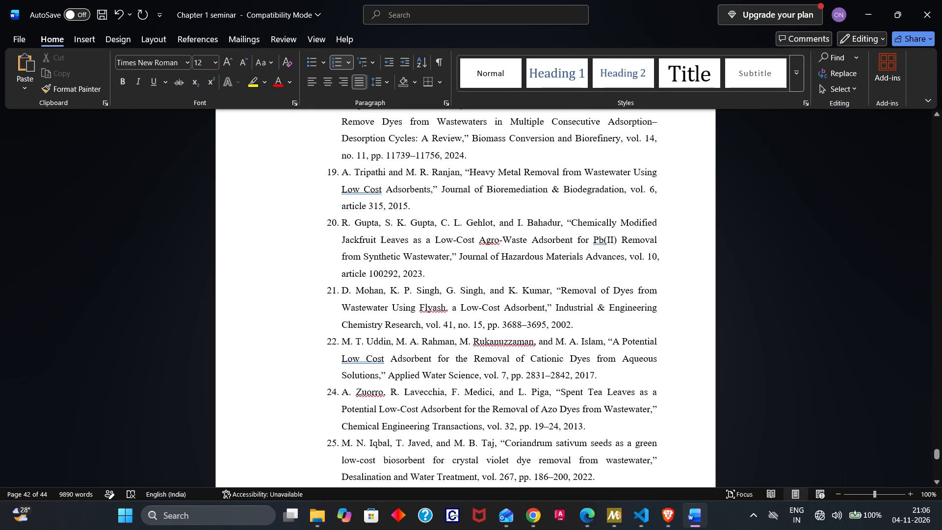
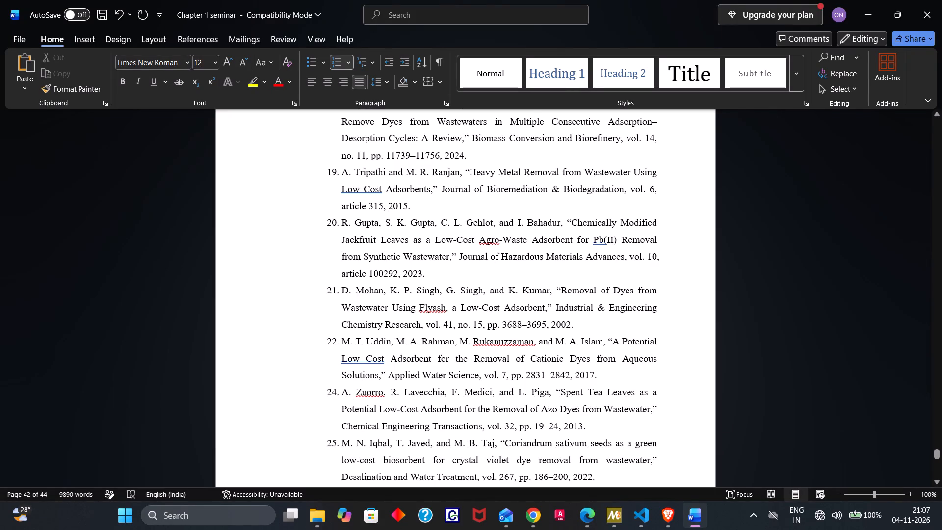
Switch to Edge and look through the title pages of the open numbered seminar PDFs for the paper belonging at empty References item 16.
click(589, 457)
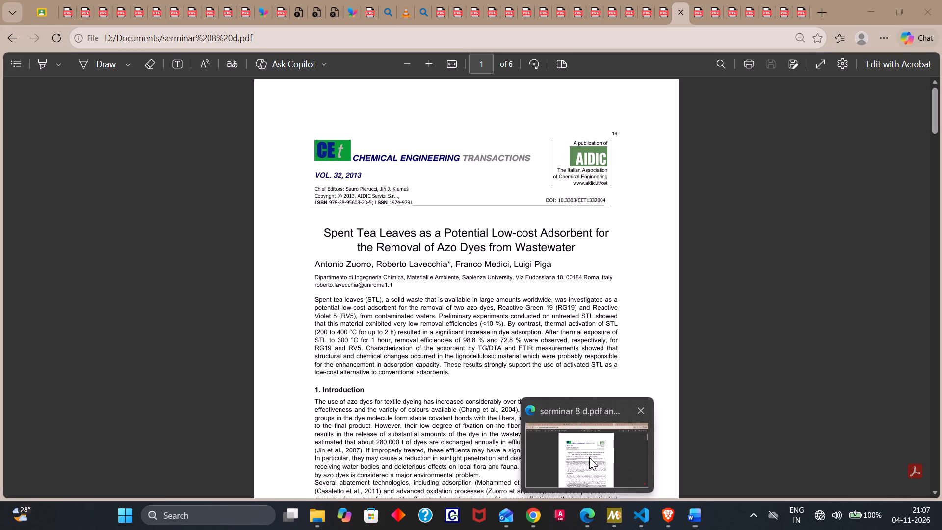
click(658, 18)
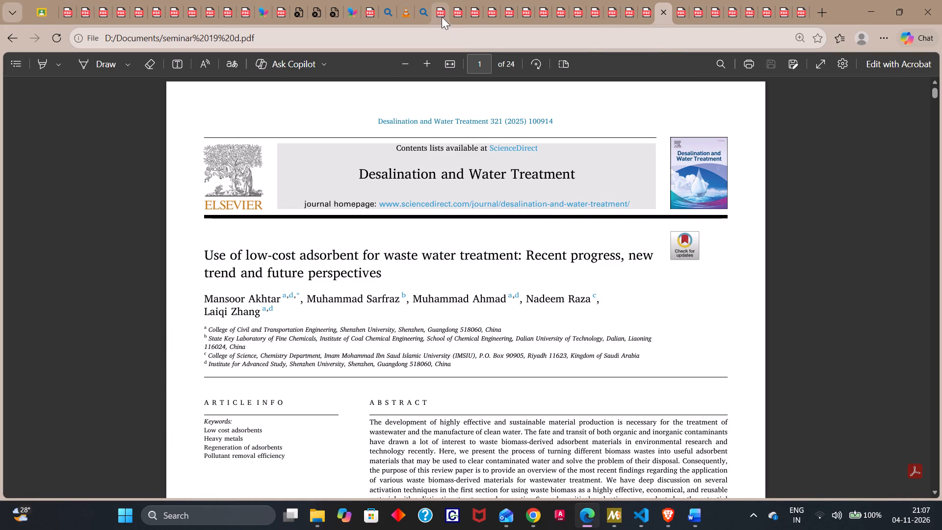
click(442, 17)
click(456, 17)
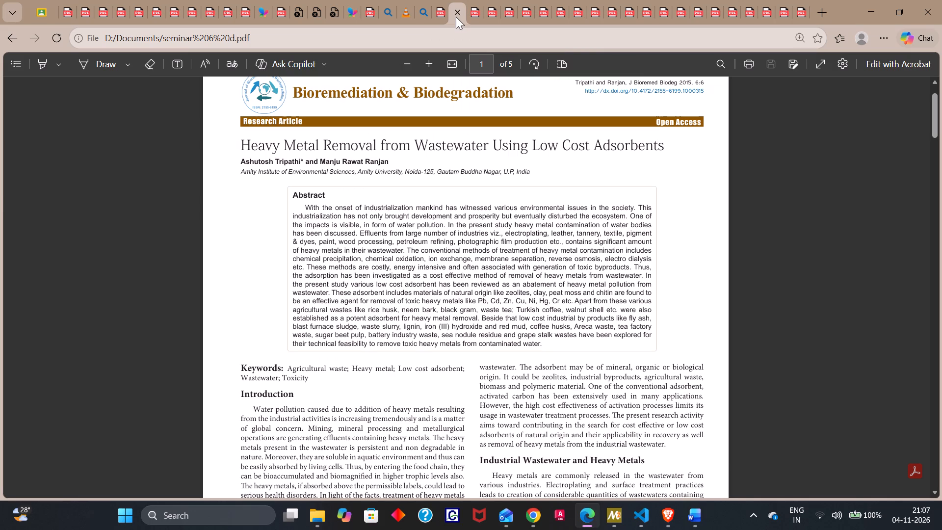
click(469, 15)
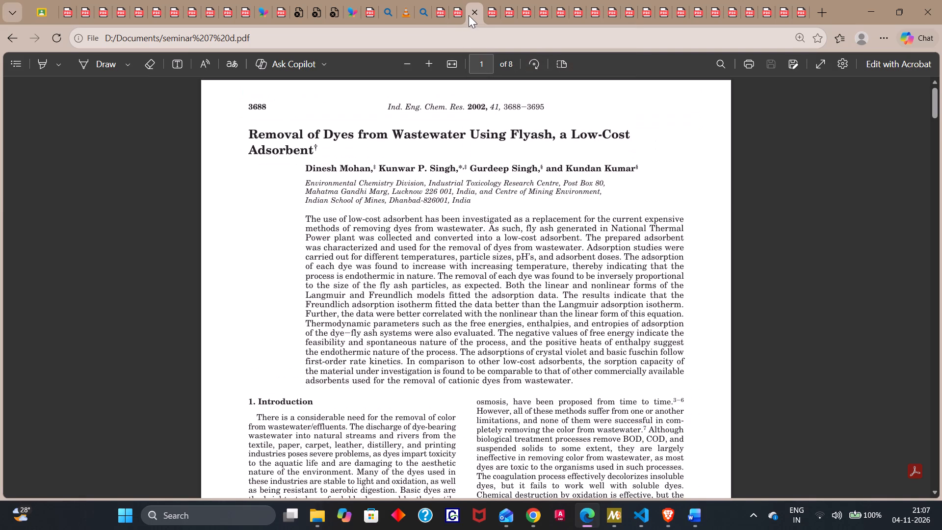
click(494, 13)
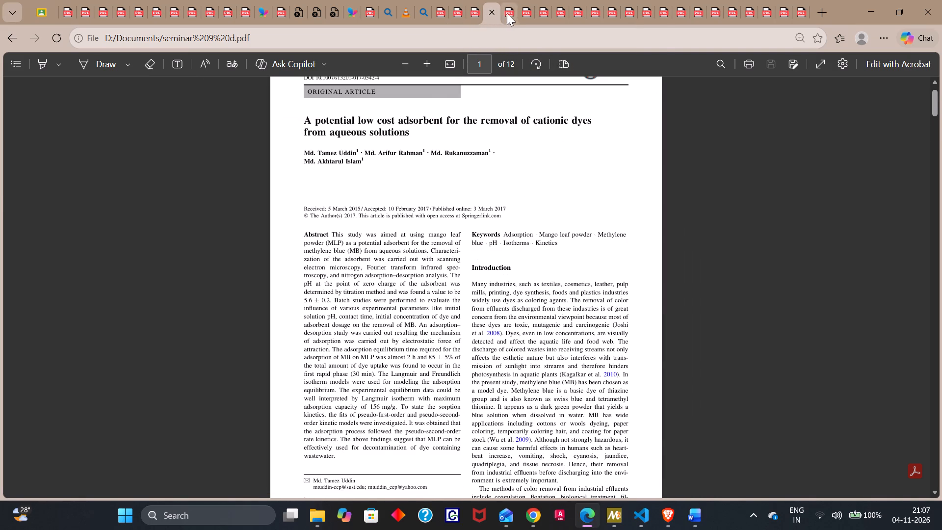
click(507, 13)
click(522, 14)
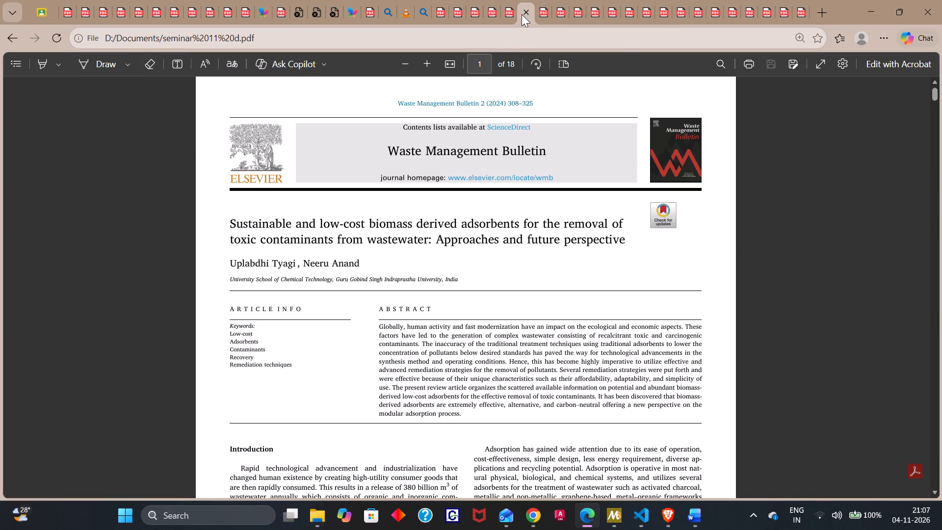
click(547, 14)
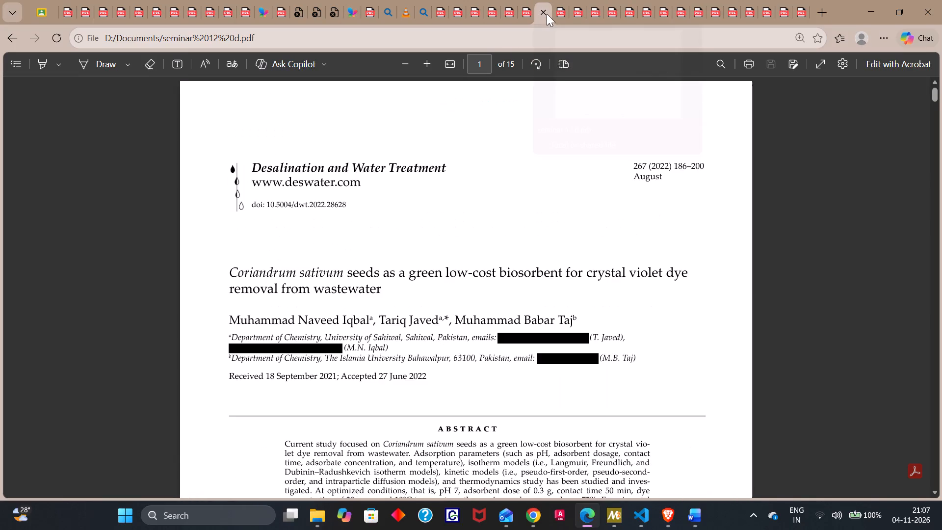
click(553, 14)
click(578, 14)
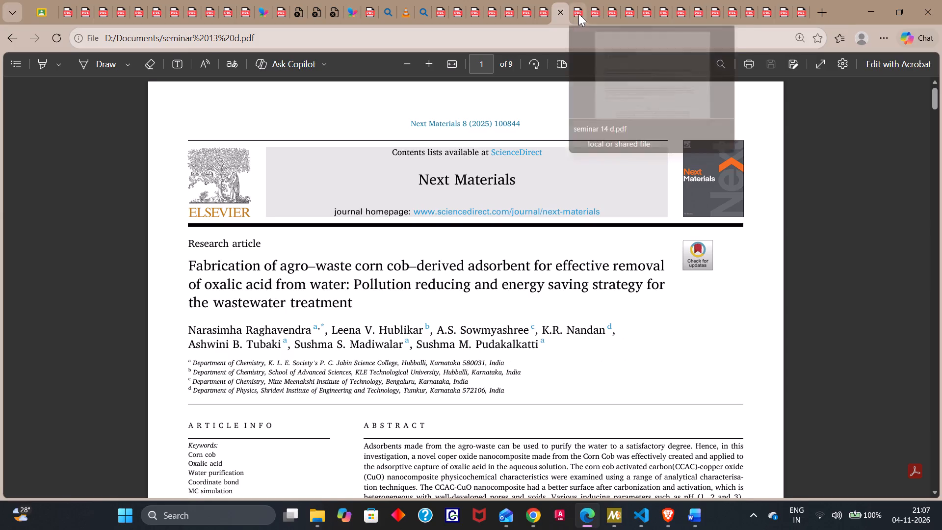
click(592, 14)
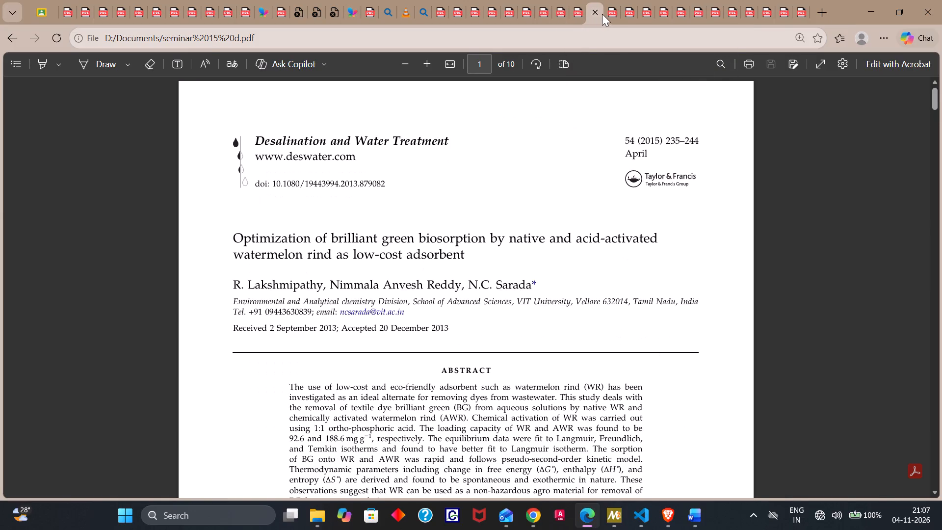
click(614, 14)
click(628, 14)
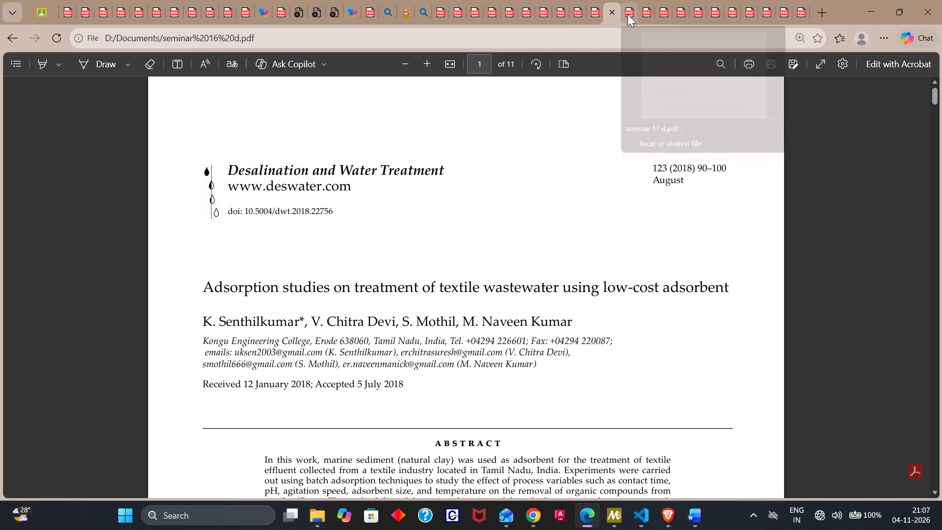
click(643, 13)
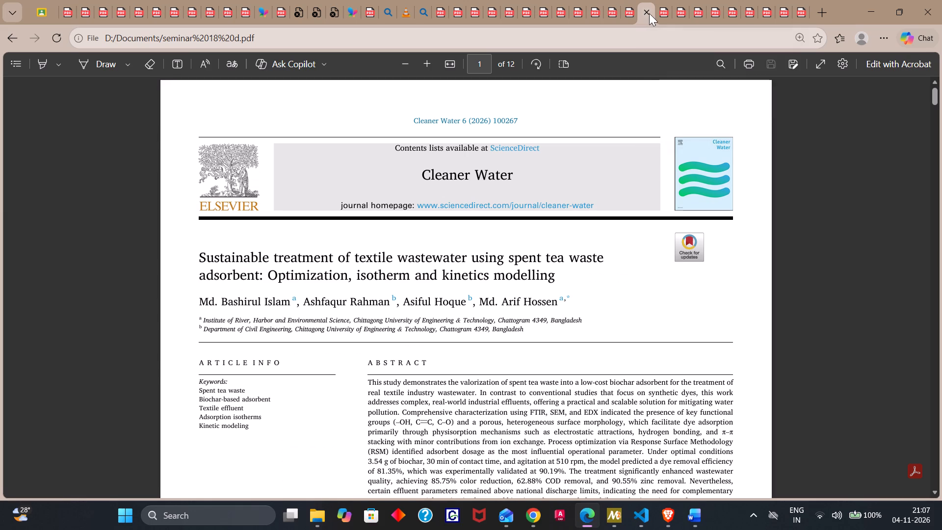
click(665, 13)
click(677, 13)
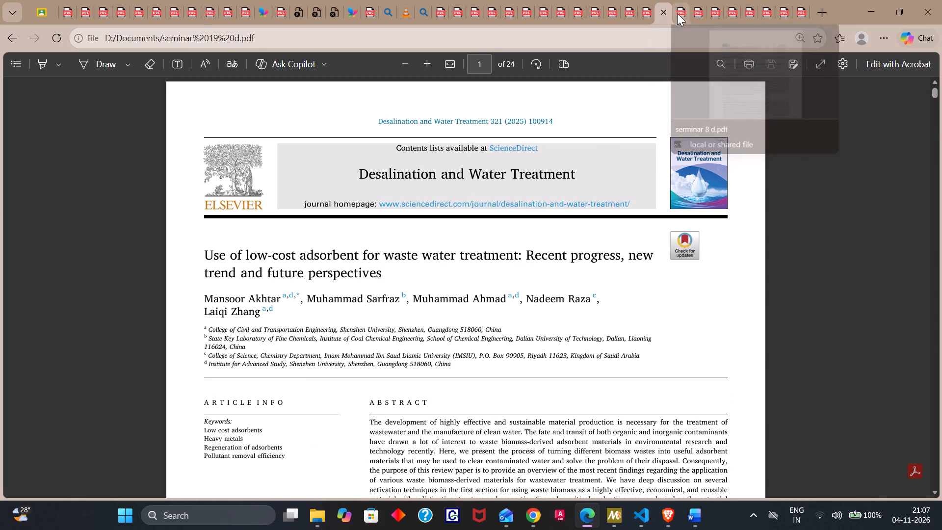
click(697, 13)
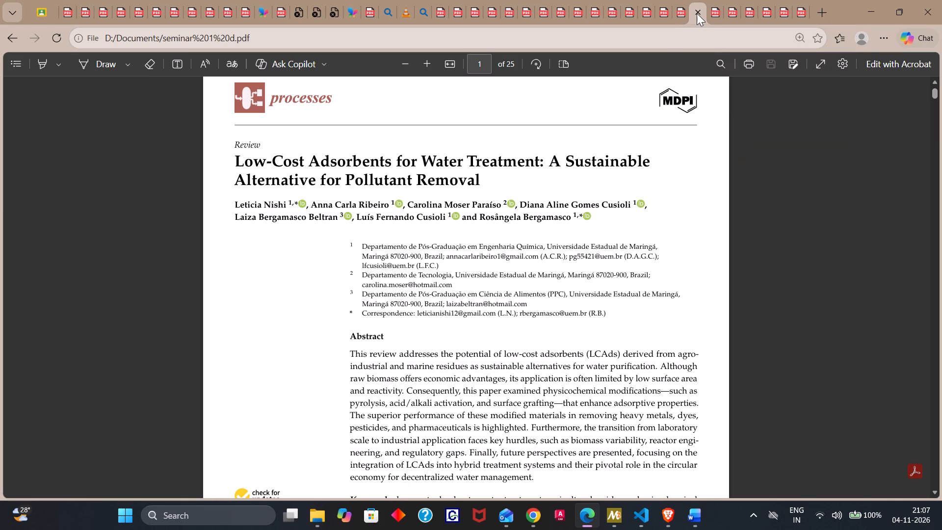
click(712, 12)
click(731, 12)
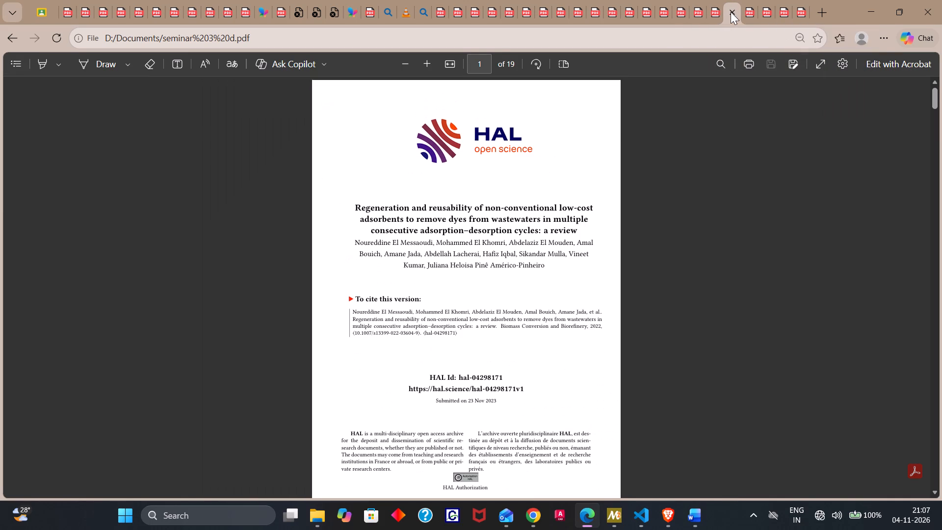
click(744, 12)
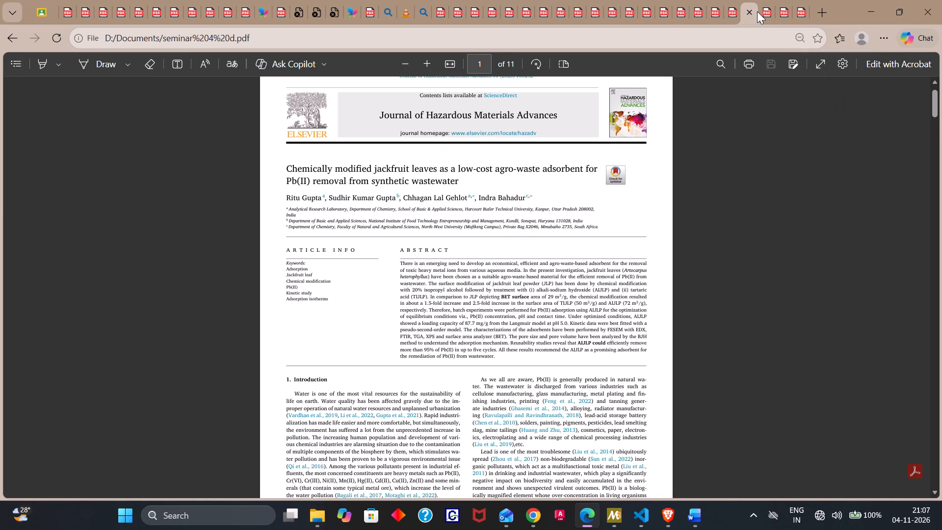
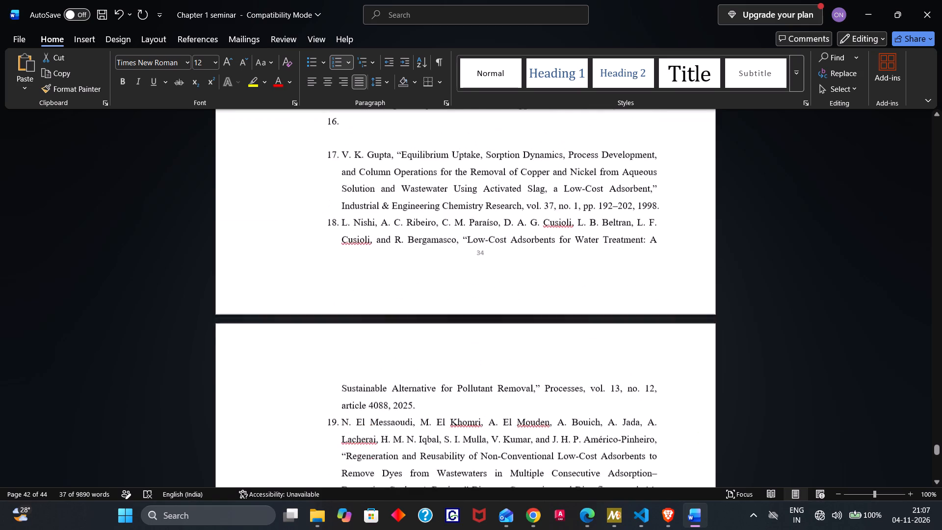
Paste the copied “Chemically Modified Jackfruit Leaves as a Low-Cost Agro-Waste Adsorbent” reference into empty References item 16 and save the document.
scroll(426, 276, up, 2)
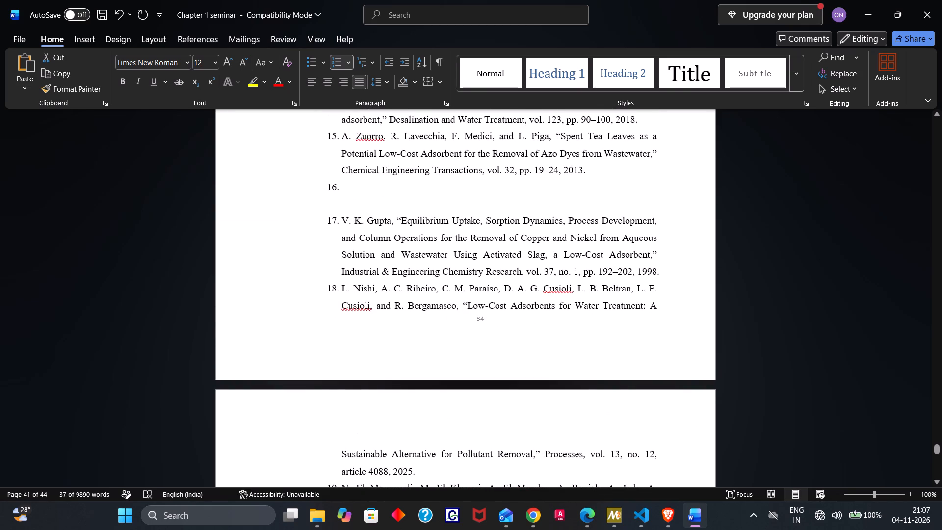
click(345, 185)
key(ctrl+v)
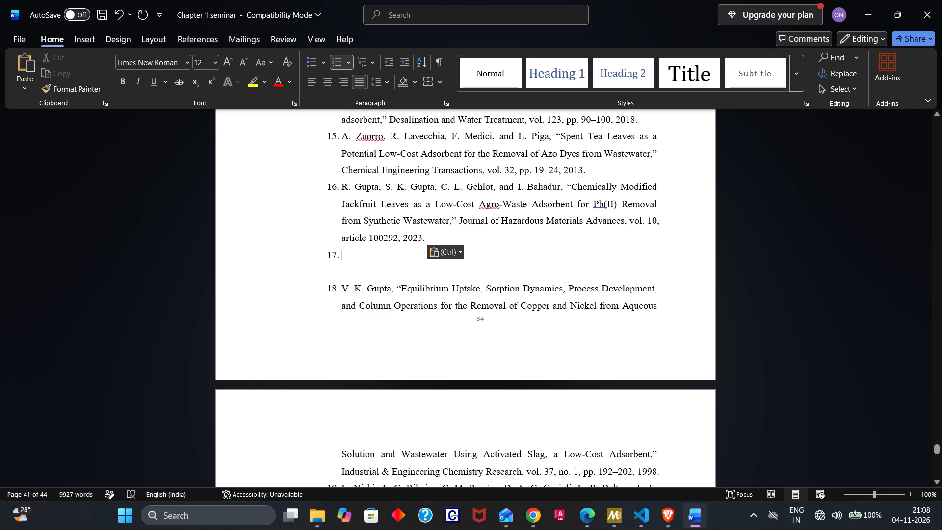
key(ctrl+s)
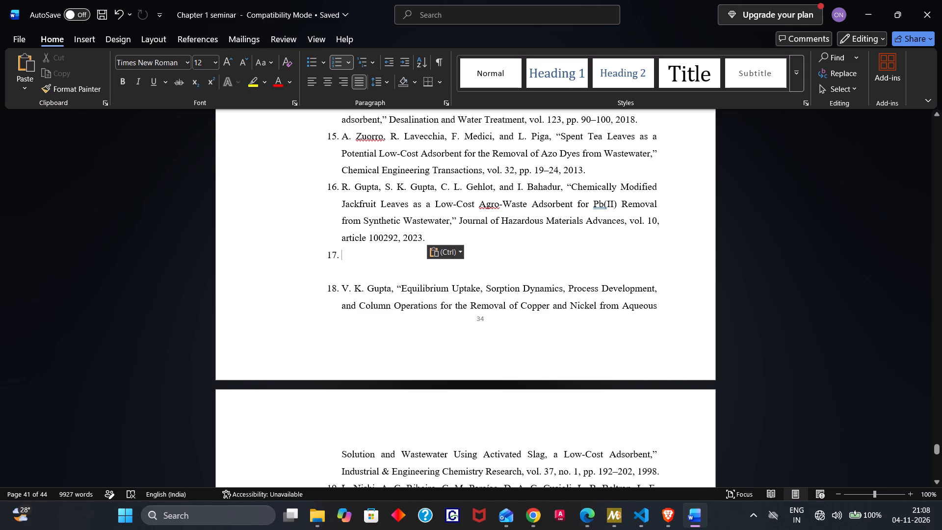
Look through the References entries after item 16 to the end of the list and return to empty item 17.
scroll(352, 344, down, 2)
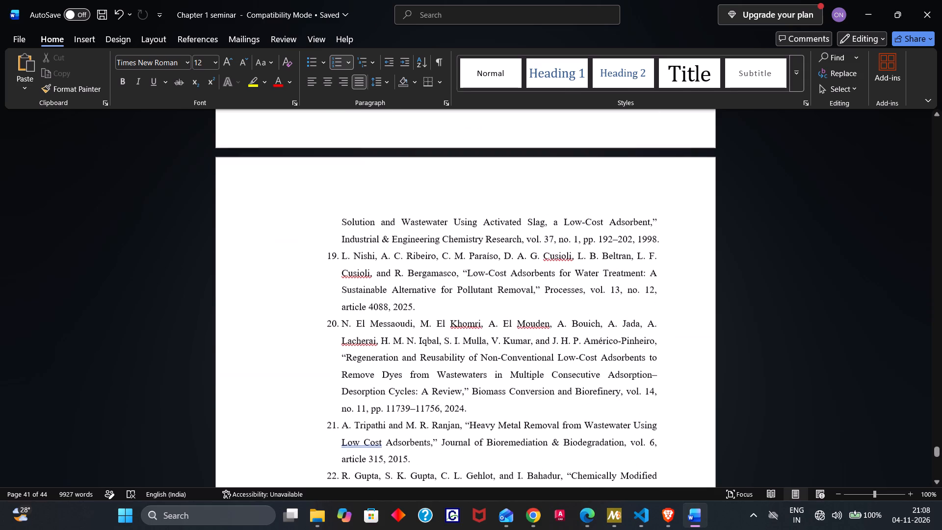
scroll(352, 344, down, 1)
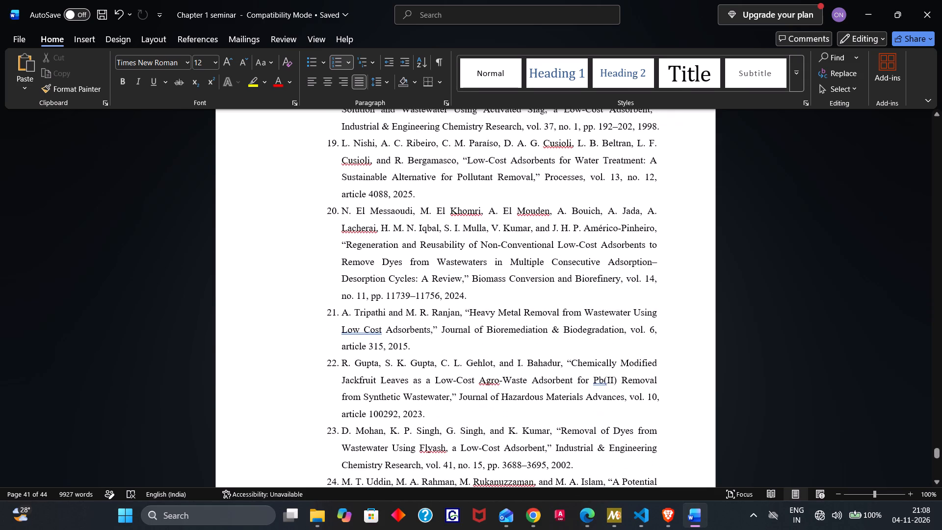
scroll(352, 344, down, 4)
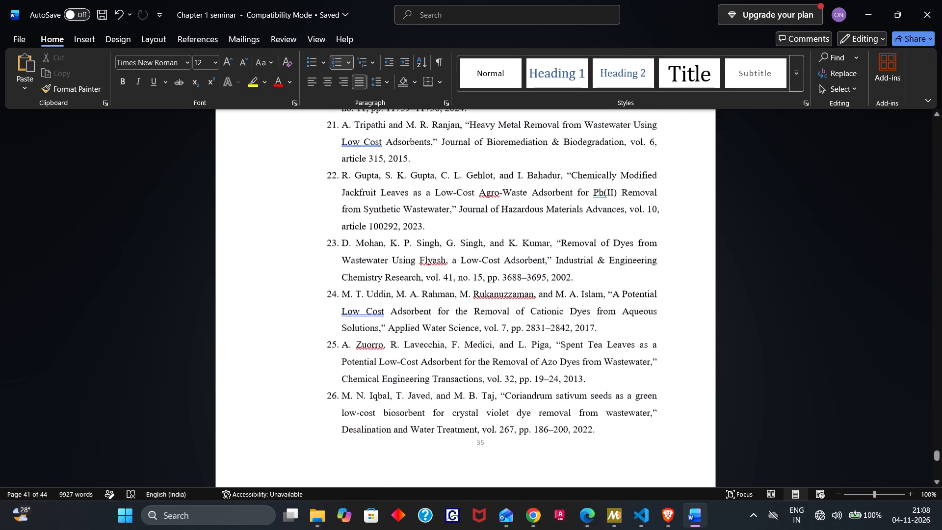
scroll(352, 344, down, 2)
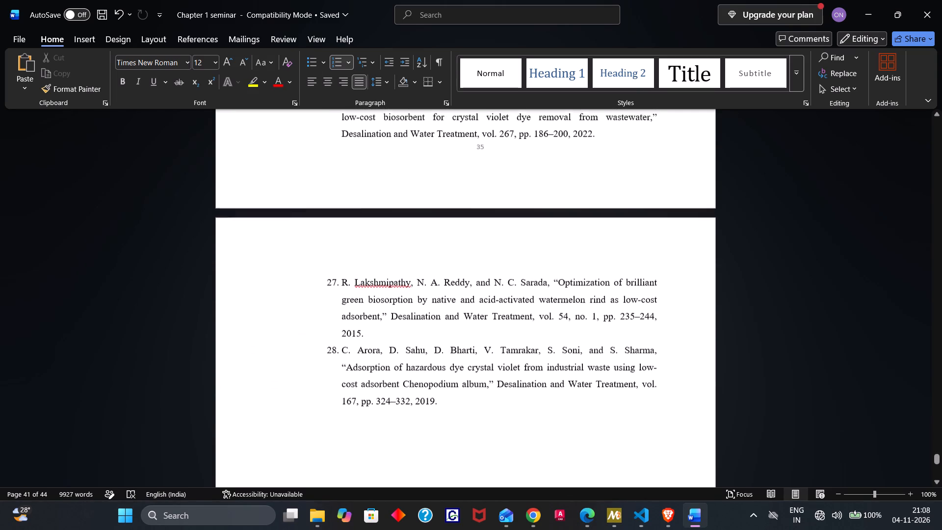
scroll(352, 344, up, 1)
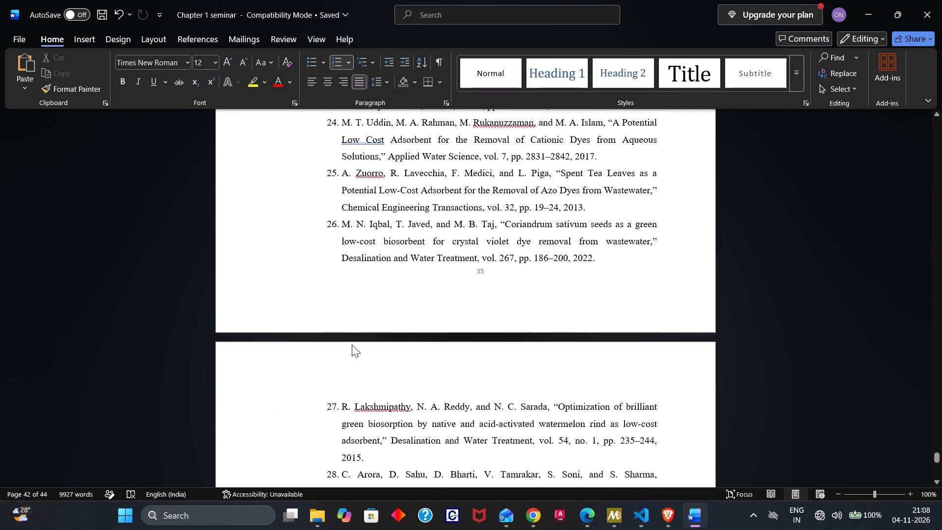
scroll(352, 344, up, 1)
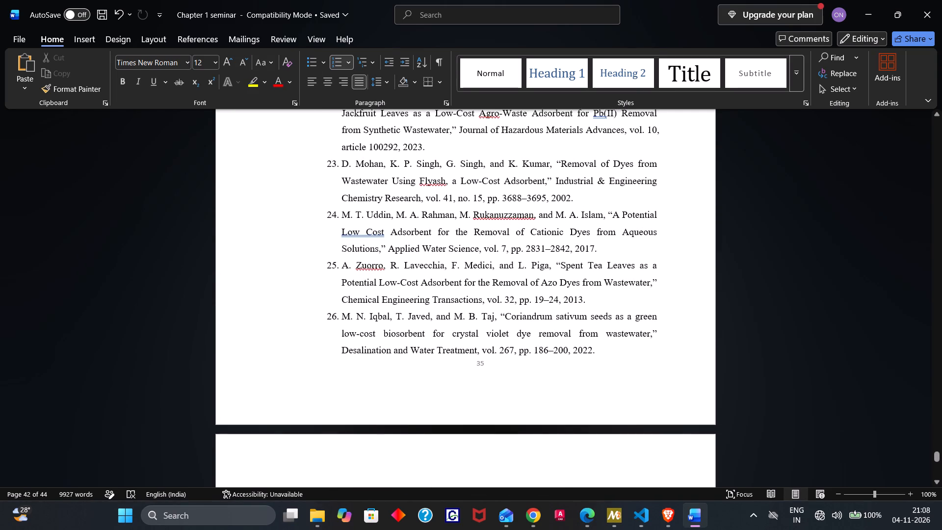
scroll(352, 344, up, 1)
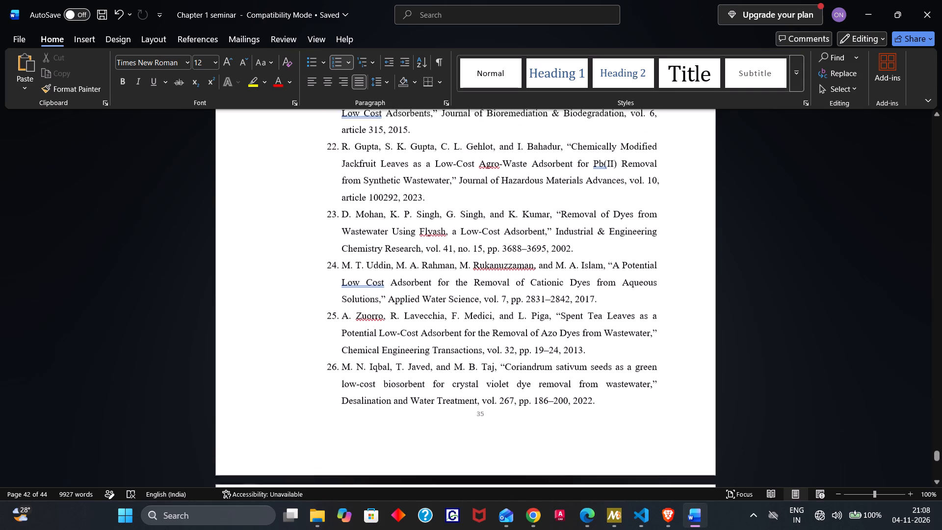
scroll(352, 344, up, 2)
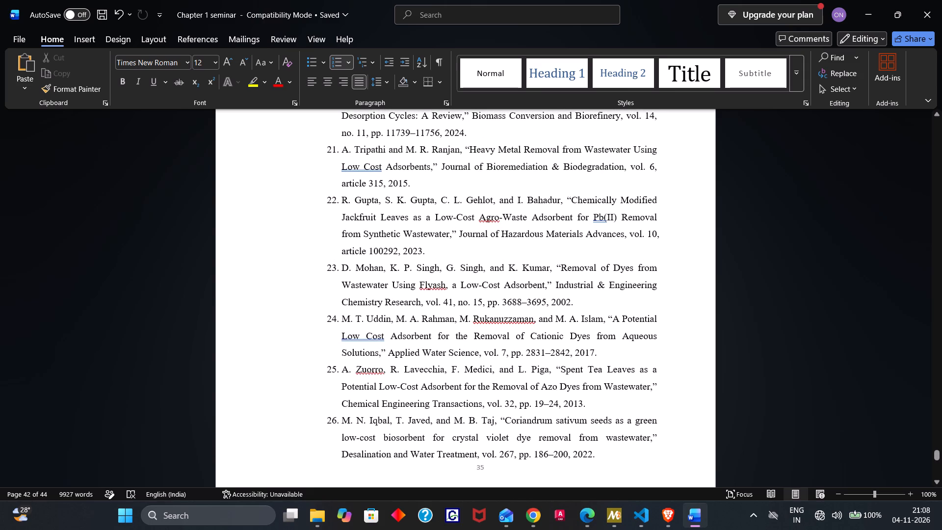
scroll(423, 341, up, 2)
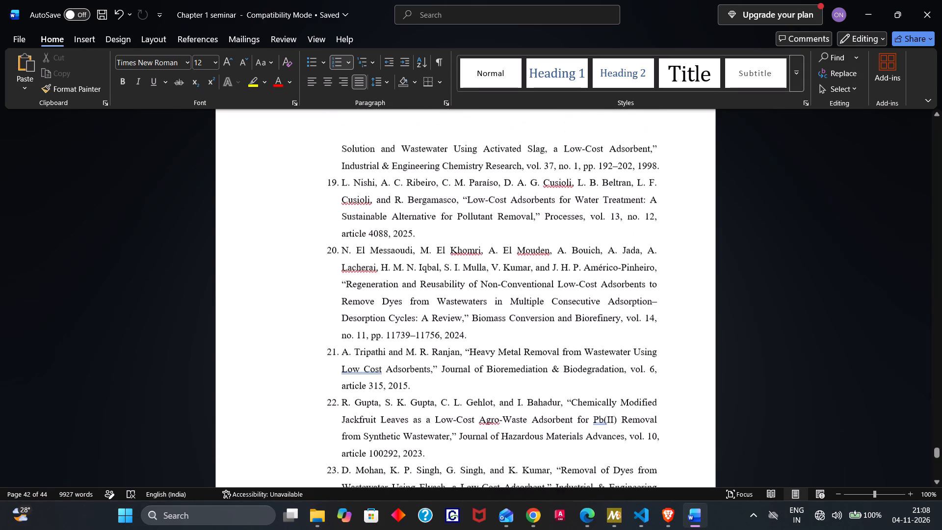
scroll(423, 341, up, 4)
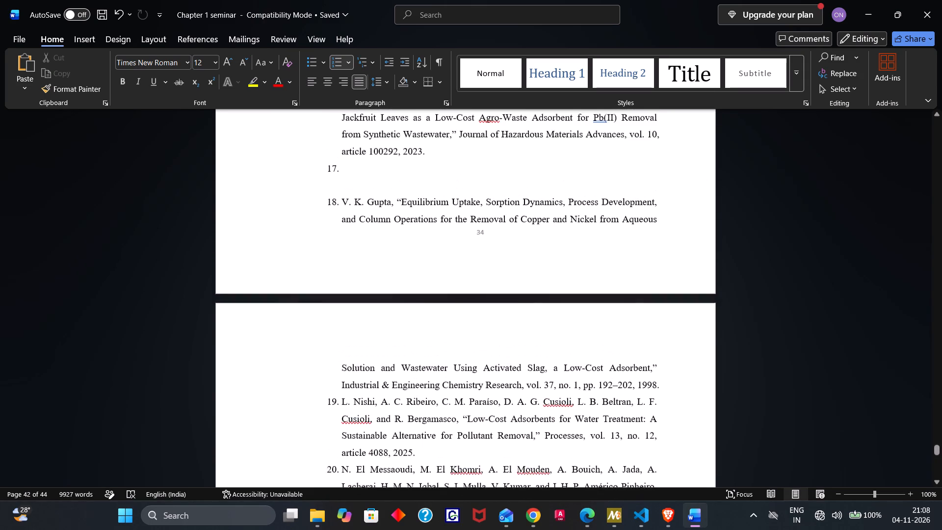
scroll(423, 341, up, 1)
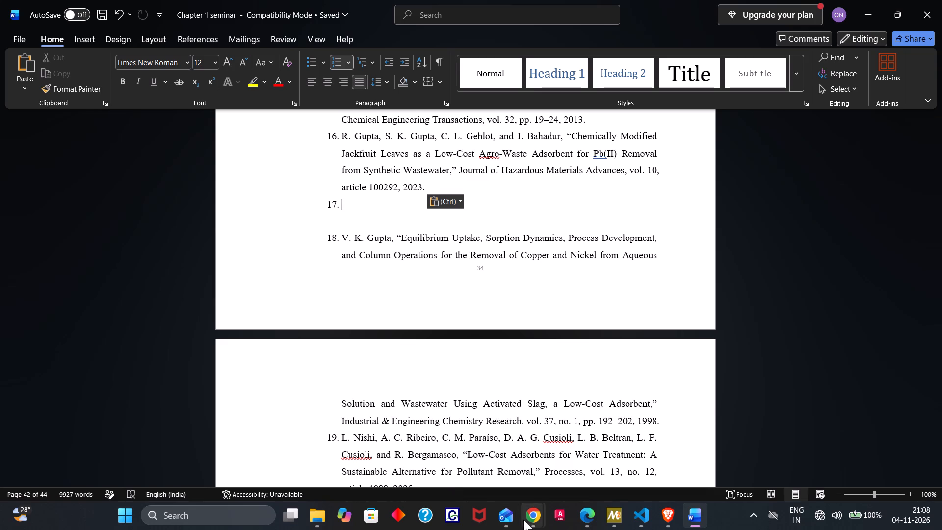
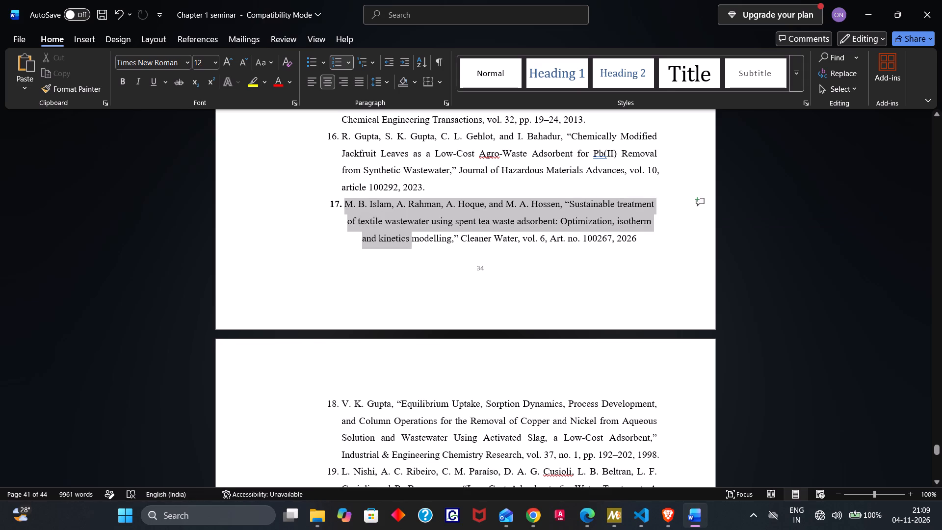
Justify the “Sustainable treatment of textile wastewater using spent tea waste adsorbent” reference in item 17, end it with a period, and save.
drag(412, 245, 635, 251)
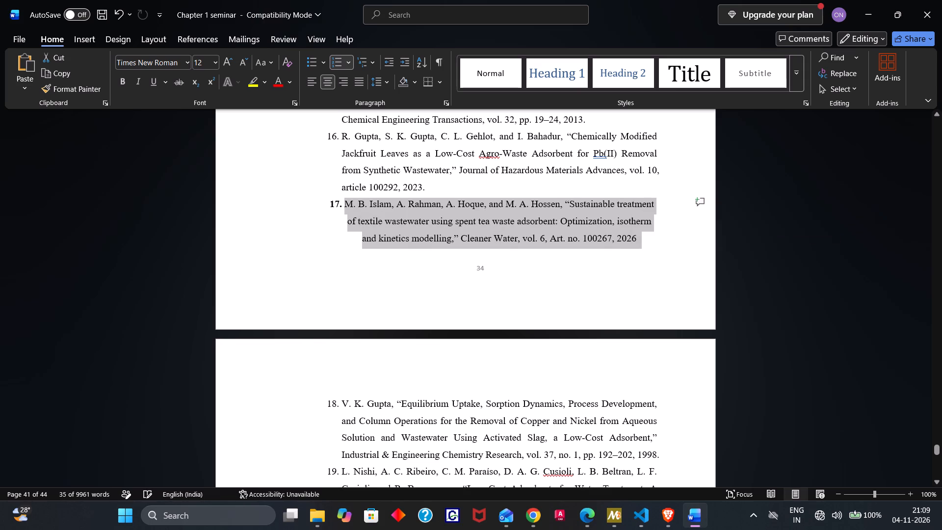
click(351, 80)
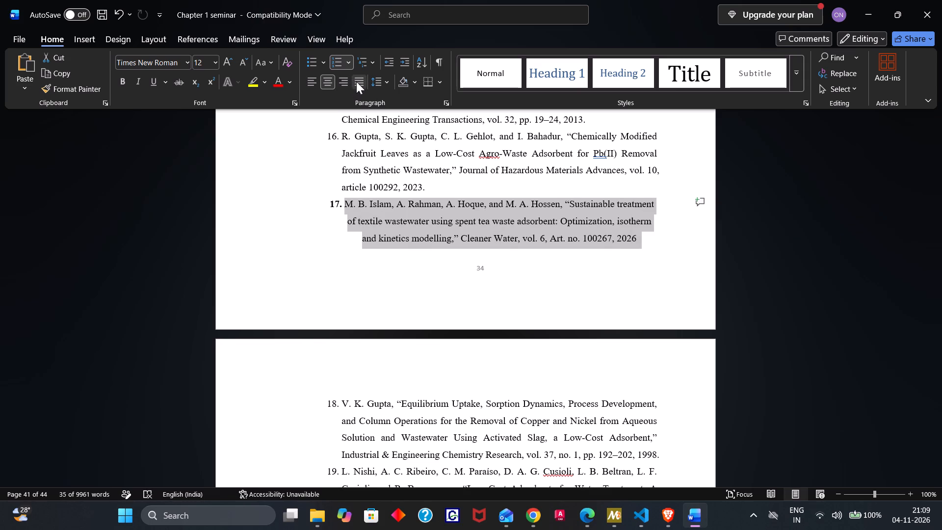
click(356, 81)
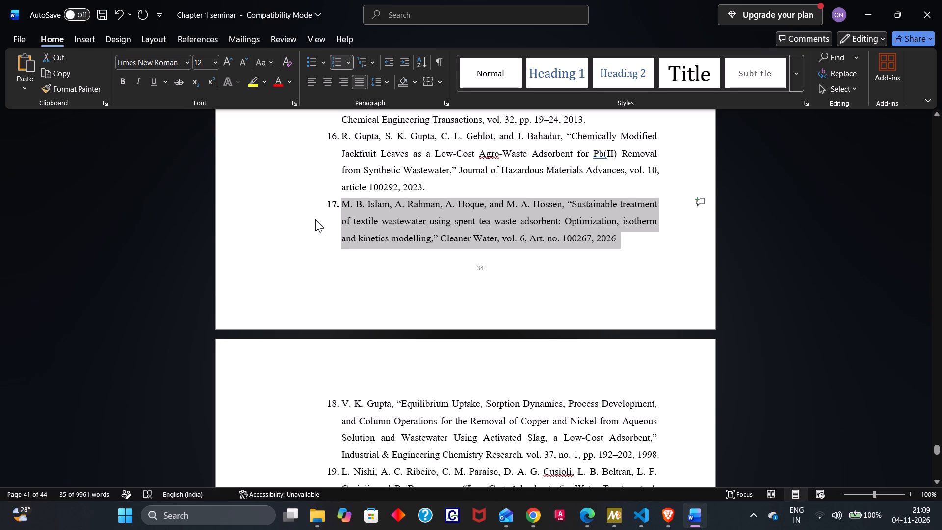
click(309, 223)
click(627, 236)
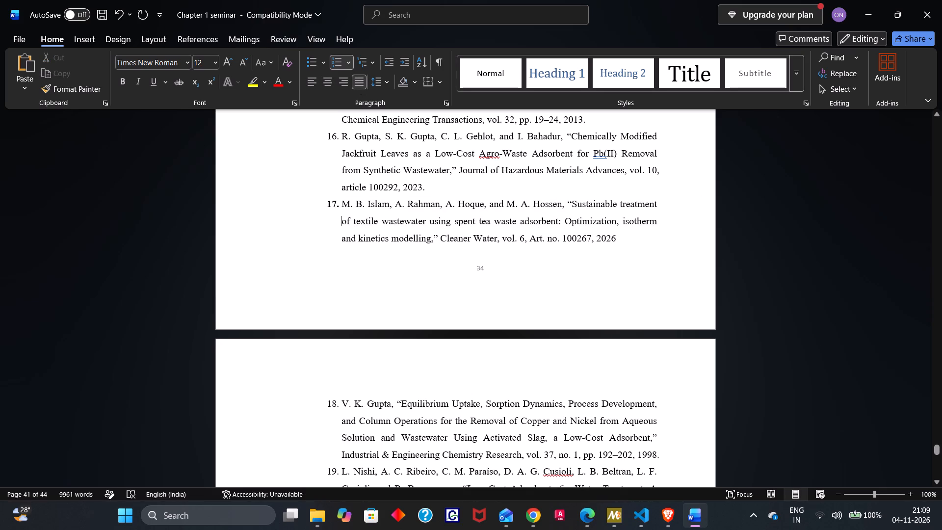
key(period)
key(ctrl+s)
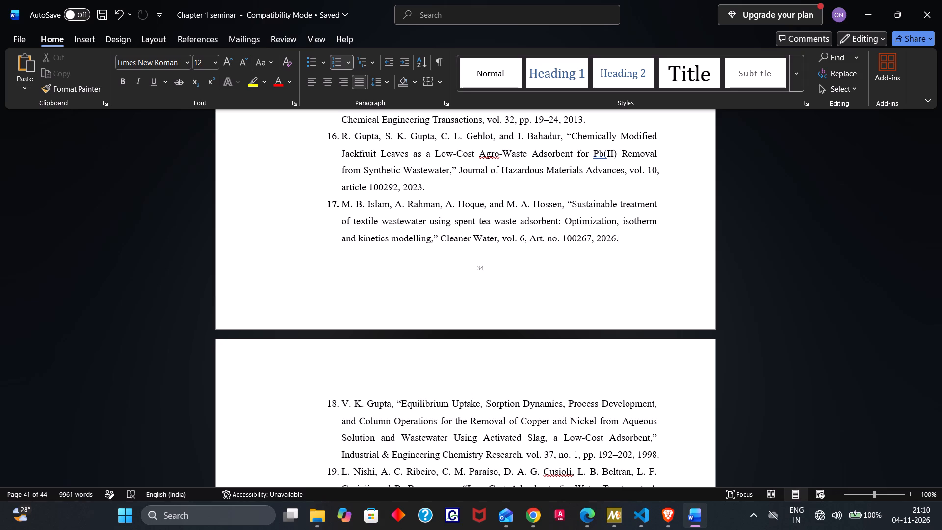
Delete the leftover References entries 18 to 28 so the list ends at item 17.
scroll(627, 236, up, 5)
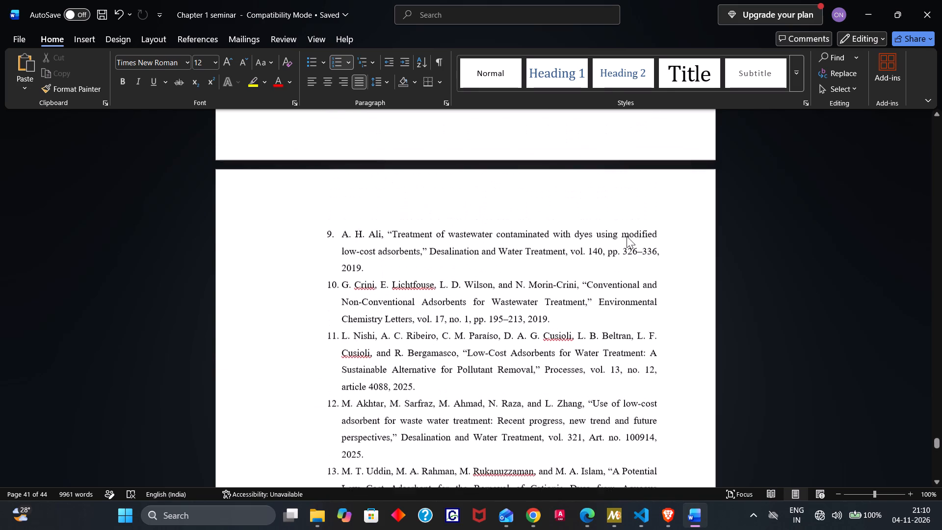
scroll(627, 236, up, 2)
scroll(627, 236, down, 2)
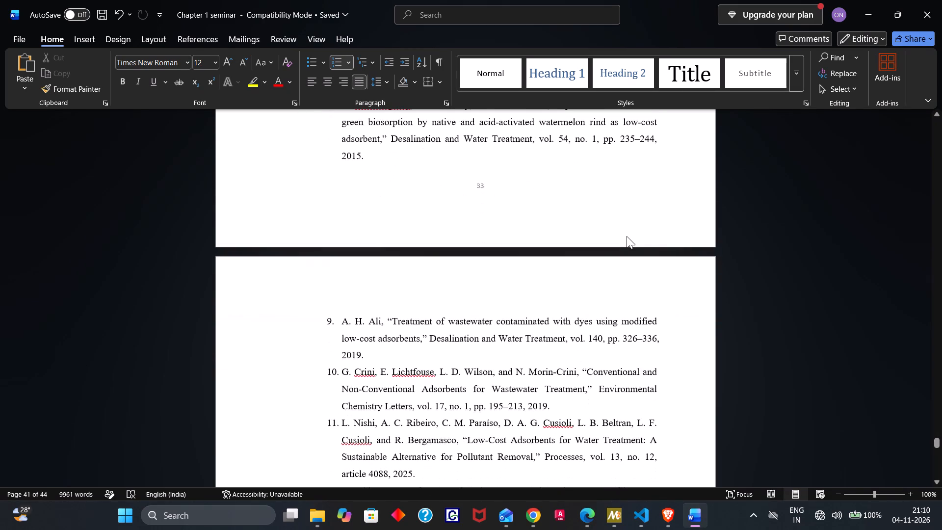
scroll(627, 236, down, 2)
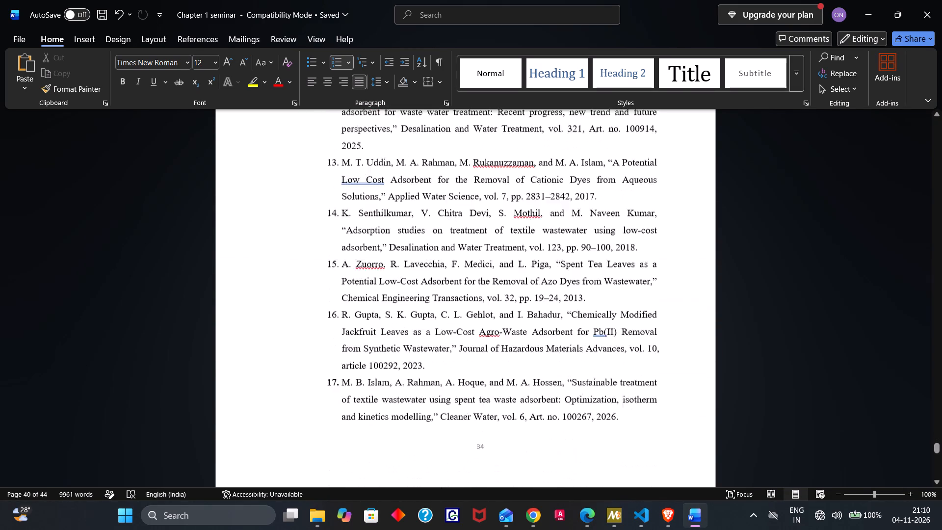
scroll(627, 236, down, 3)
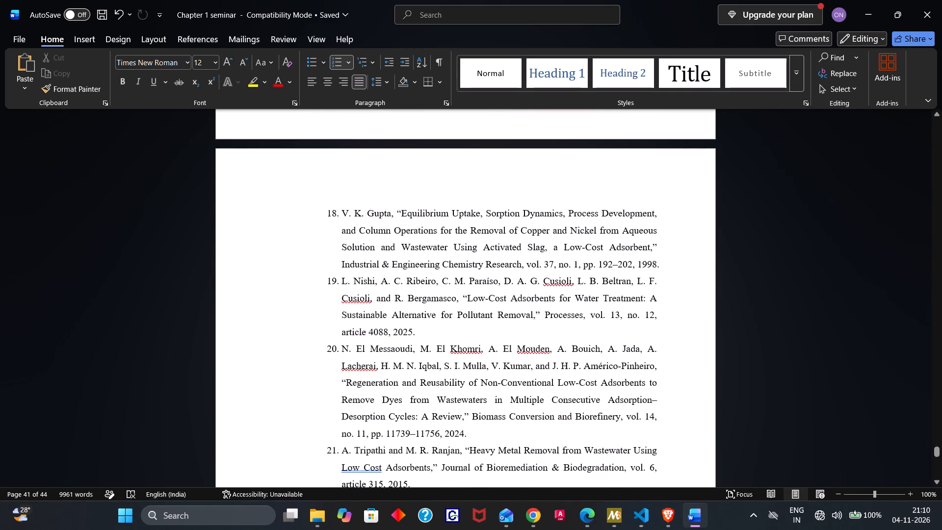
drag(321, 214, 465, 339)
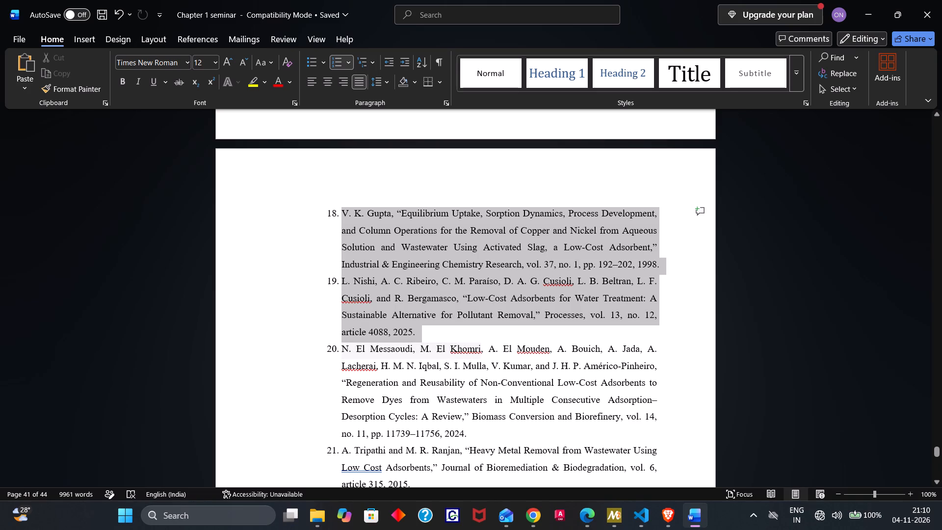
drag(465, 339, 644, 486)
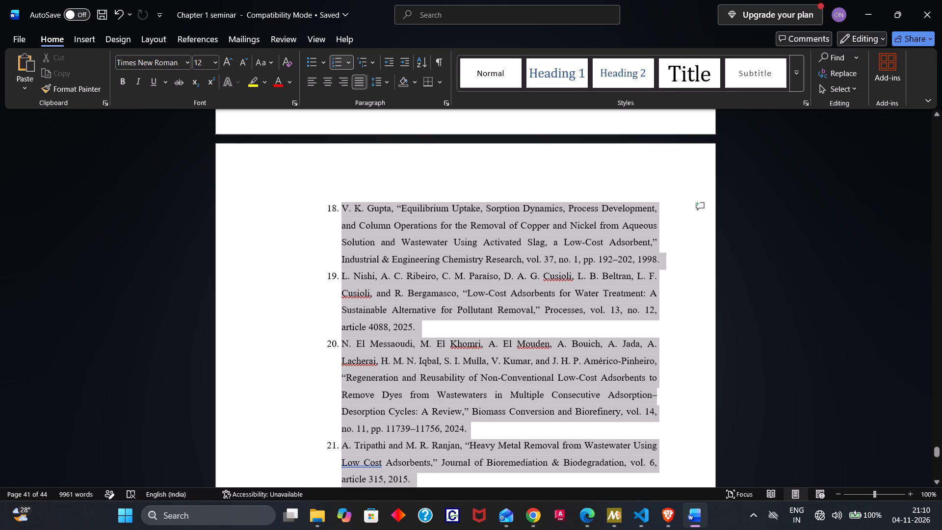
drag(644, 486, 674, 454)
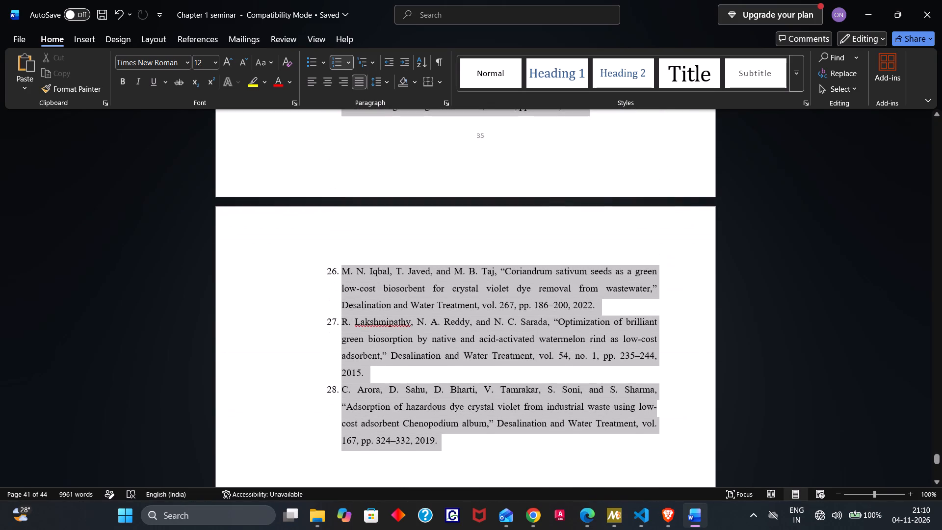
drag(674, 454, 654, 433)
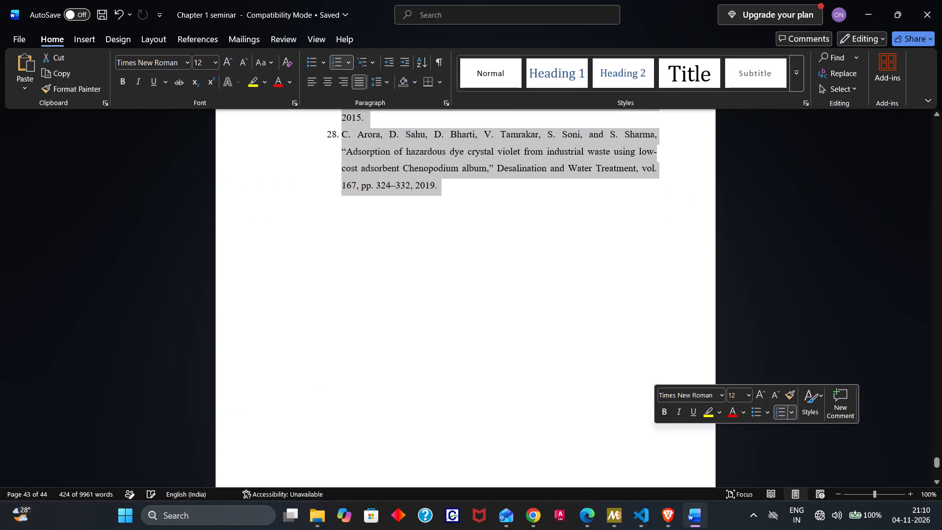
key(BackSpace)
Look over the blank end of the document, and review the References list from the heading and item 1 through item 17.
scroll(654, 433, down, 6)
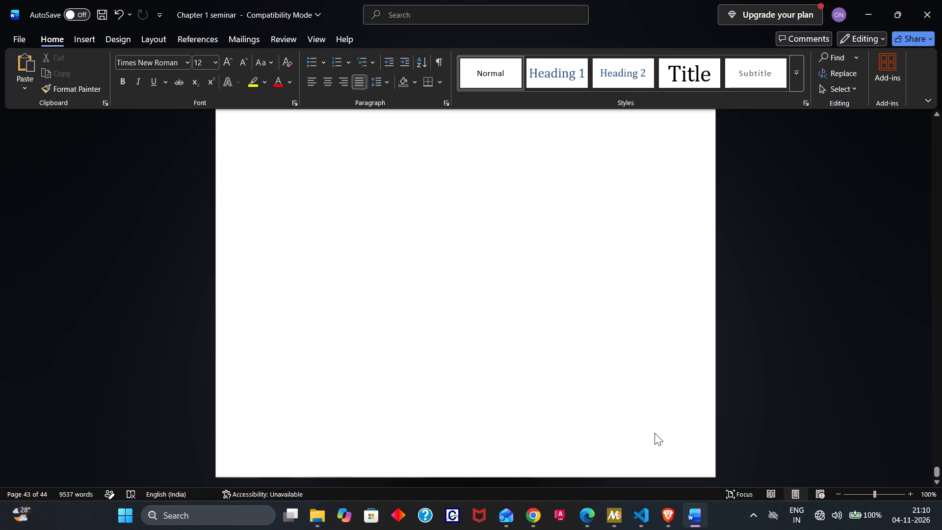
scroll(654, 433, down, 1)
scroll(654, 433, up, 2)
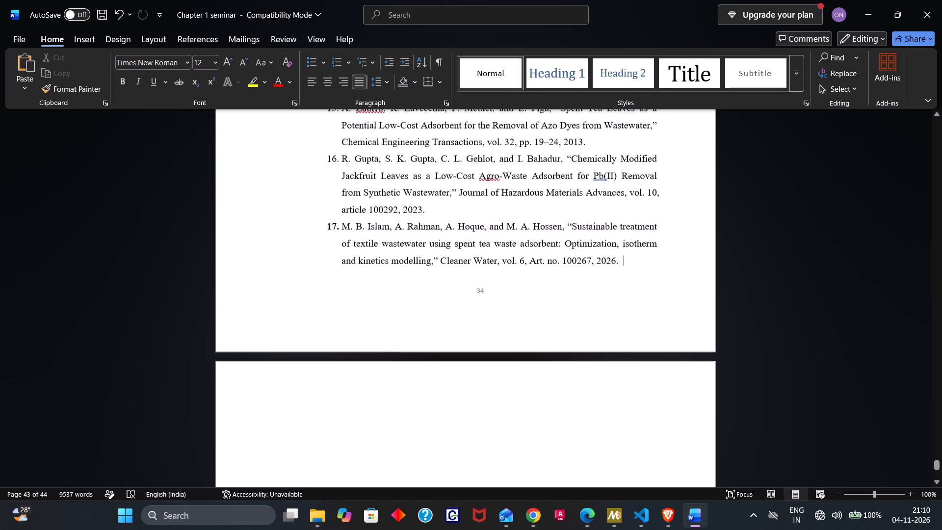
scroll(654, 433, up, 2)
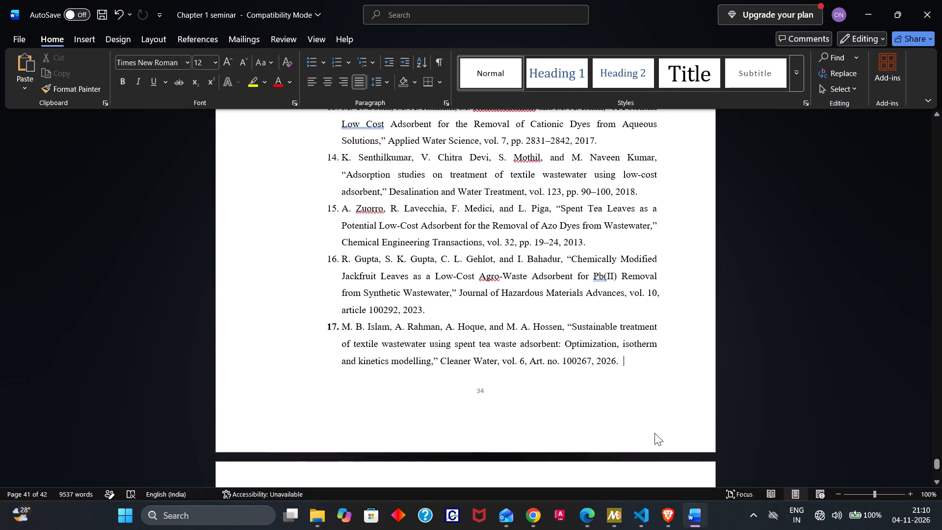
scroll(654, 433, up, 2)
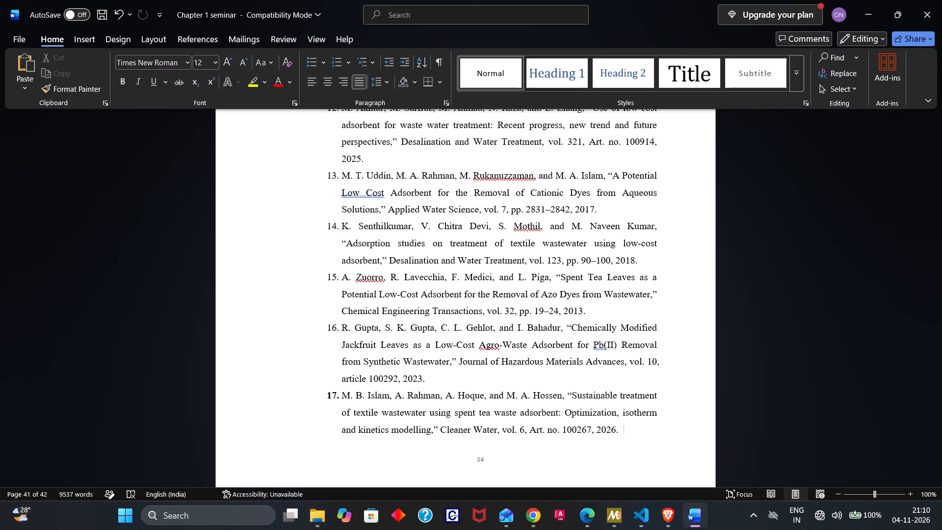
scroll(654, 433, up, 3)
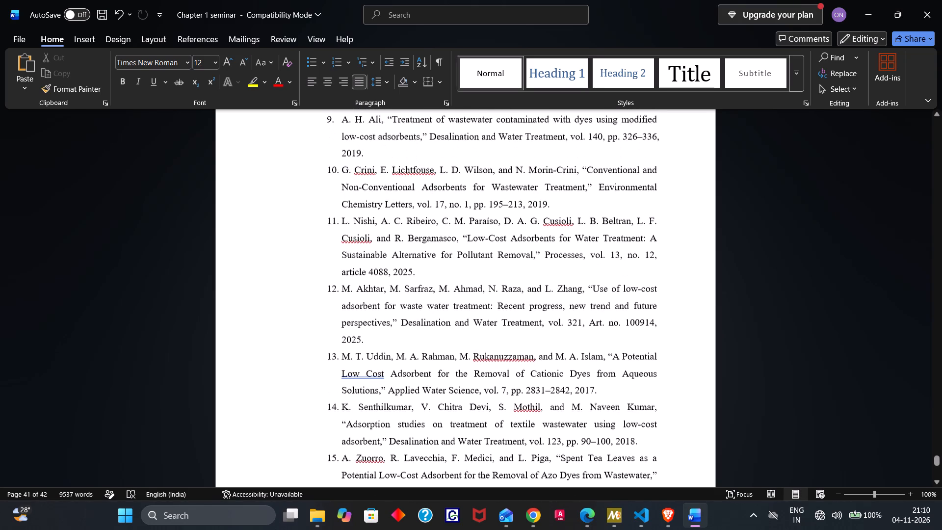
scroll(654, 433, up, 6)
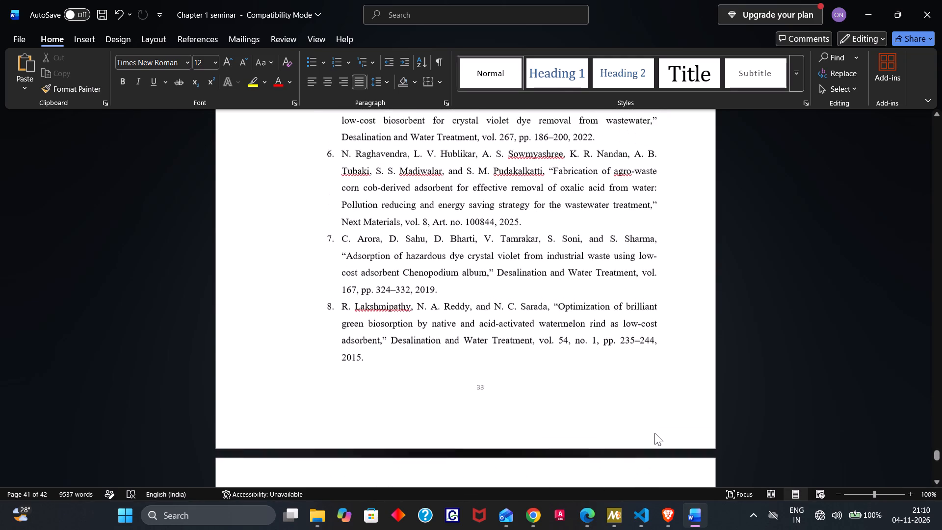
scroll(654, 433, up, 2)
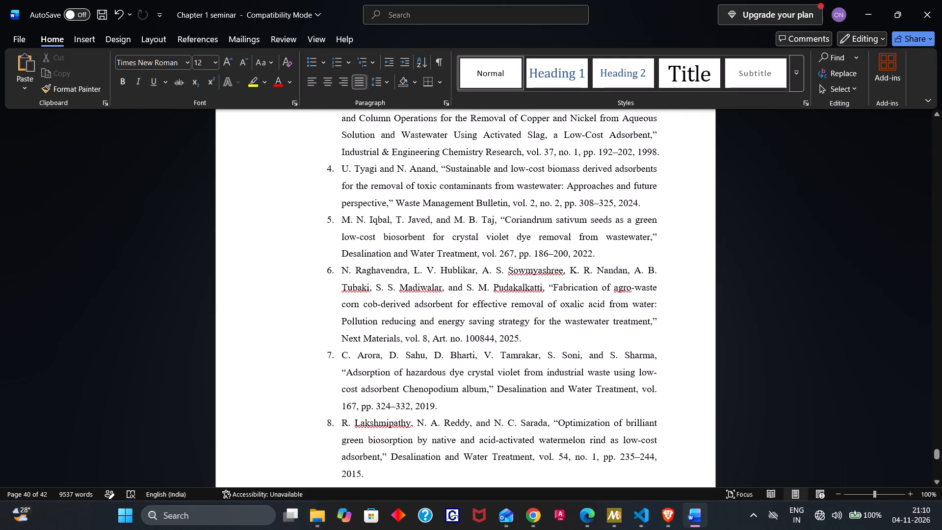
scroll(654, 433, up, 1)
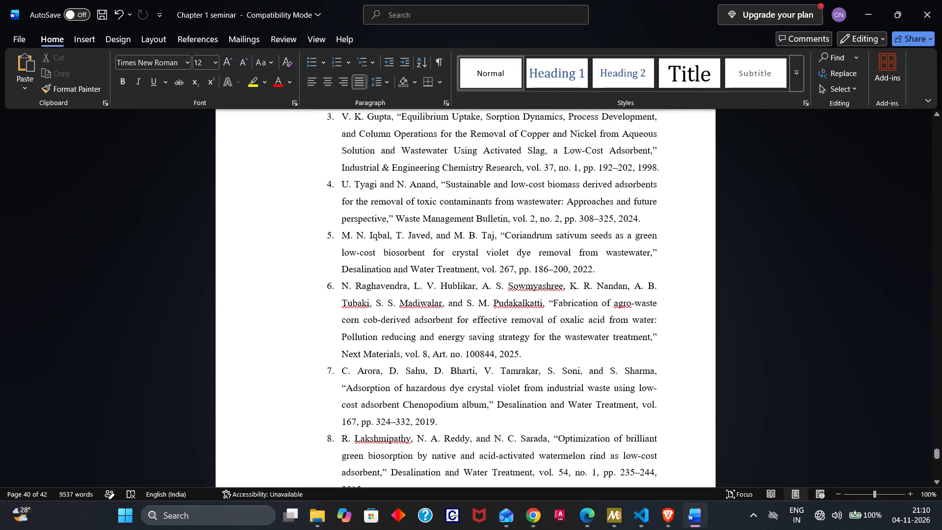
scroll(654, 433, up, 2)
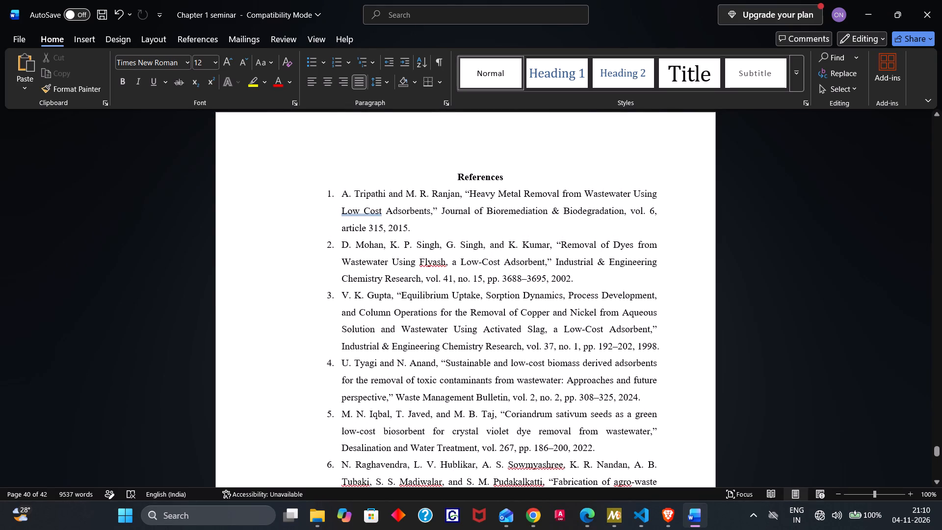
scroll(466, 303, down, 1)
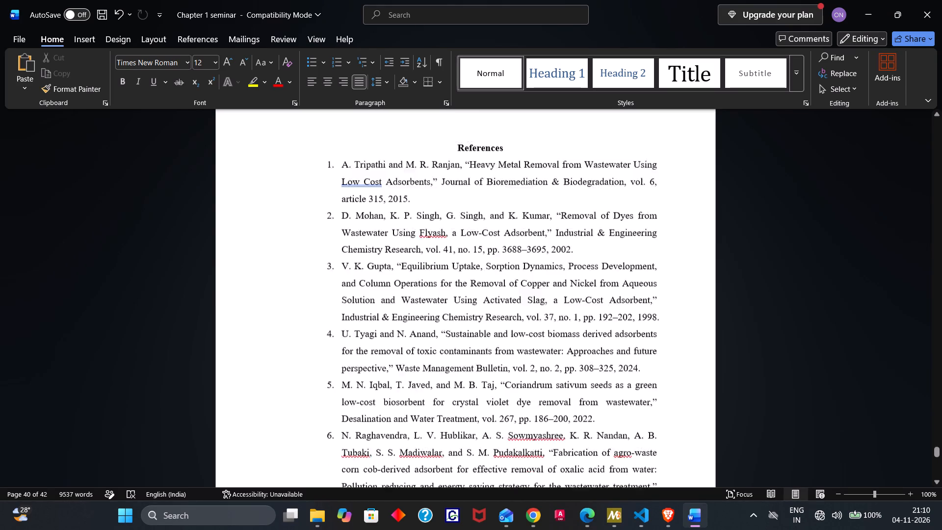
scroll(466, 303, down, 1)
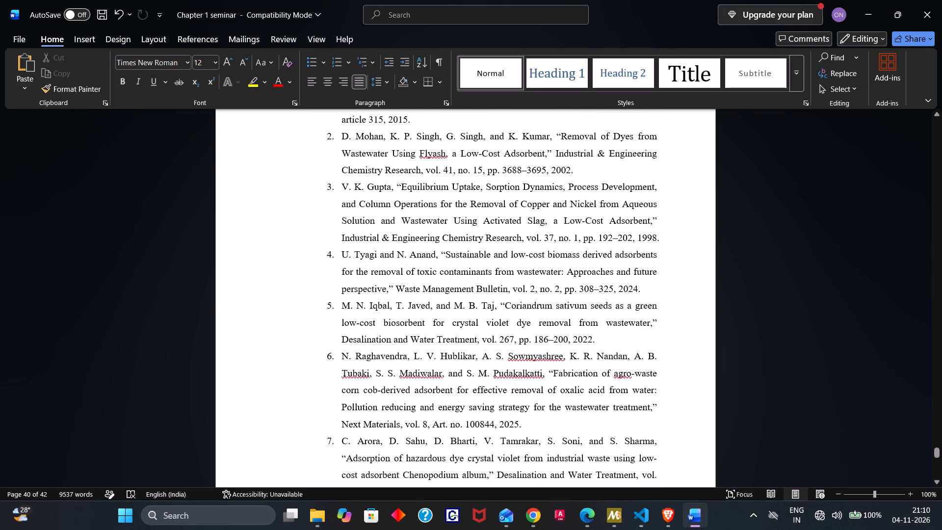
scroll(466, 303, down, 2)
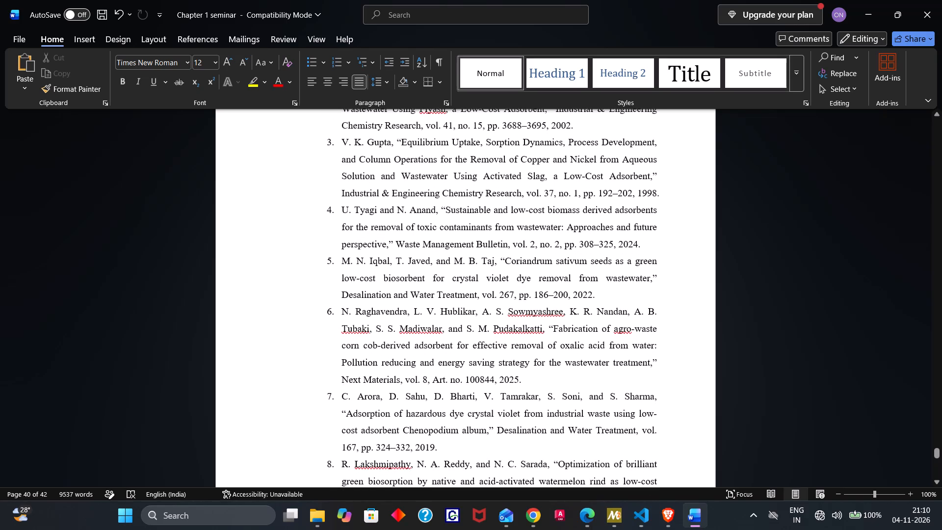
scroll(466, 303, down, 2)
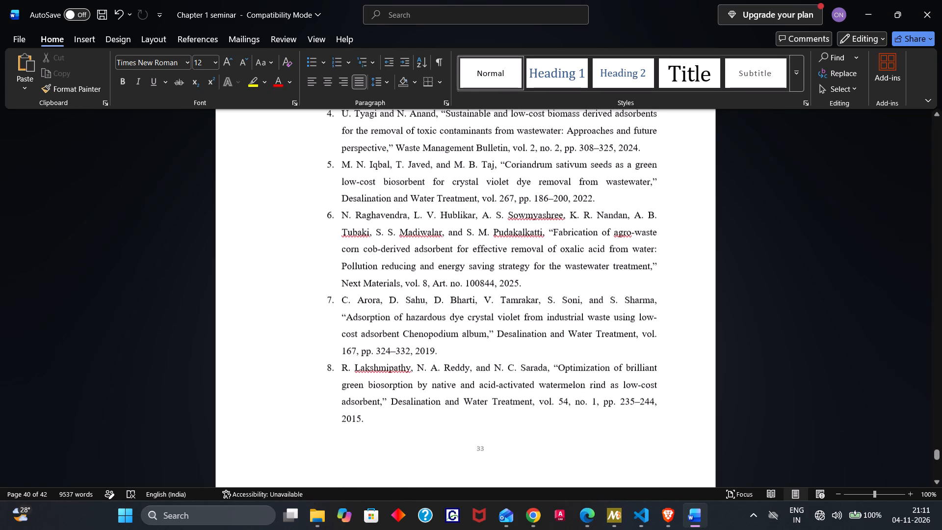
scroll(466, 303, down, 1)
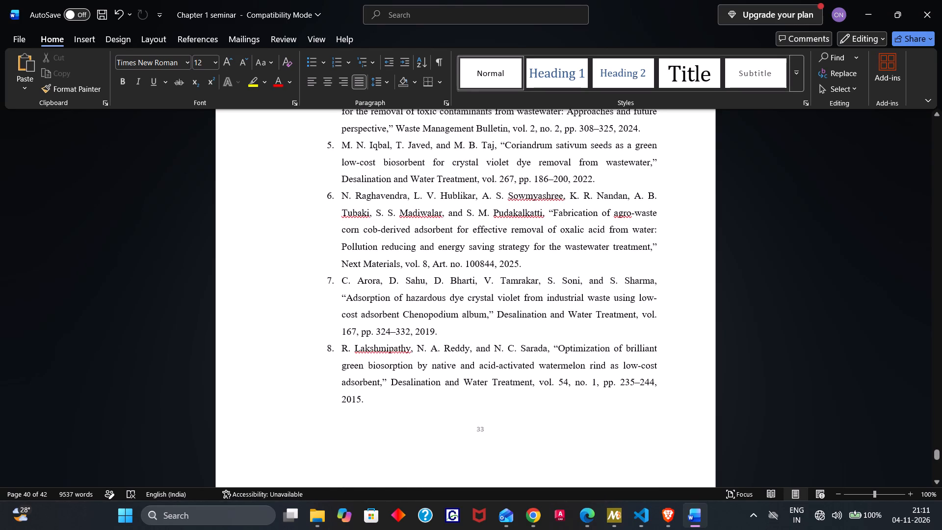
scroll(466, 303, down, 3)
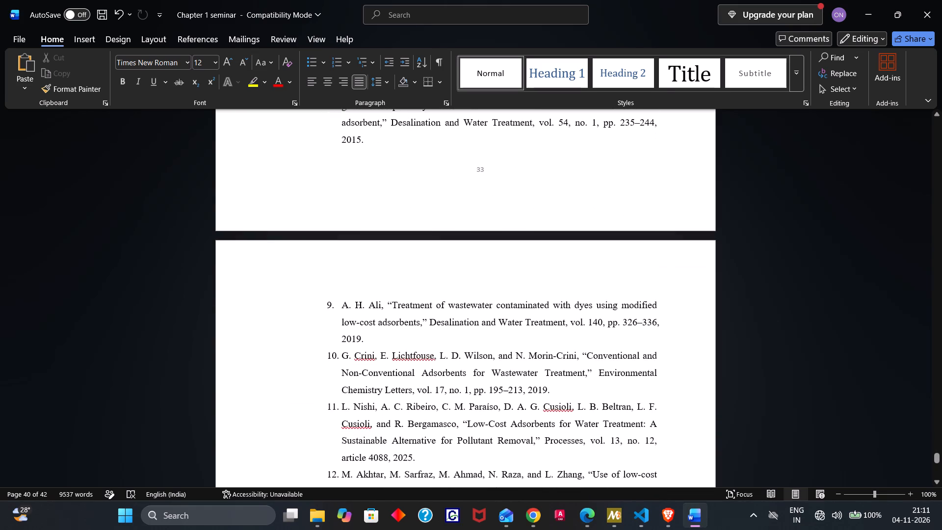
scroll(466, 303, down, 2)
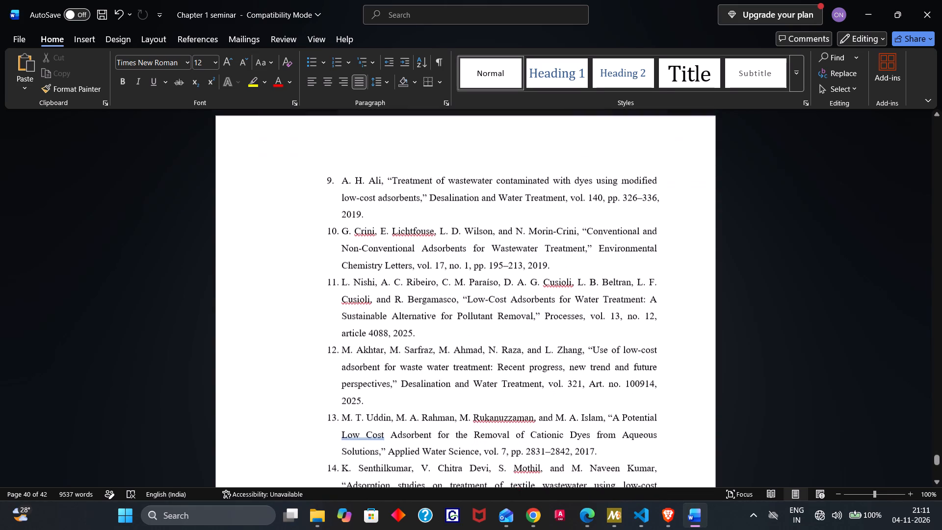
scroll(466, 303, down, 2)
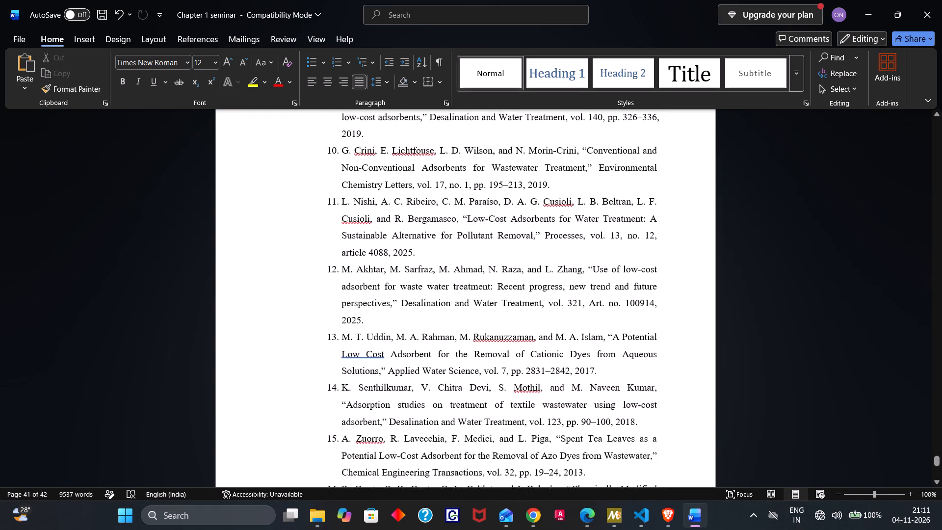
scroll(466, 303, down, 2)
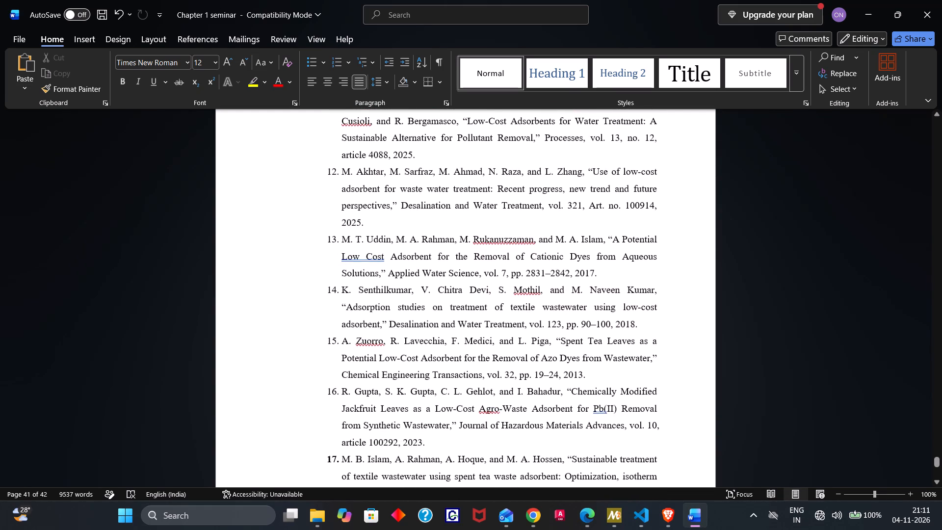
scroll(466, 303, down, 1)
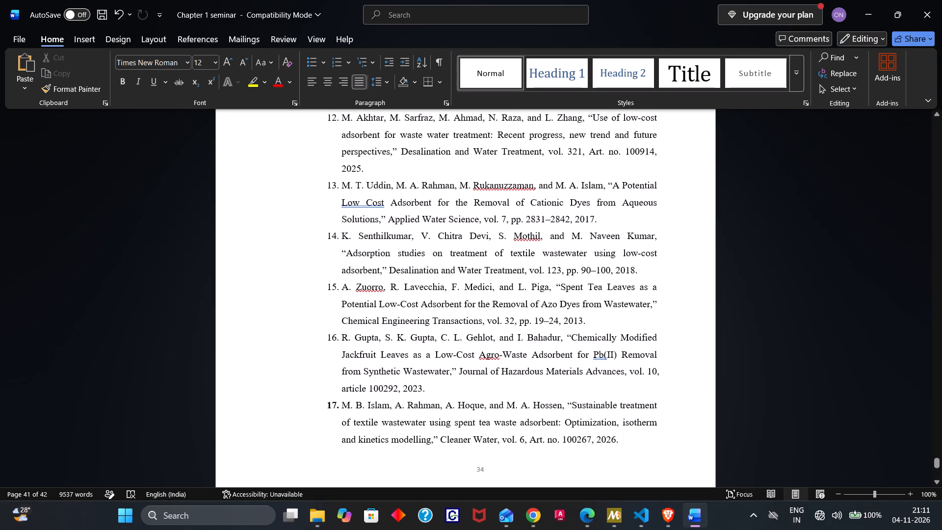
scroll(466, 303, down, 1)
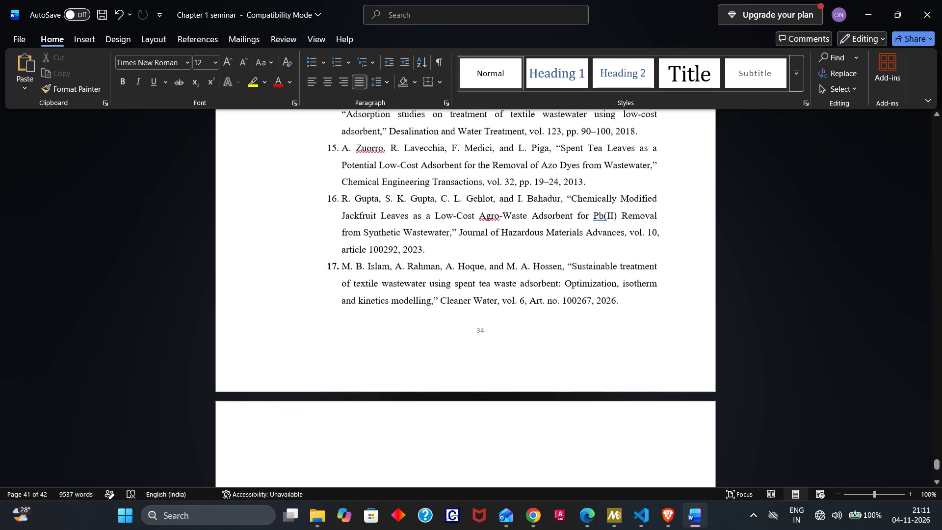
scroll(466, 303, down, 1)
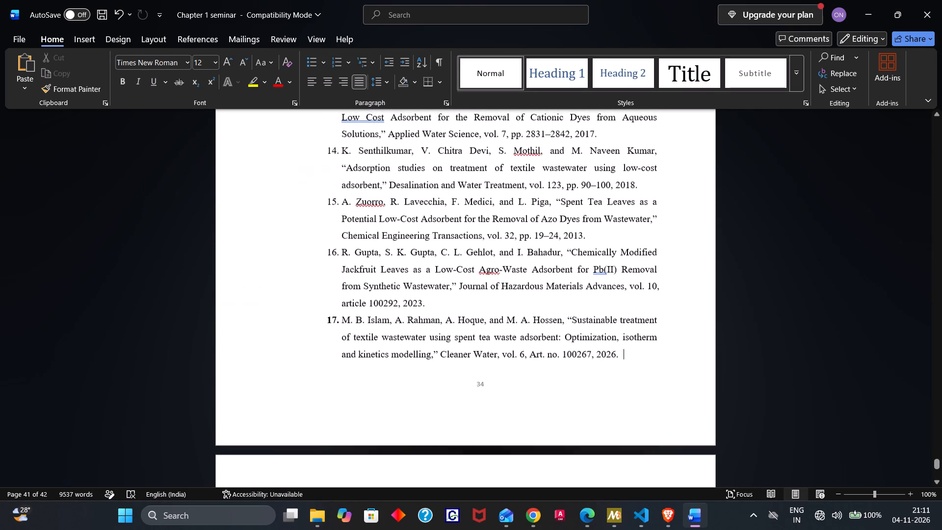
Look back over the References entries to the start of the list and the SDG table in section 4.3.
scroll(466, 303, up, 6)
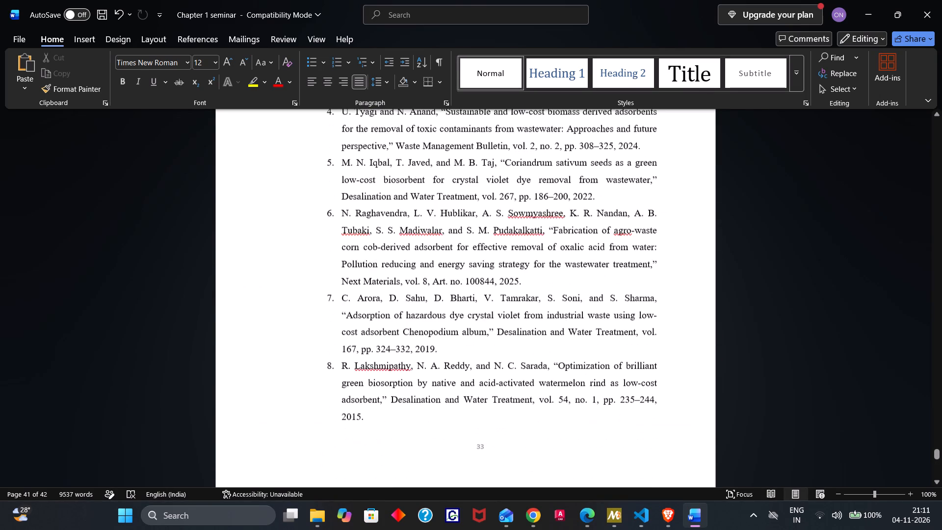
scroll(466, 303, up, 1)
ctrl+scroll(466, 303, down, 1)
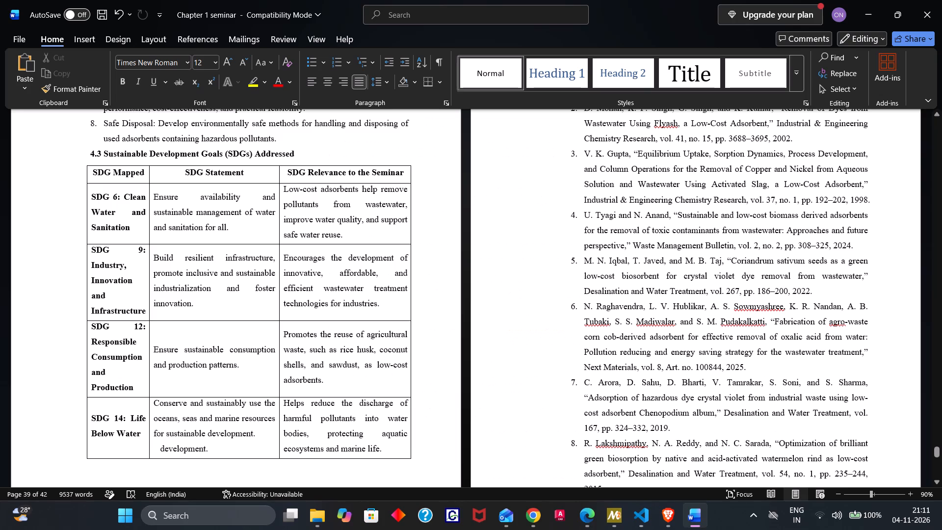
scroll(512, 297, left, 1)
ctrl+scroll(512, 297, up, 3)
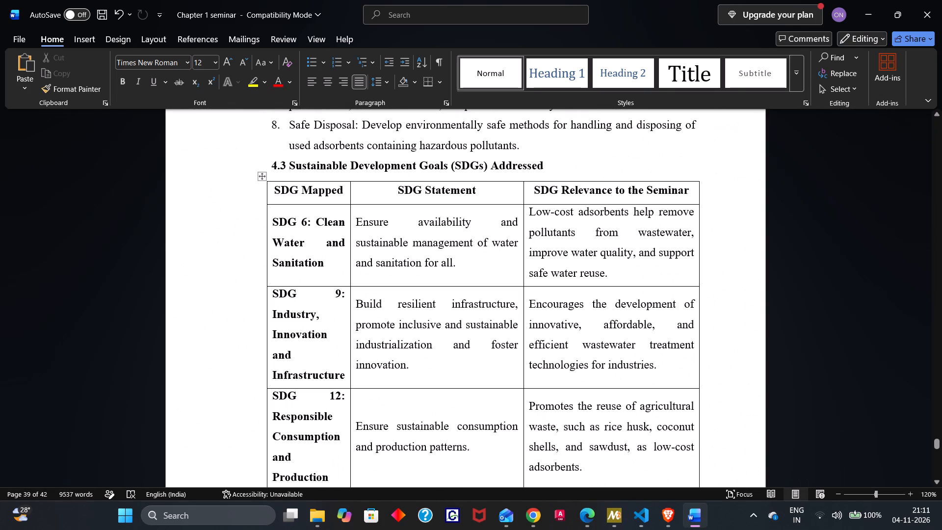
scroll(512, 297, down, 6)
scroll(512, 297, up, 3)
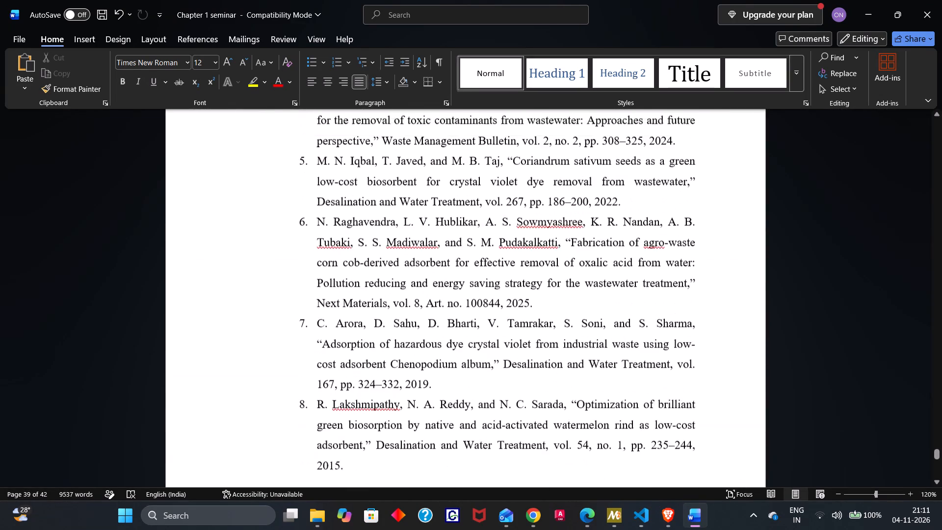
scroll(512, 297, up, 2)
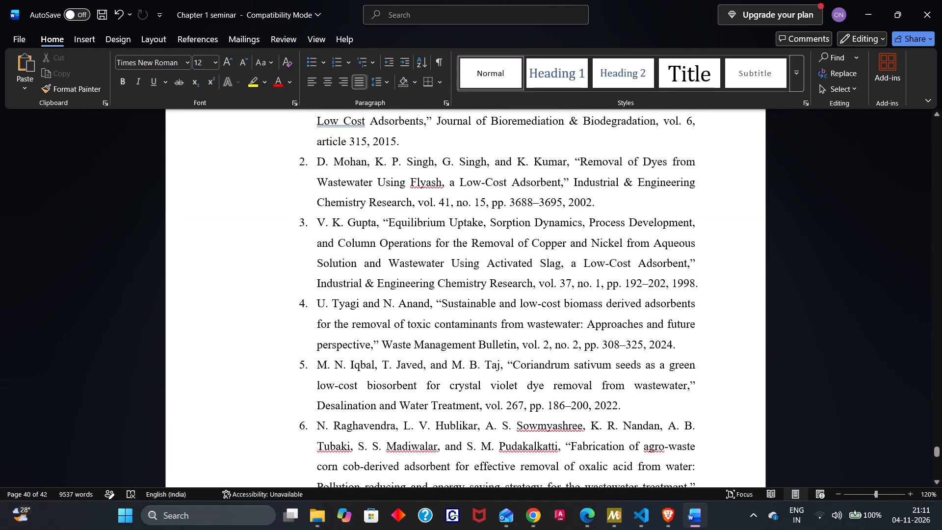
Review the References list from the heading and item 1 through item 17 and the blank page after it.
ctrl+scroll(512, 297, down, 1)
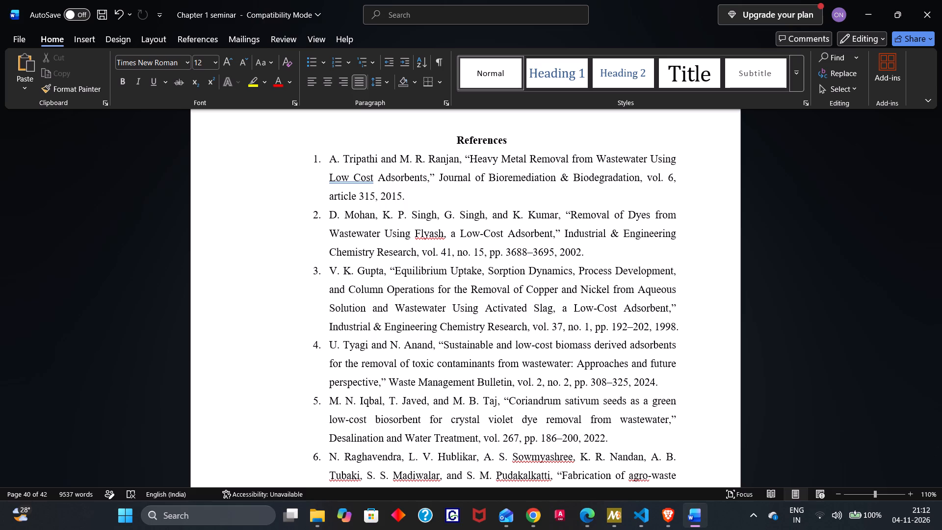
scroll(474, 327, down, 4)
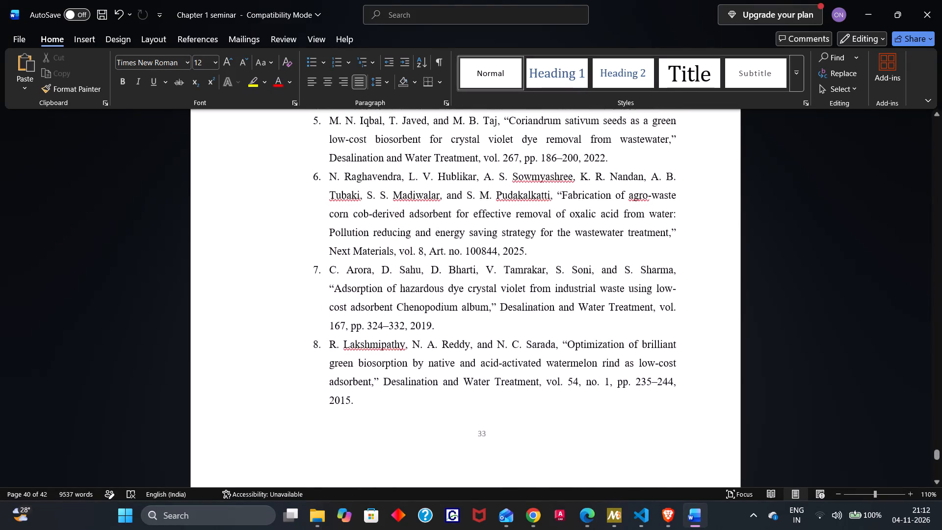
scroll(474, 327, down, 1)
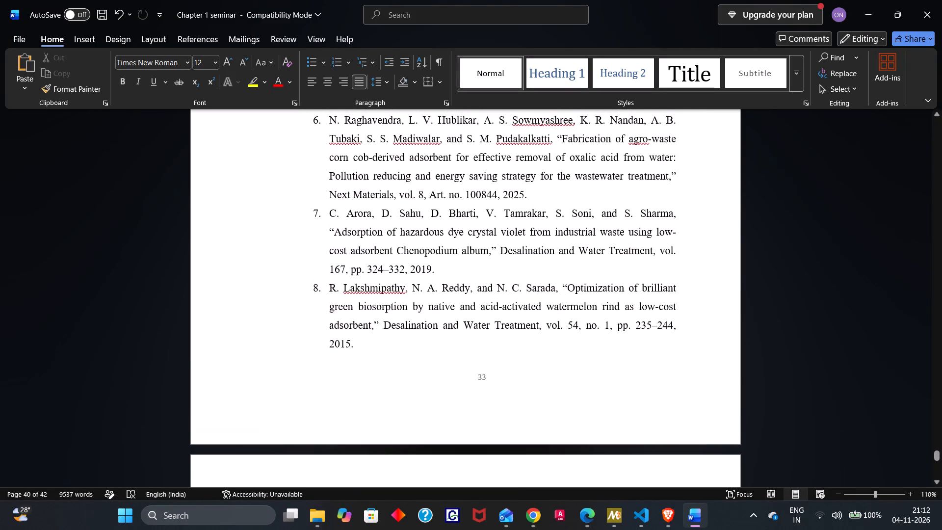
scroll(474, 327, down, 2)
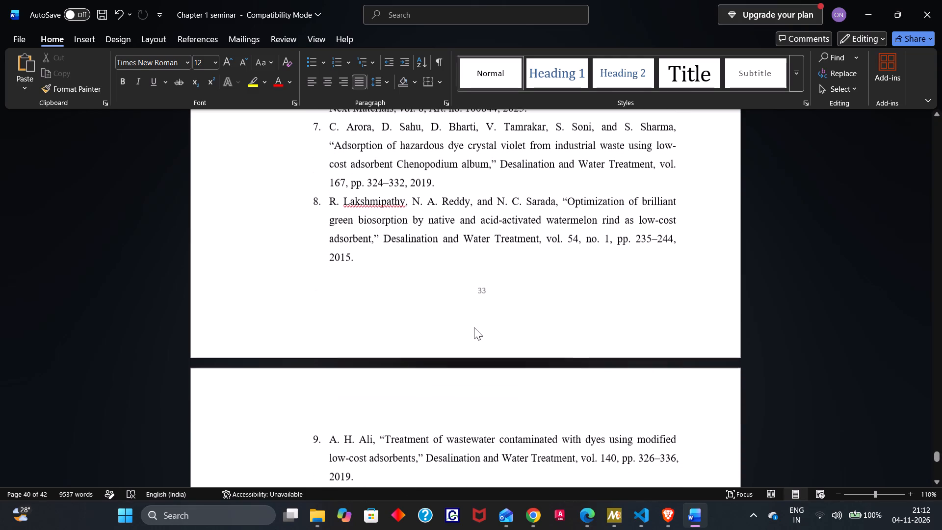
scroll(474, 327, down, 1)
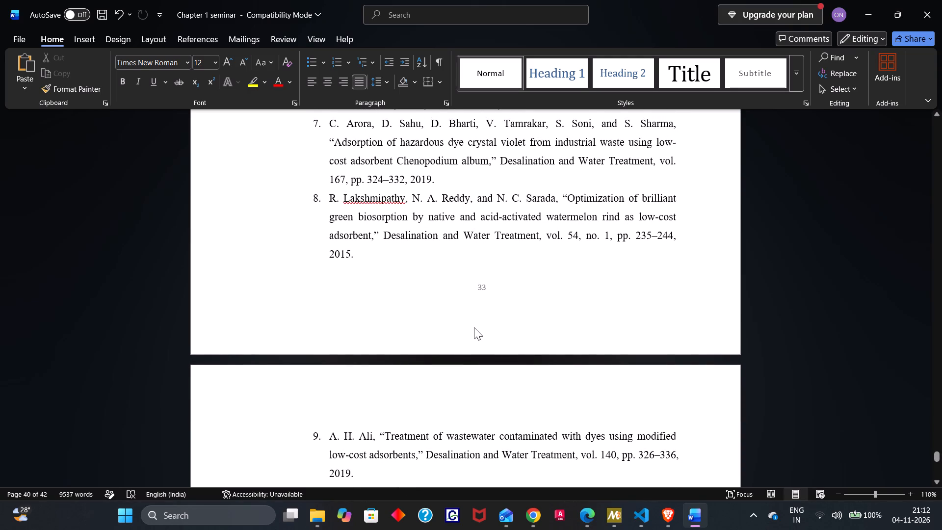
scroll(474, 327, down, 2)
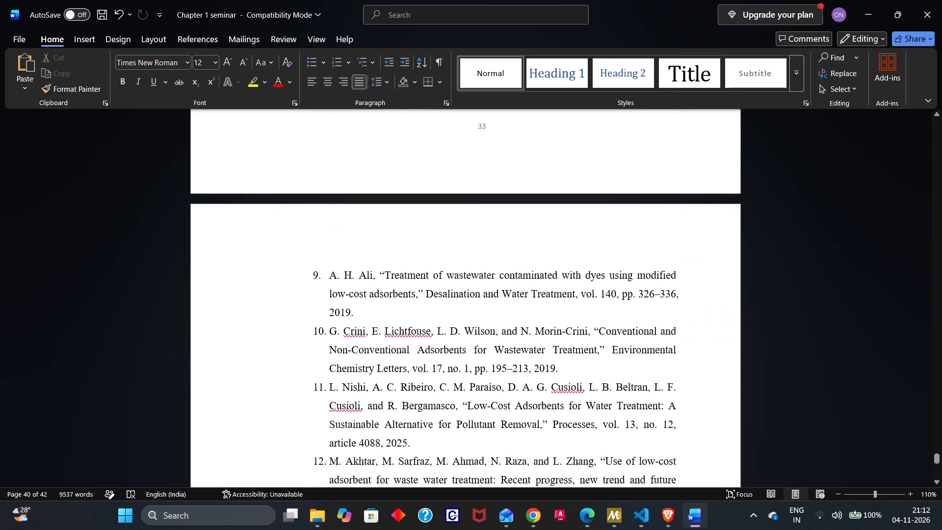
scroll(474, 327, down, 2)
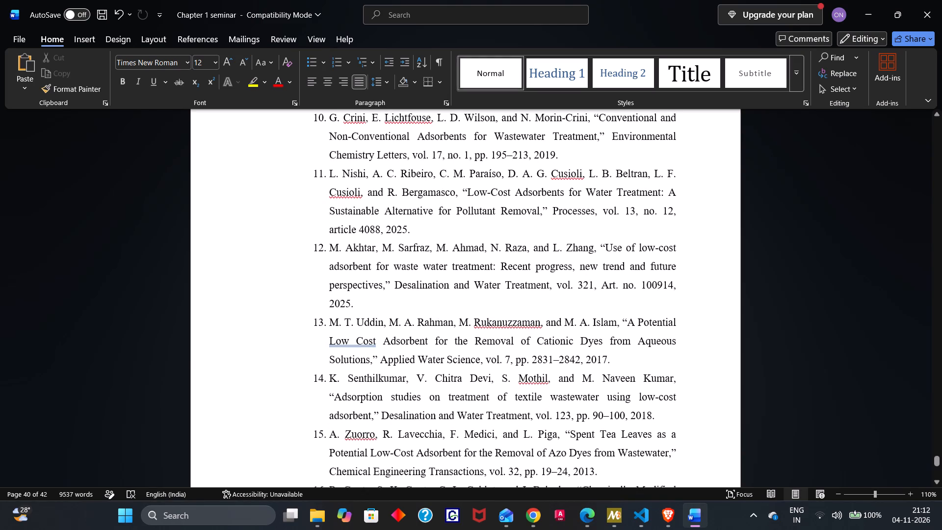
scroll(474, 327, down, 1)
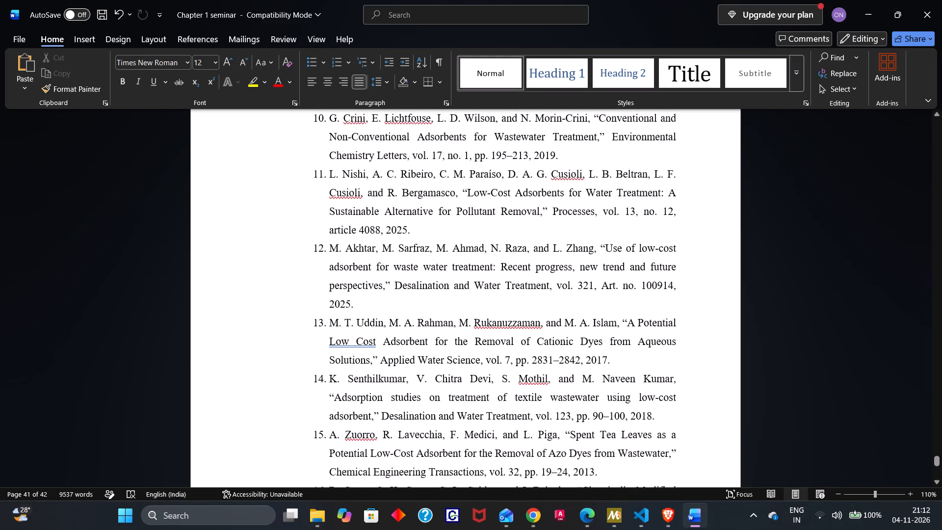
scroll(474, 327, down, 1)
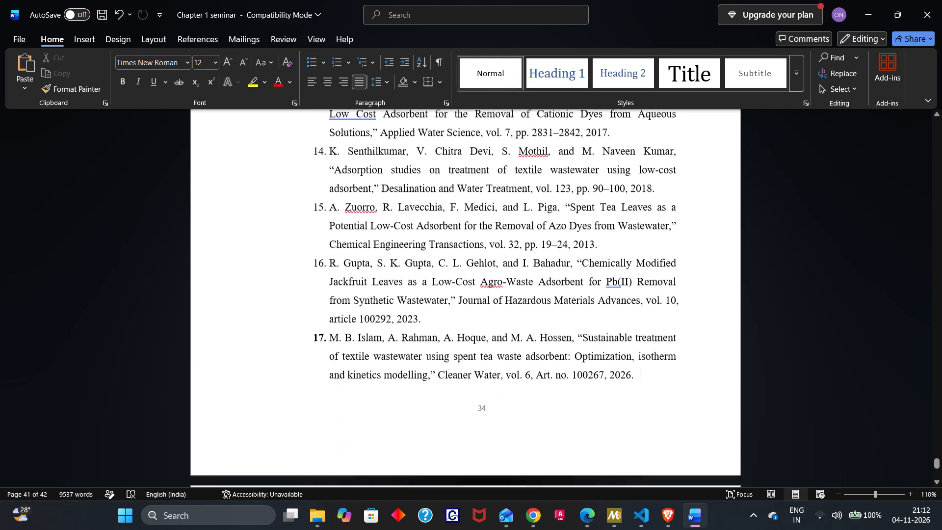
scroll(474, 327, down, 2)
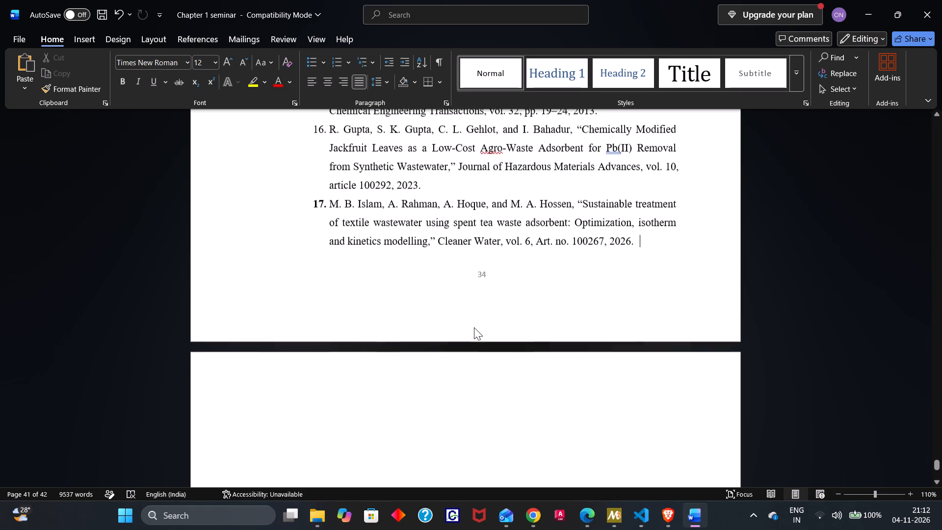
scroll(474, 327, down, 1)
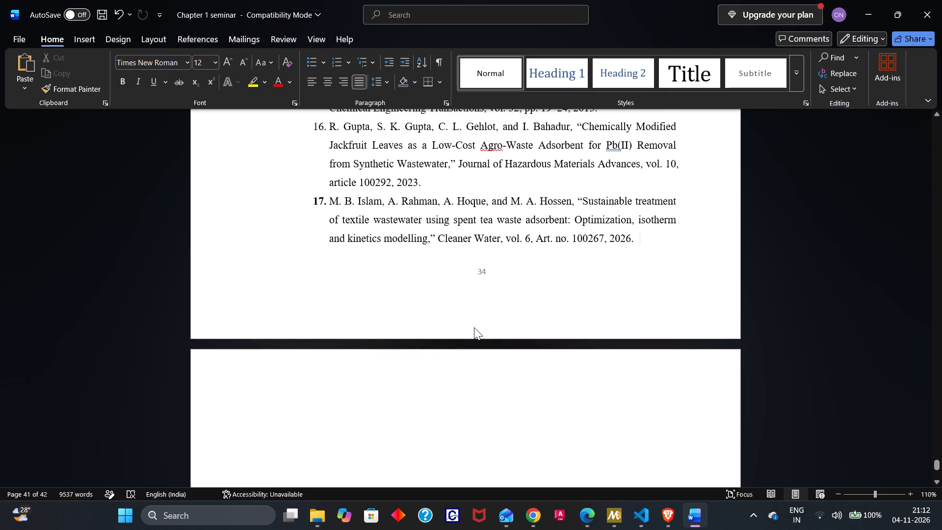
scroll(474, 327, down, 1)
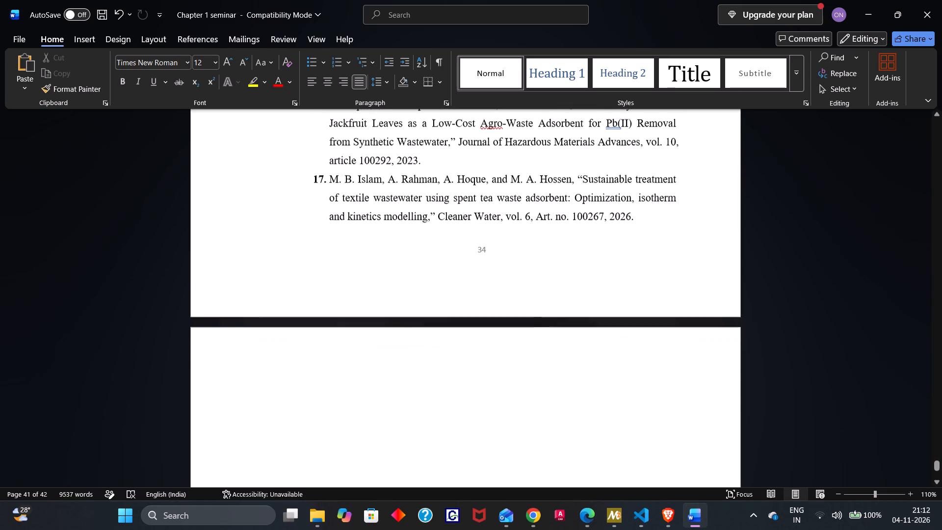
scroll(474, 327, down, 1)
scroll(474, 327, up, 1)
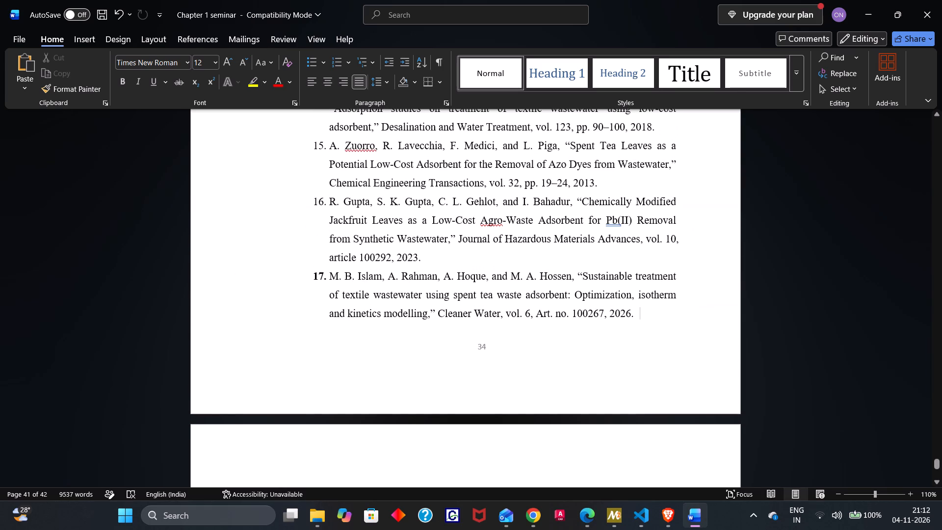
Save the Chapter 1 seminar report.
key(ctrl+s)
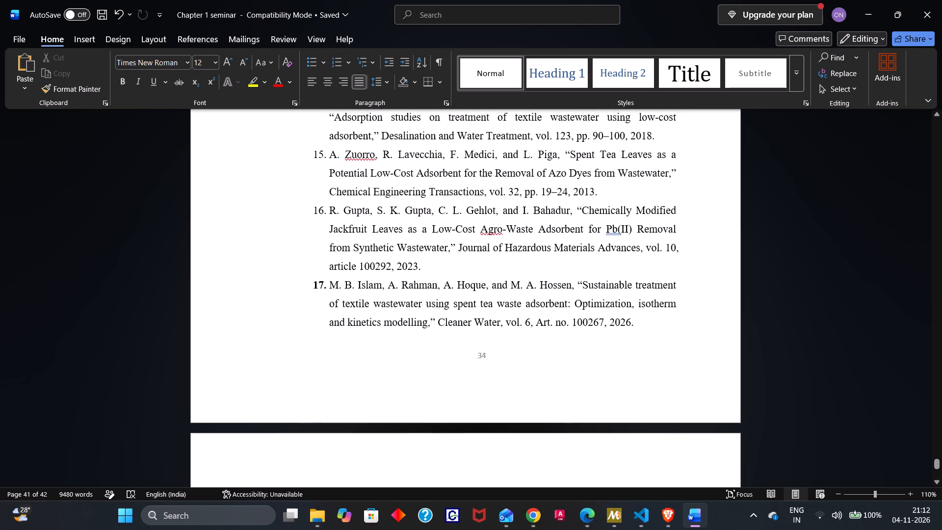
Skim back through the Methodology and Literature Review chapters to the report's title page.
click(936, 169)
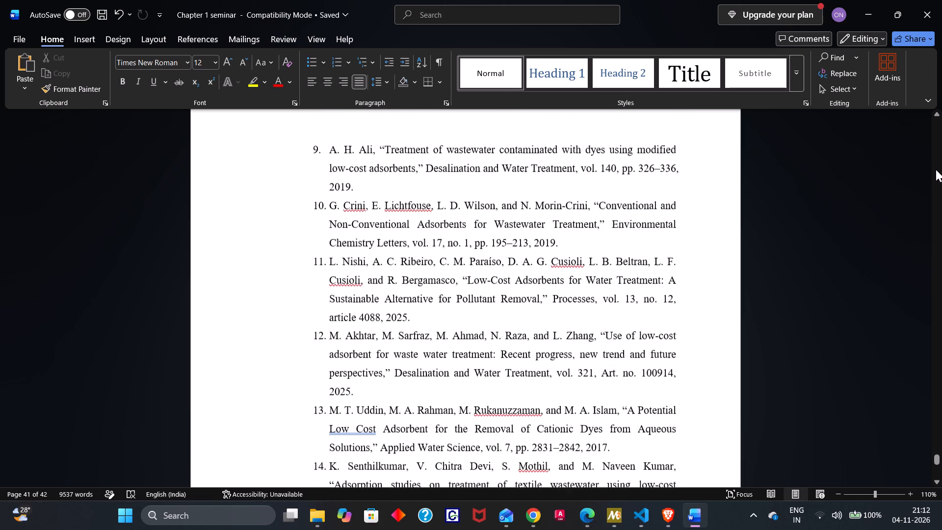
click(936, 169)
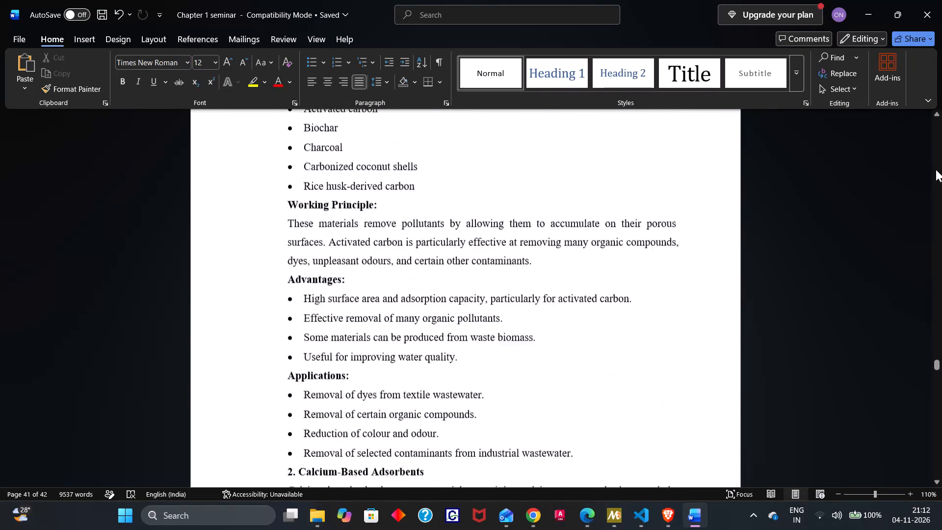
scroll(572, 334, up, 6)
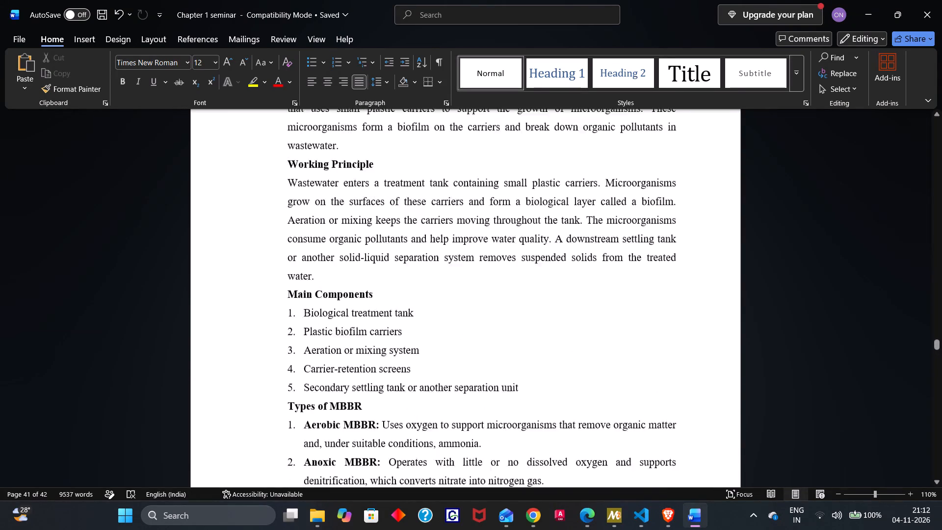
scroll(572, 334, up, 19)
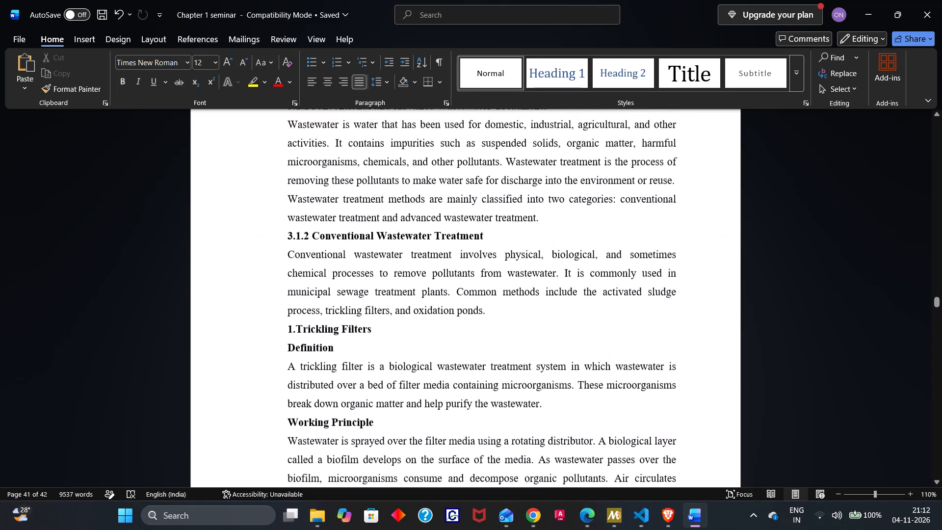
scroll(572, 334, up, 7)
scroll(572, 334, up, 14)
scroll(572, 334, up, 7)
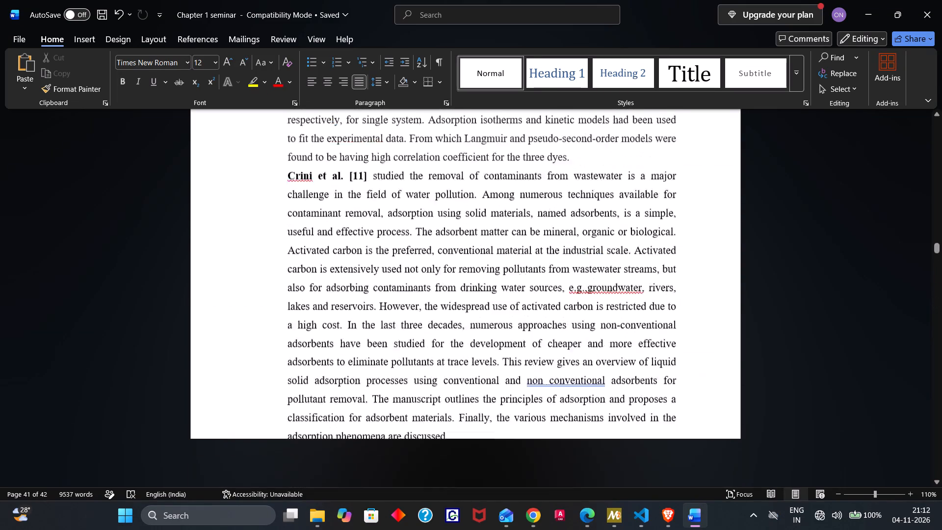
scroll(572, 334, up, 16)
scroll(572, 334, up, 7)
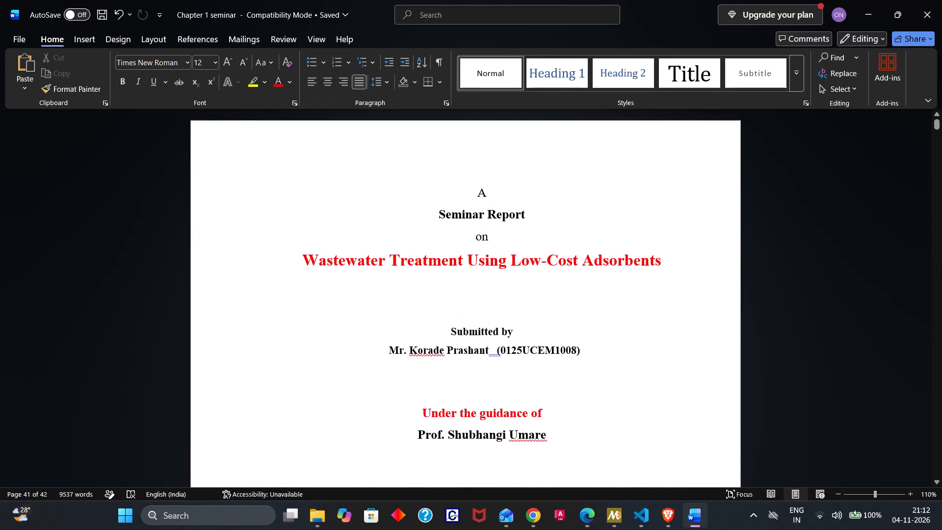
scroll(572, 334, up, 1)
Look over the title page, the certificate page and the Acknowledgement.
scroll(572, 334, down, 3)
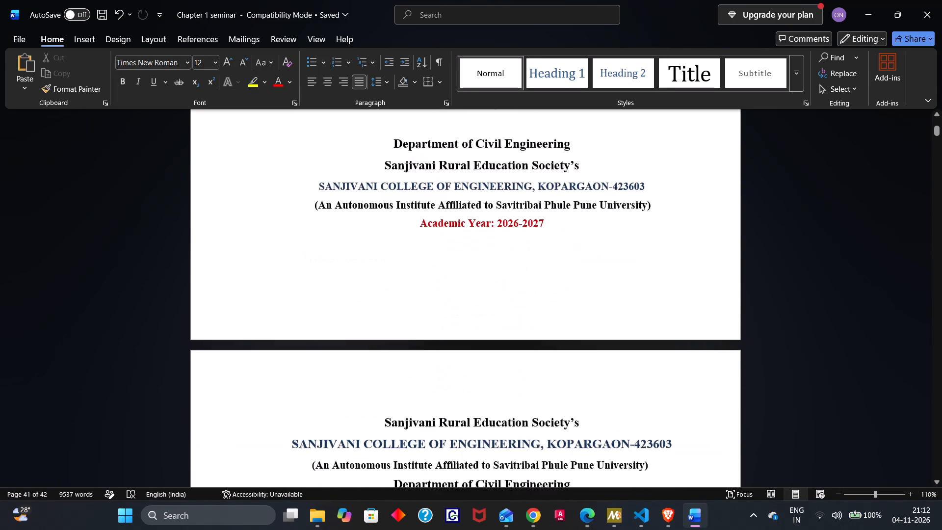
scroll(572, 334, down, 4)
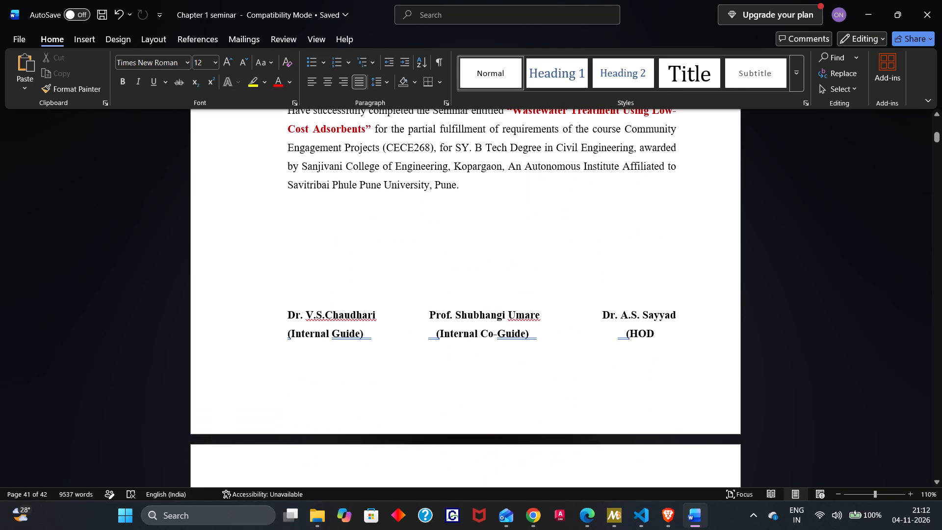
scroll(572, 334, down, 2)
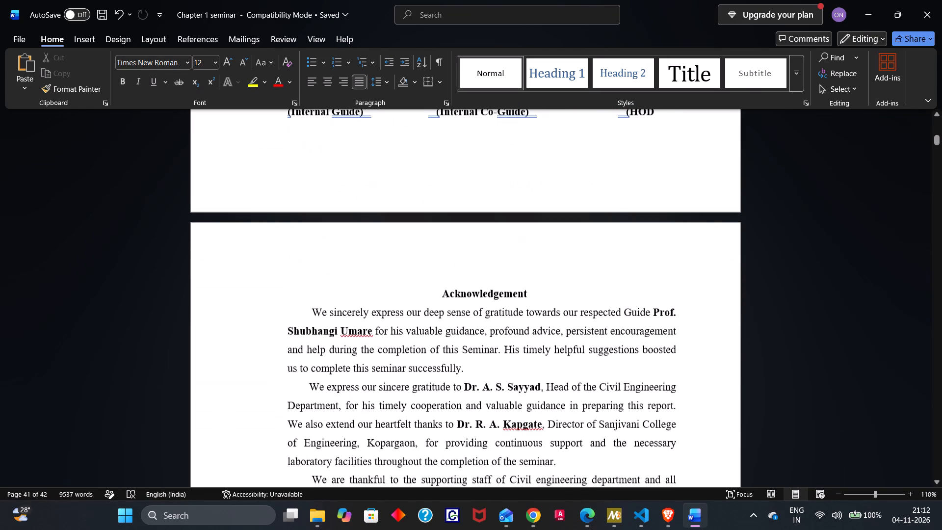
scroll(572, 334, down, 3)
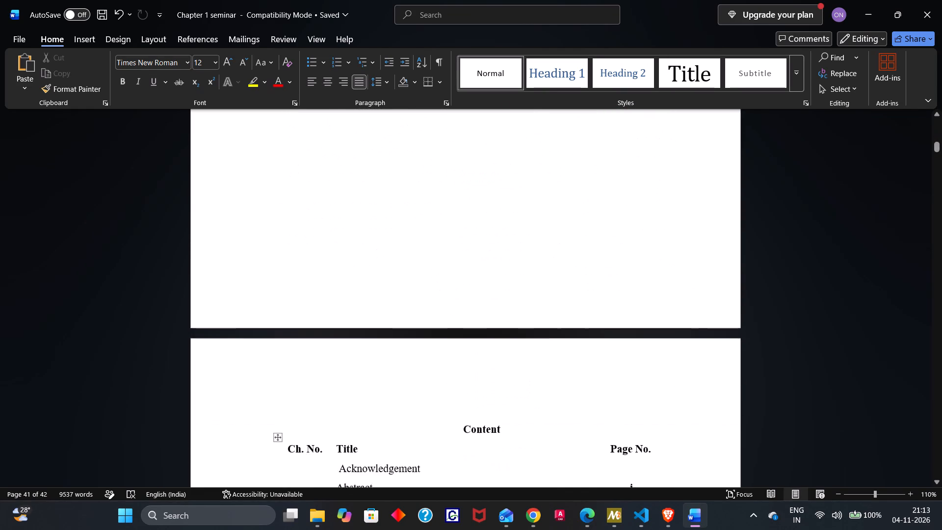
Examine the Content table's chapter titles and page numbers, from Acknowledgement to References.
scroll(572, 334, down, 3)
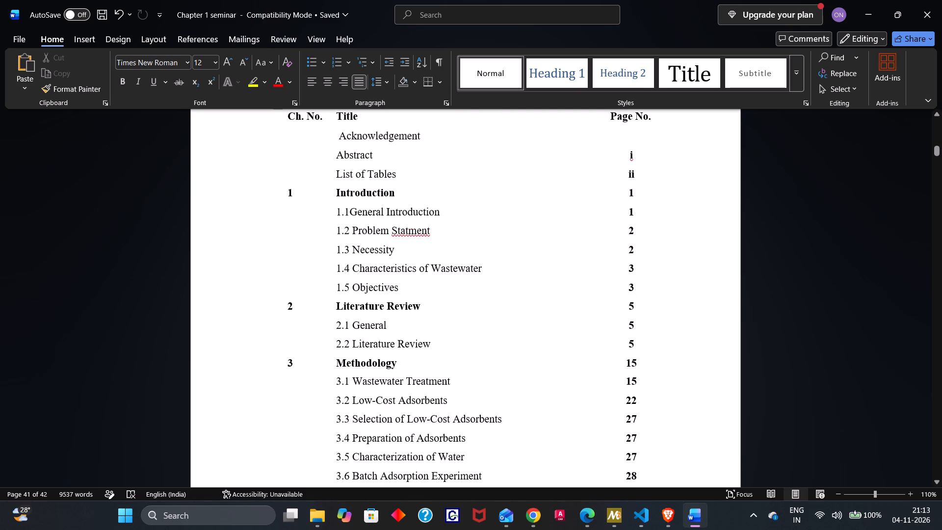
scroll(572, 334, down, 4)
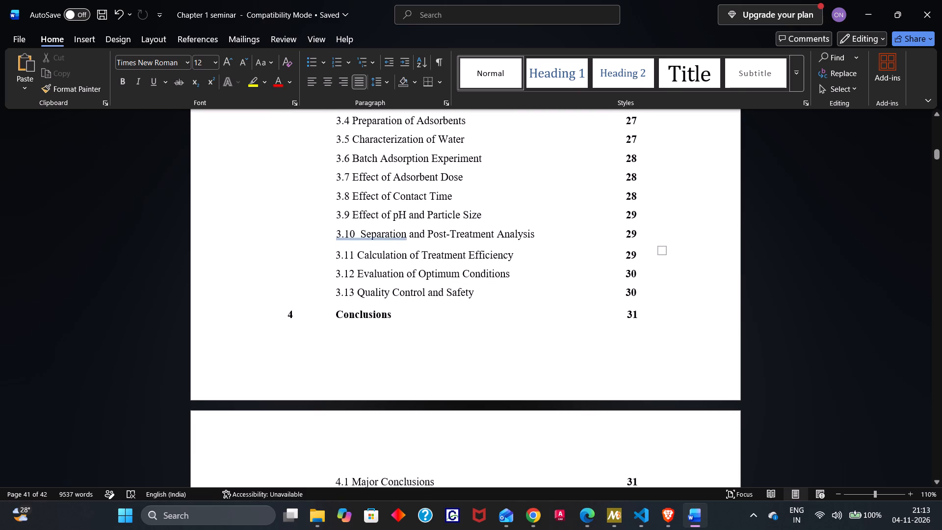
scroll(572, 334, down, 4)
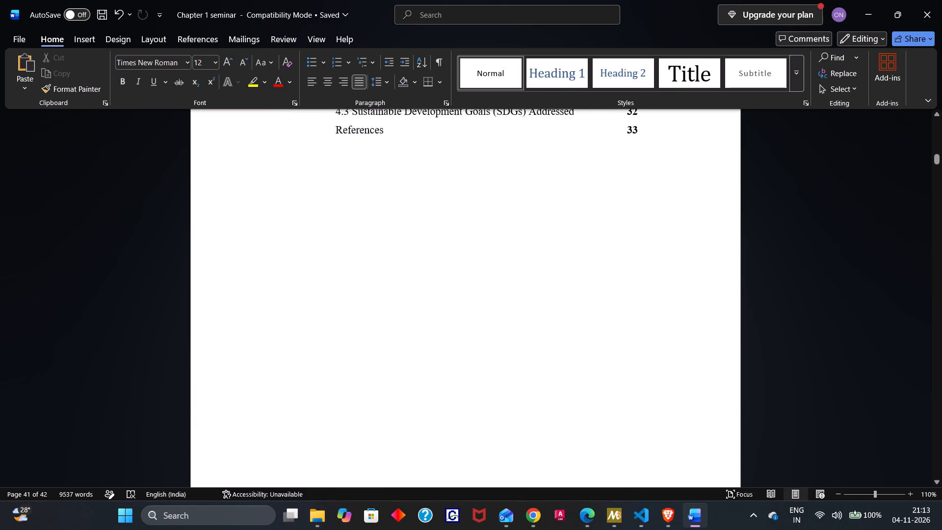
Skim the abstract, the wastewater introduction and Table 1.1 up to section 2.2 Literature Review.
scroll(572, 334, down, 6)
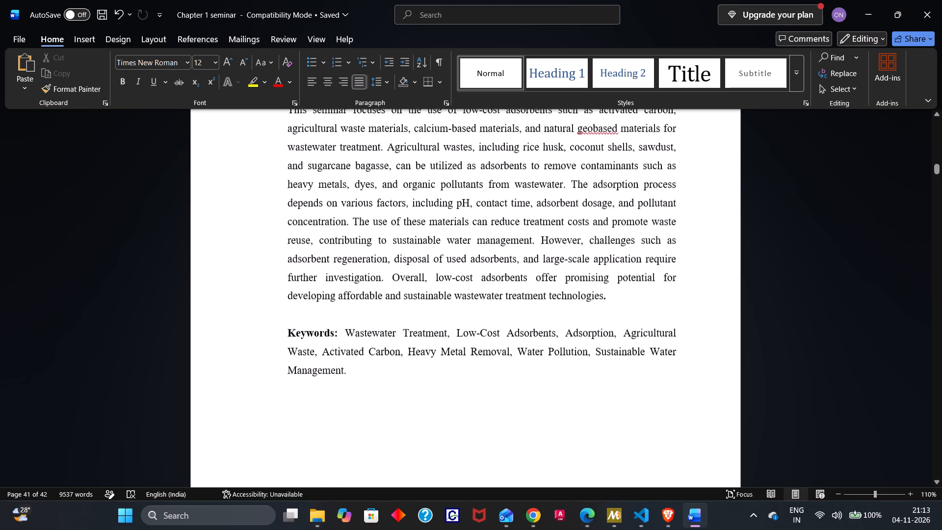
scroll(572, 334, down, 6)
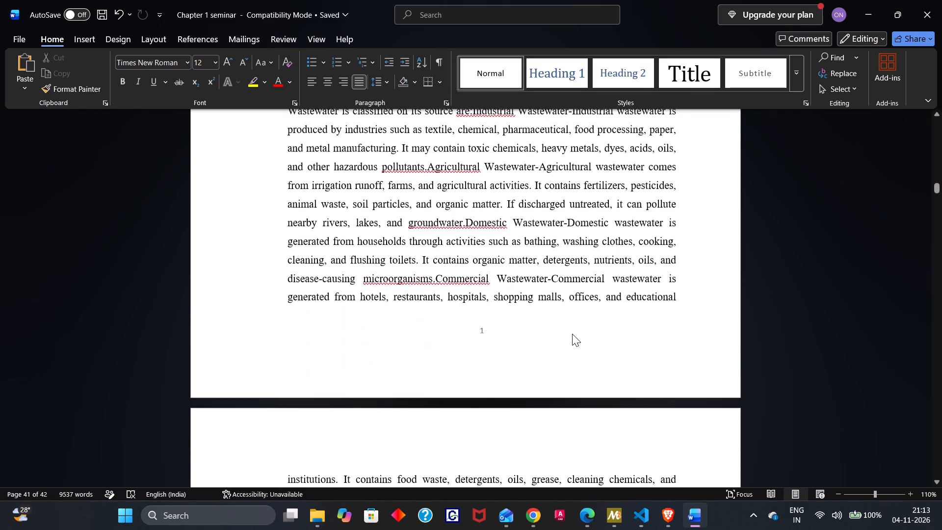
scroll(572, 334, down, 6)
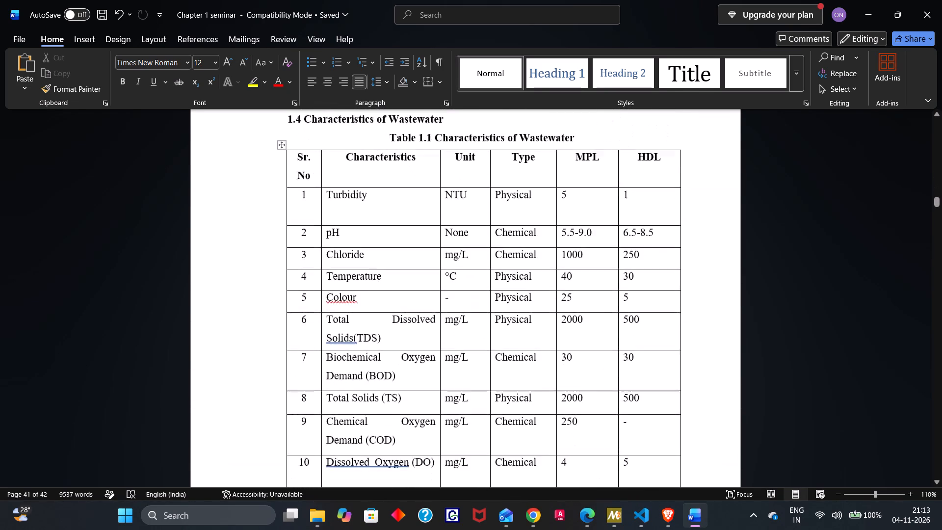
scroll(572, 334, down, 4)
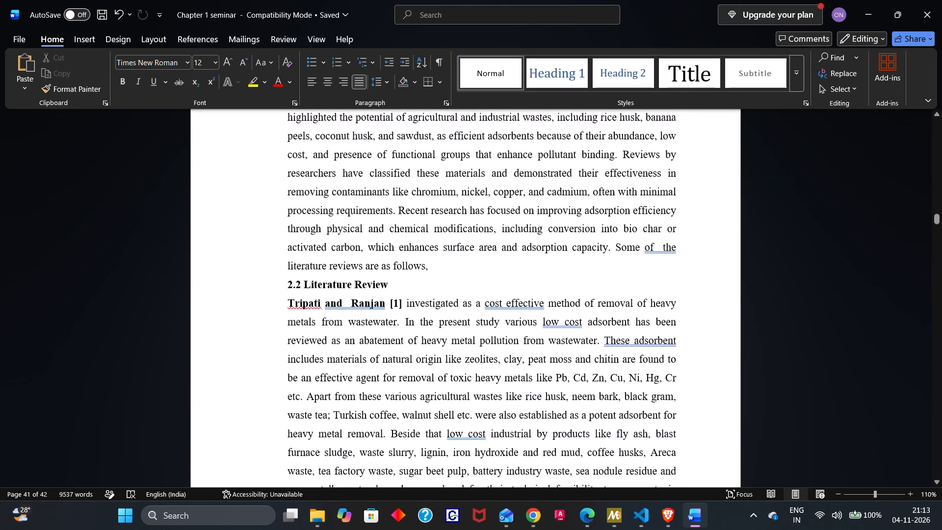
Check the author citations and their numbering at the start of section 2.2, from [1] to [5].
scroll(572, 334, down, 1)
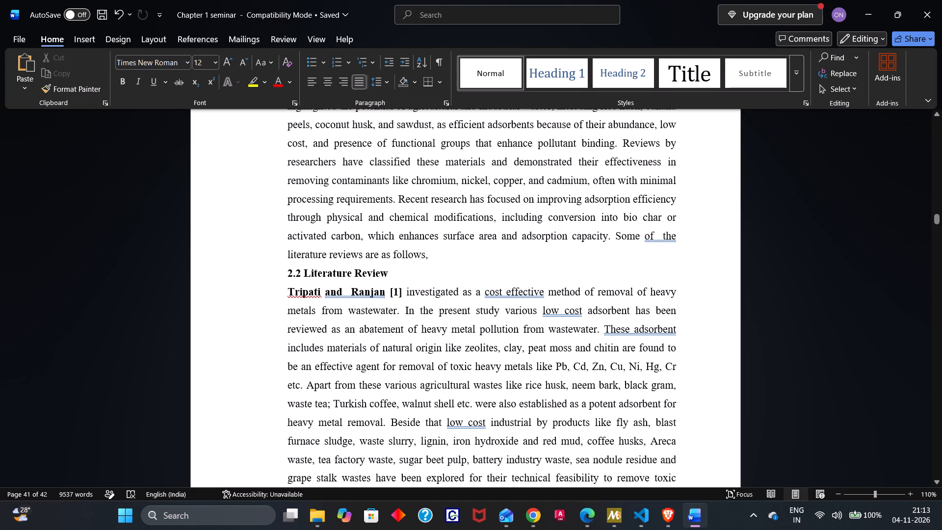
scroll(492, 354, down, 1)
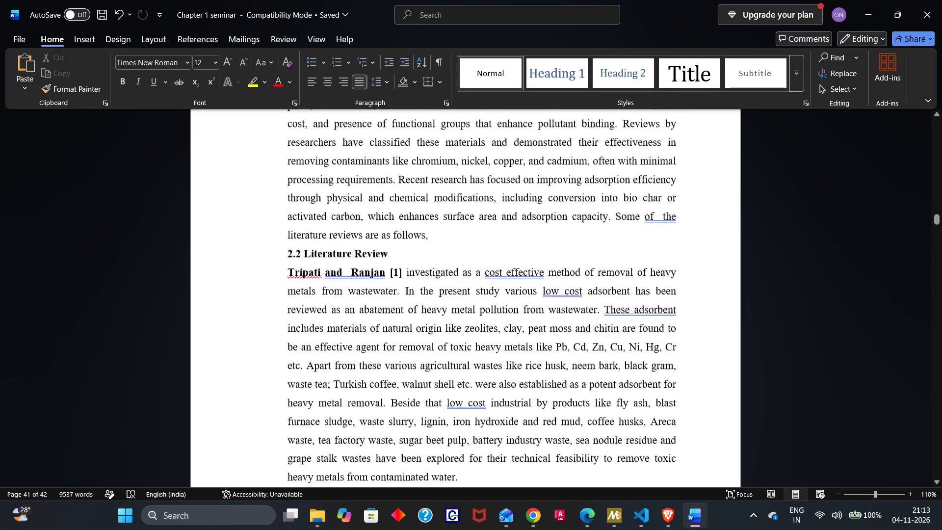
scroll(492, 354, down, 2)
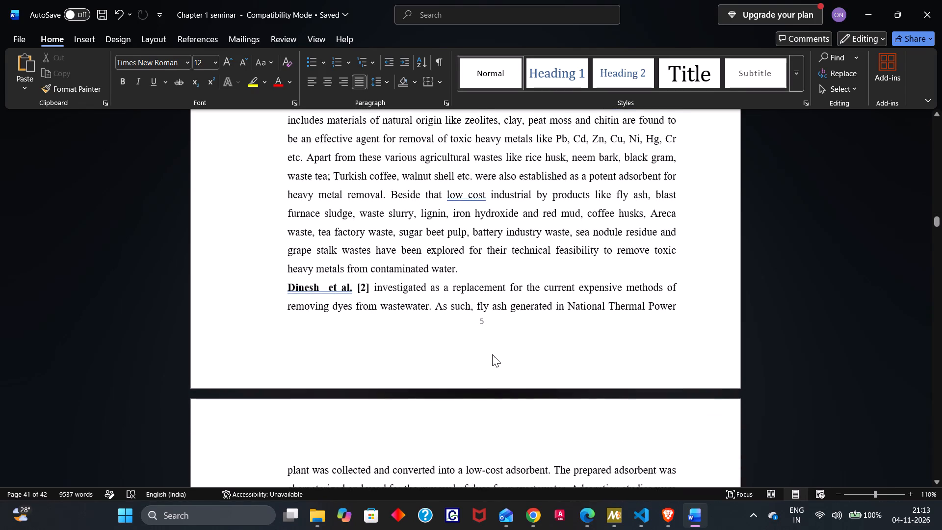
scroll(492, 354, down, 2)
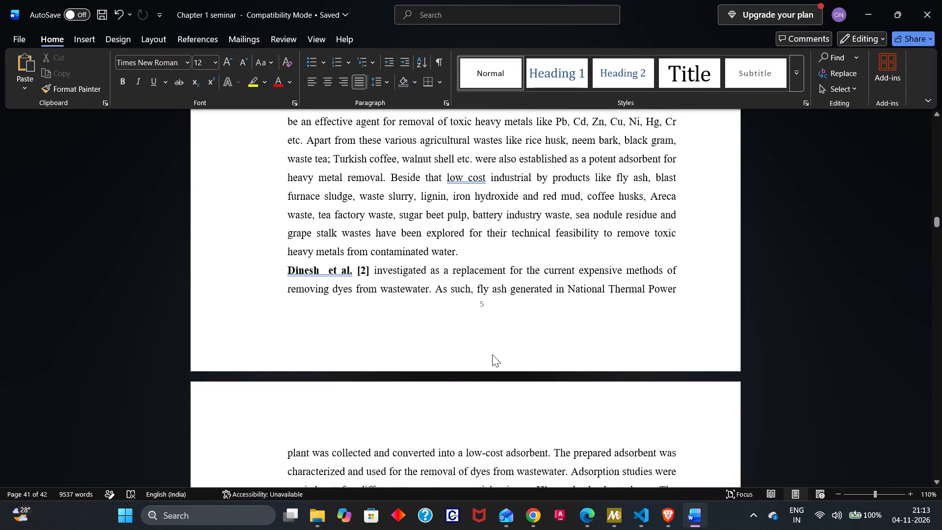
scroll(492, 354, down, 1)
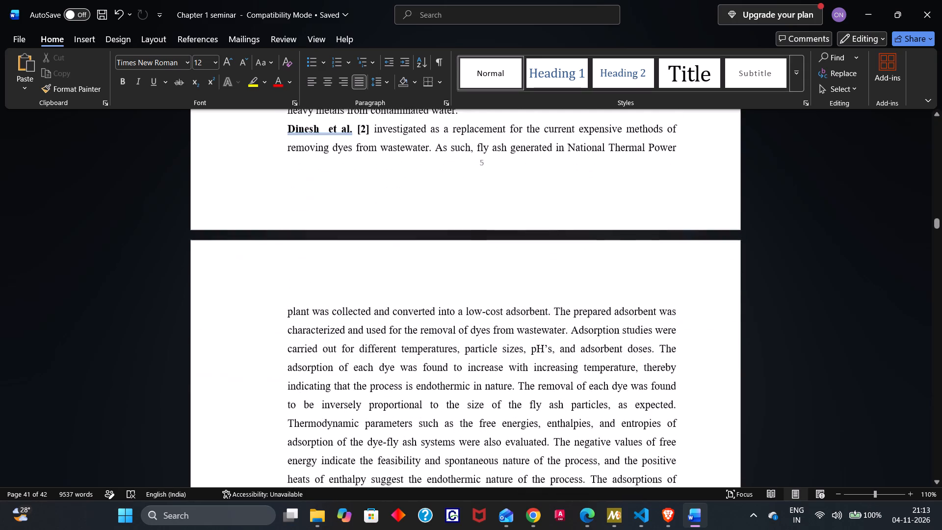
scroll(492, 354, down, 4)
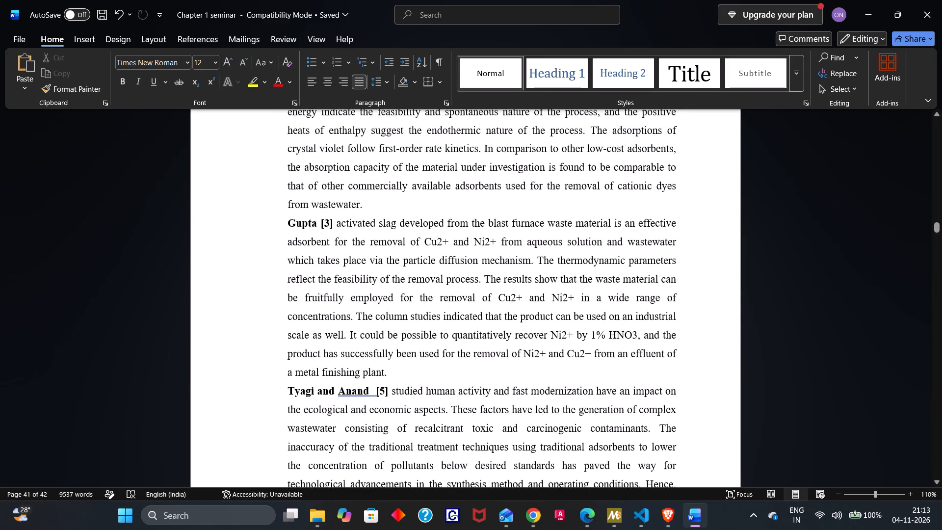
scroll(492, 354, down, 1)
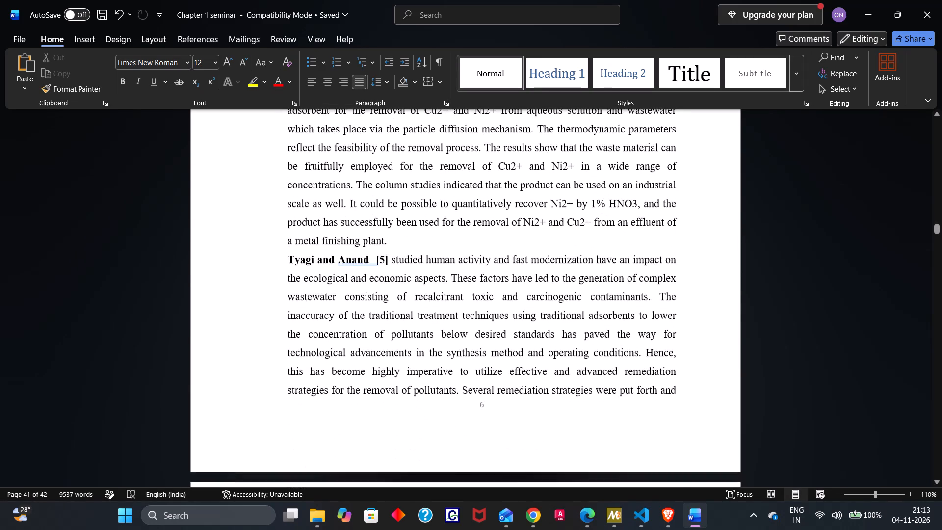
scroll(492, 354, down, 2)
Look back over the Chapter 1 introduction and objectives, returning to the Literature Review entry [2].
scroll(492, 354, up, 1)
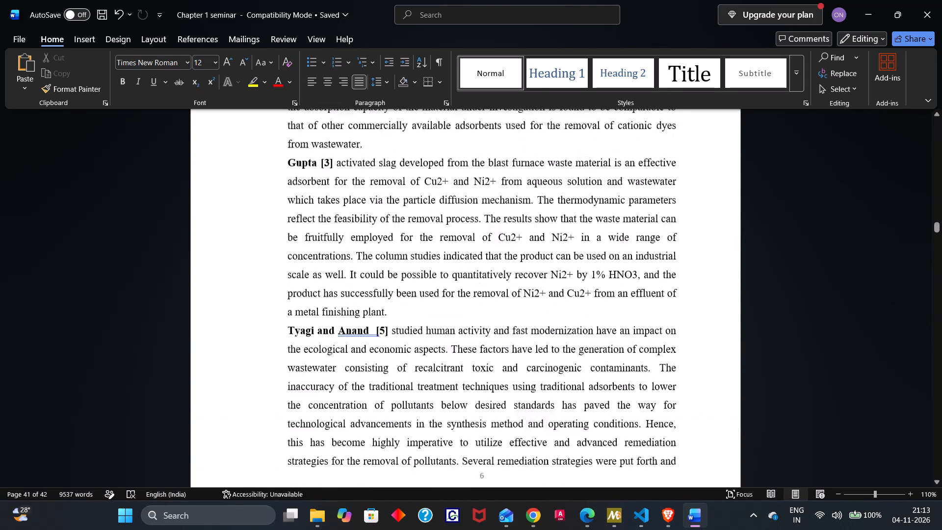
scroll(492, 354, up, 3)
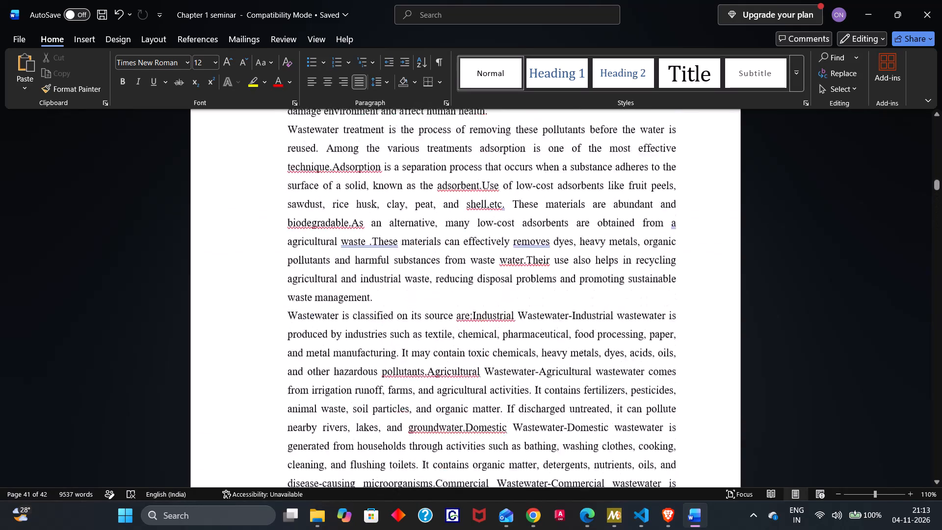
scroll(492, 354, down, 10)
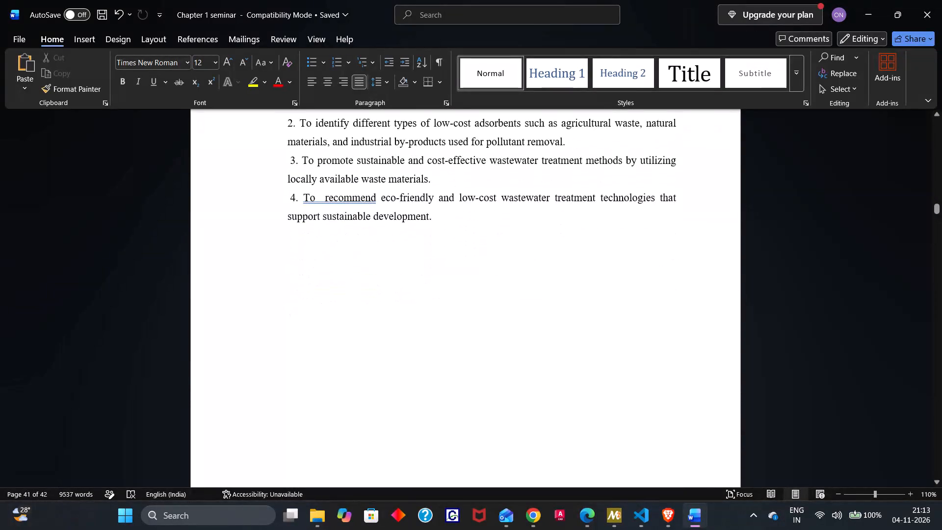
scroll(492, 354, down, 5)
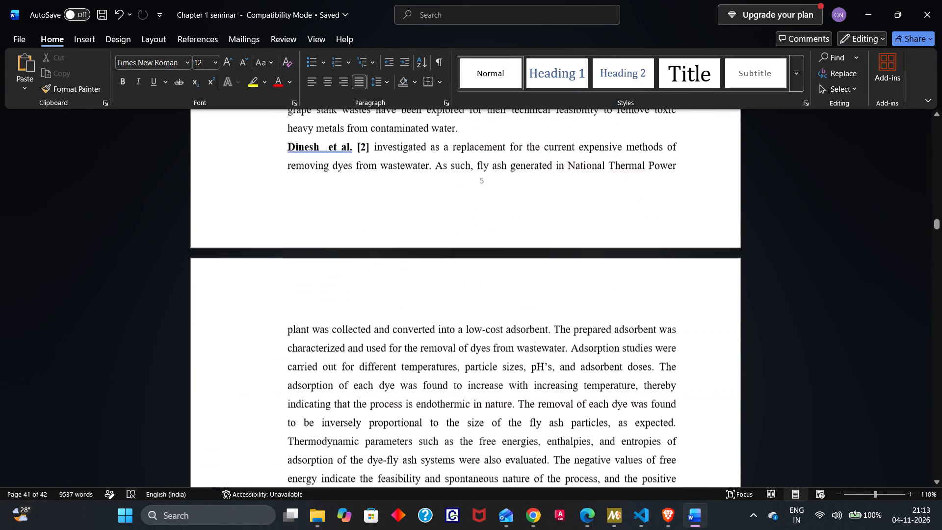
Examine the Literature Review entries up to [7], going back over the citation numbering around [3] and [5].
scroll(492, 354, down, 4)
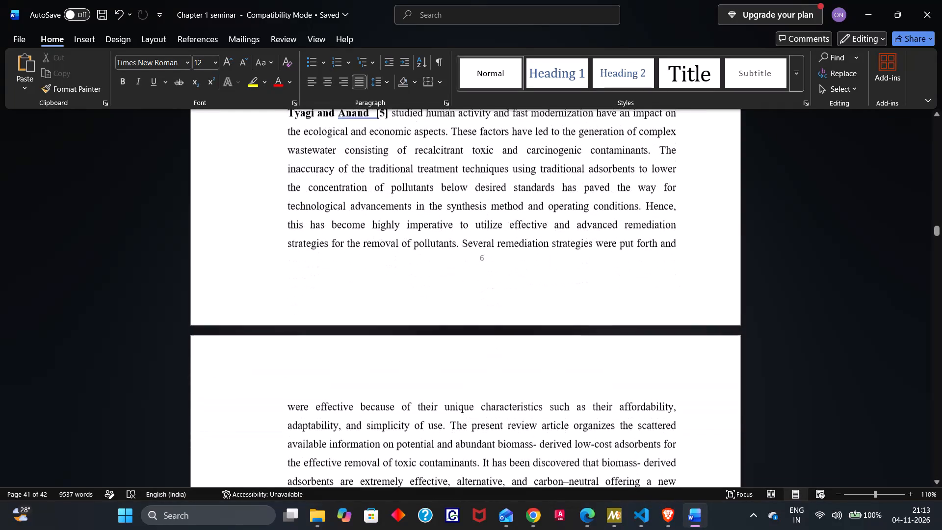
scroll(492, 354, down, 1)
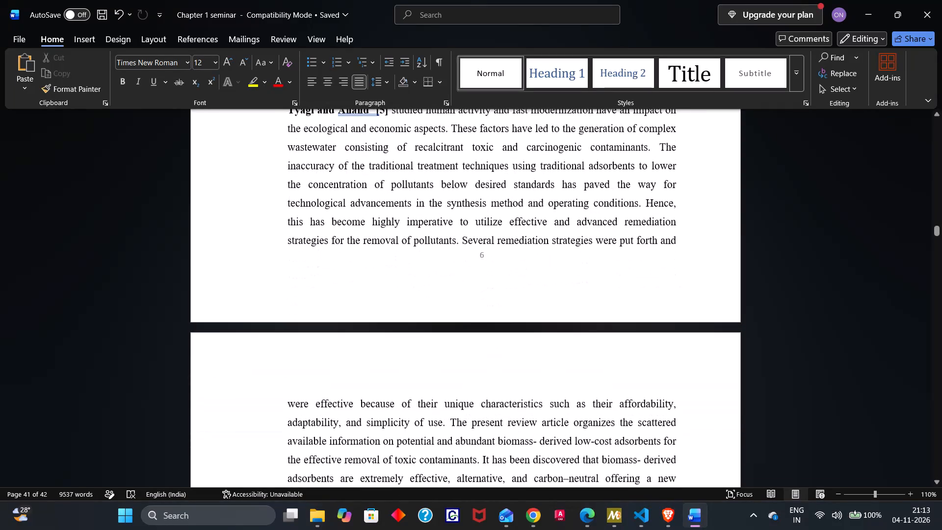
scroll(421, 392, down, 2)
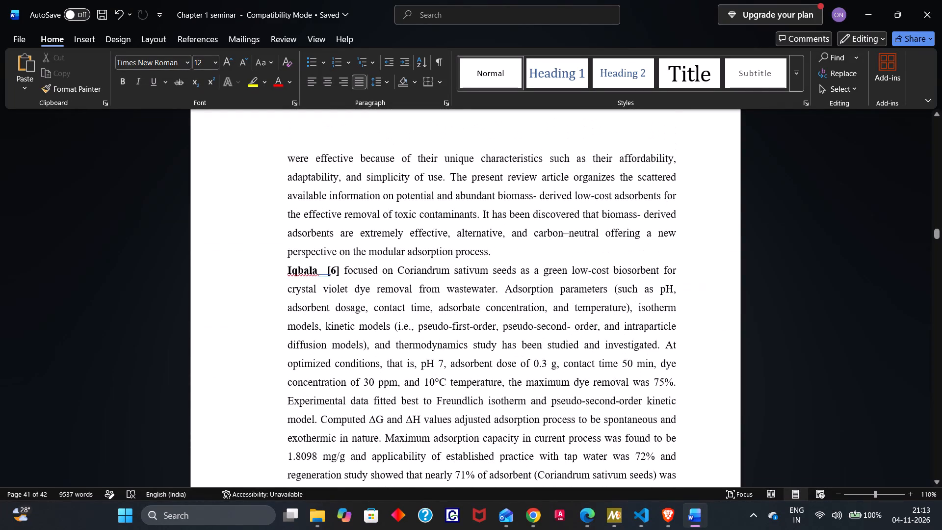
scroll(421, 392, up, 1)
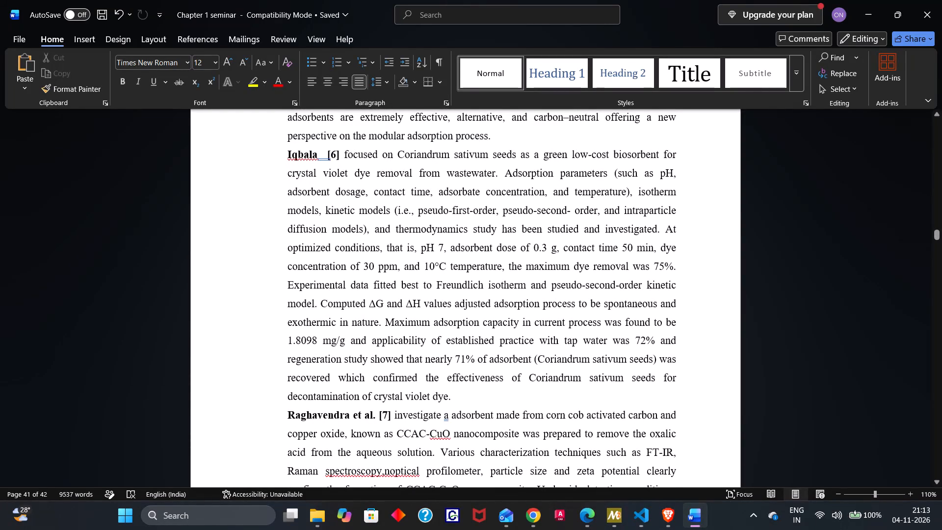
scroll(421, 392, up, 1)
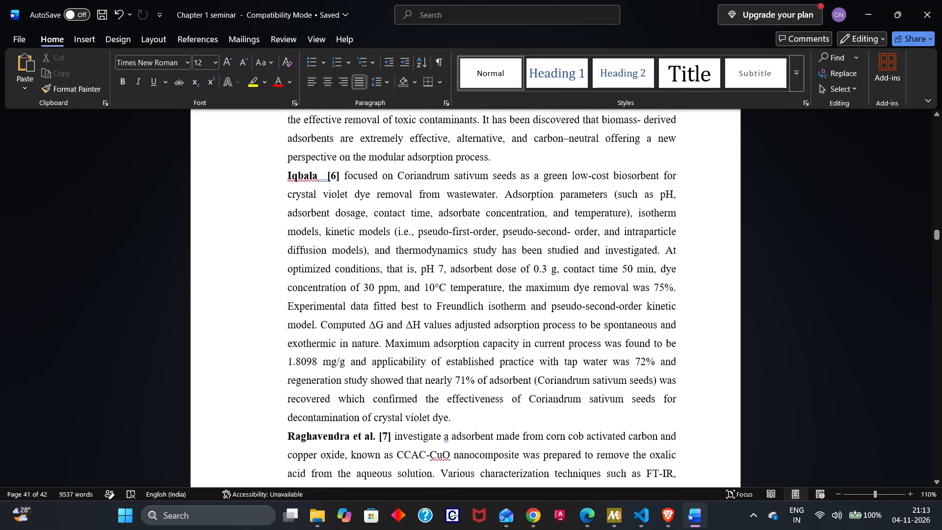
scroll(421, 392, up, 2)
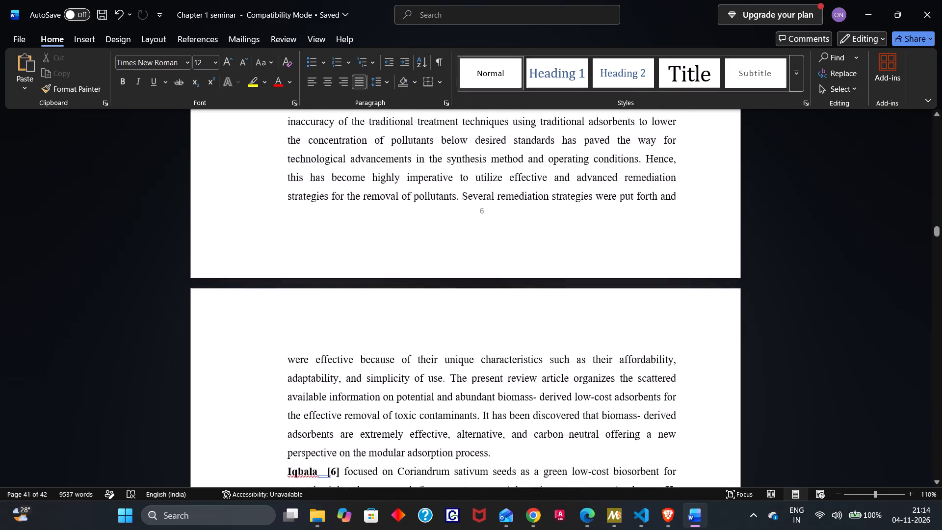
scroll(421, 392, up, 2)
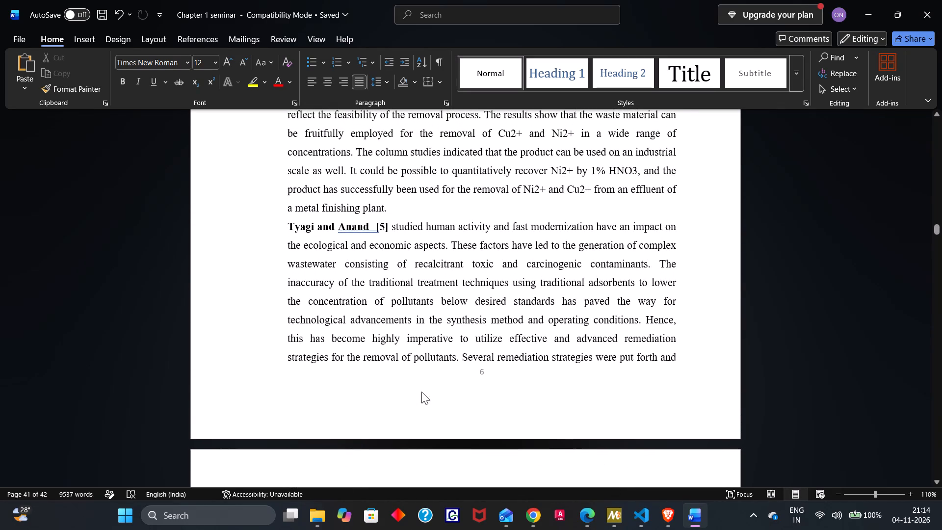
scroll(421, 392, up, 1)
Recheck the Literature Review citations in order from [3] to [9].
scroll(421, 392, down, 1)
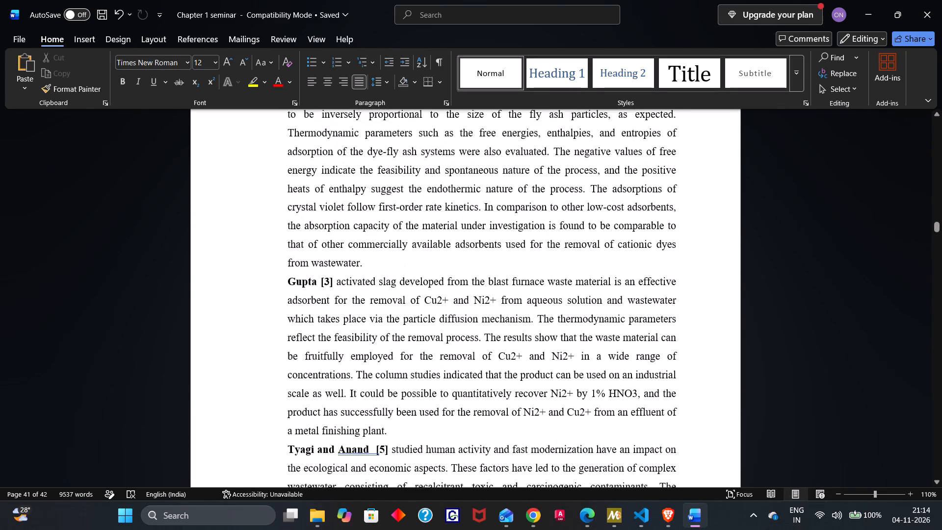
scroll(421, 392, down, 2)
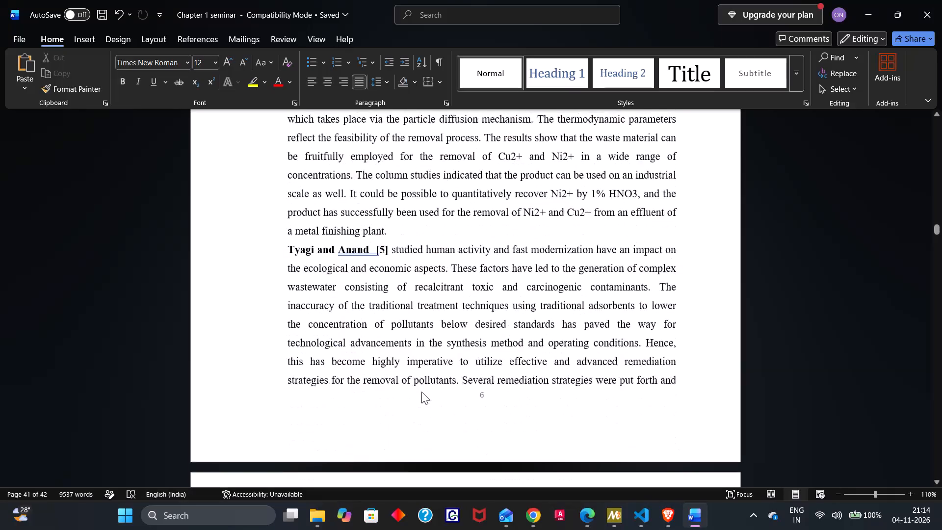
scroll(421, 392, down, 3)
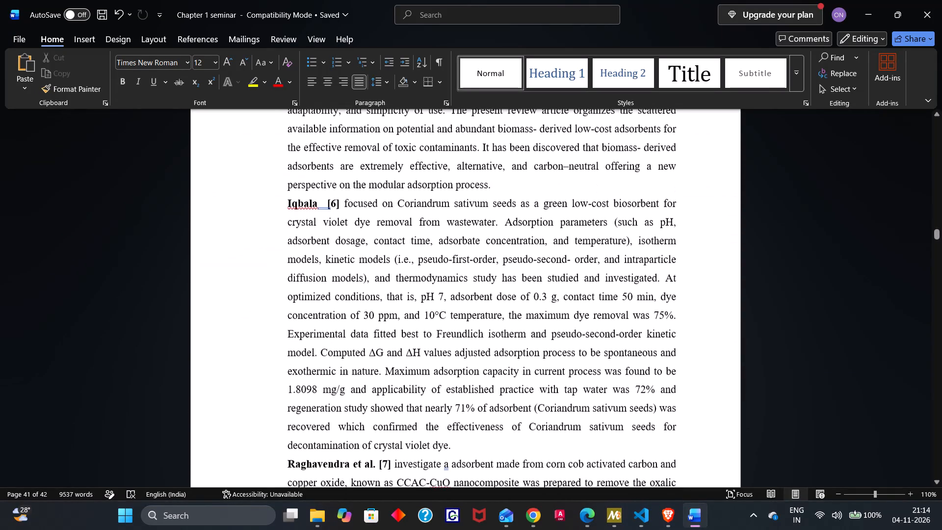
scroll(421, 392, down, 1)
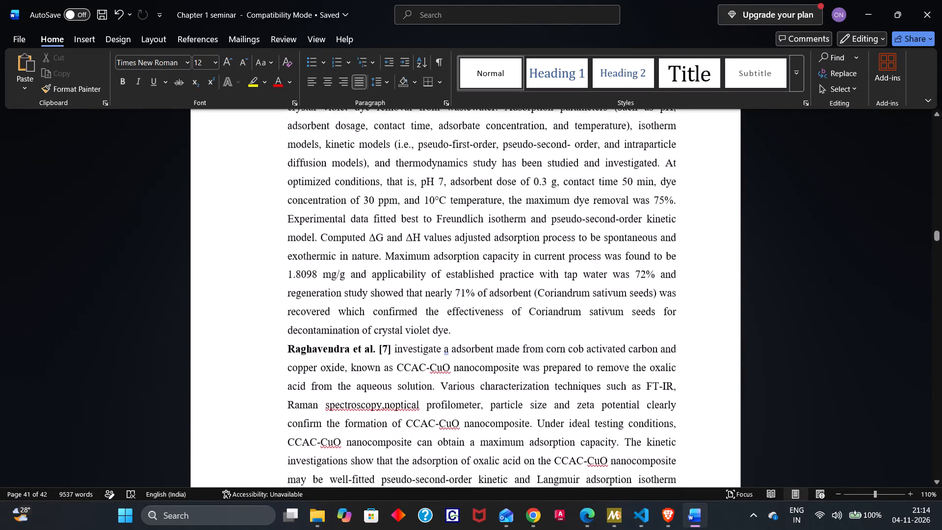
scroll(421, 392, down, 4)
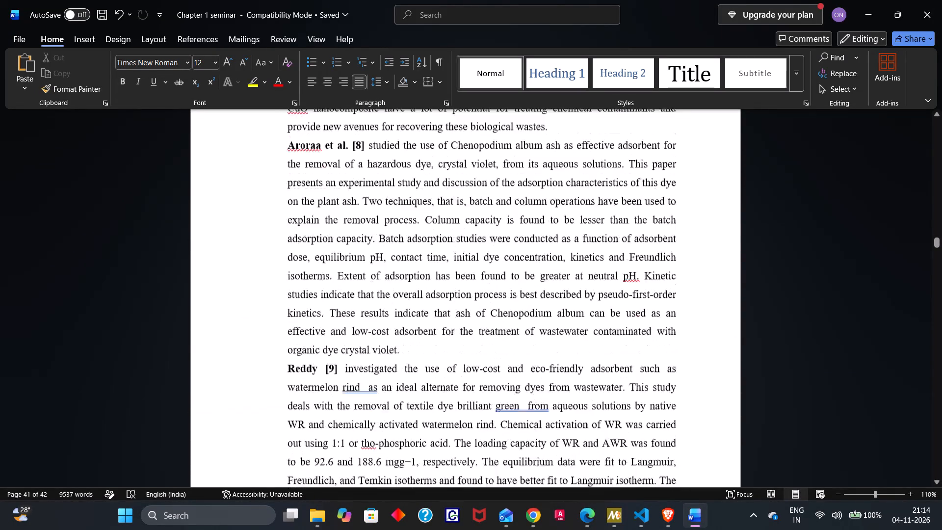
Examine the Literature Review entries and their citation numbering from [8] through [14].
scroll(421, 392, up, 1)
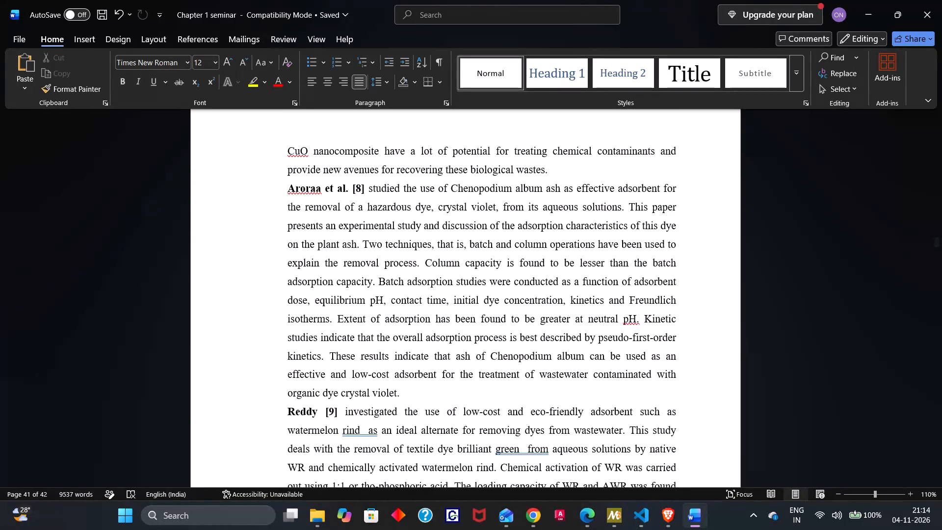
scroll(421, 392, down, 1)
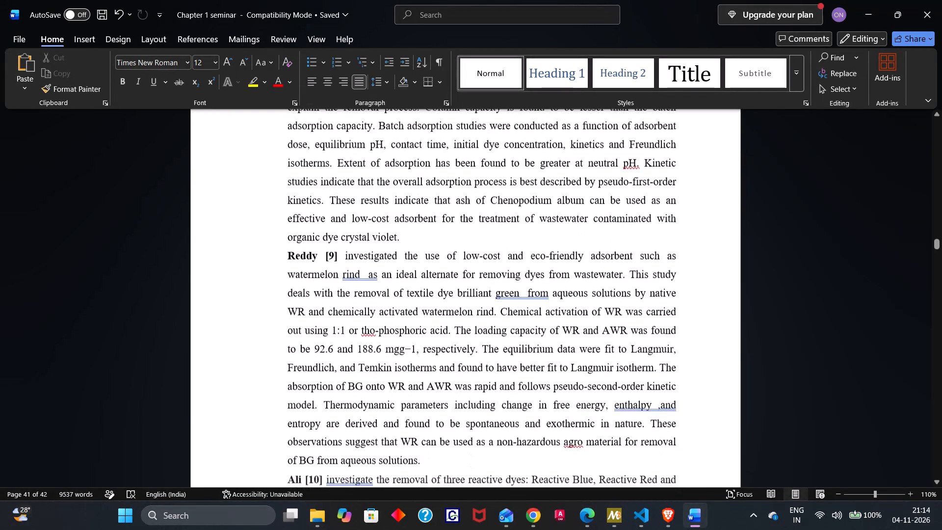
scroll(421, 392, down, 3)
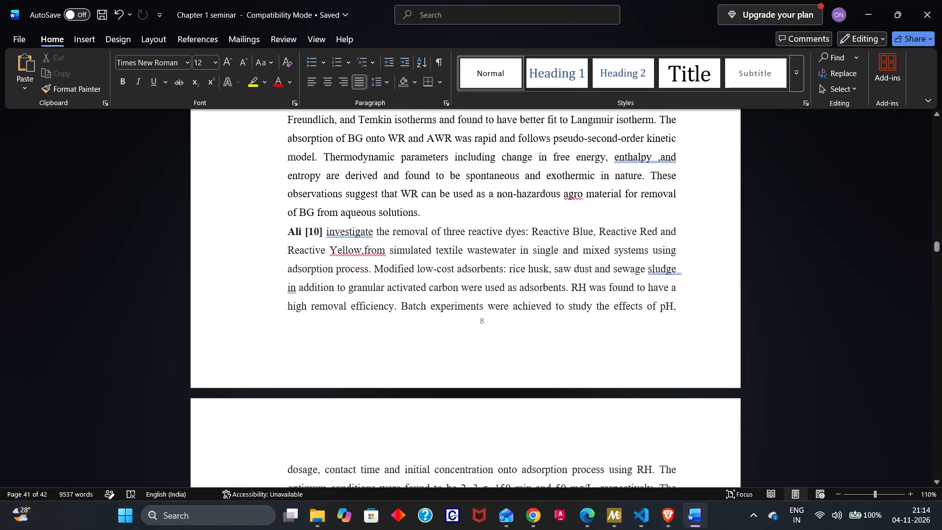
scroll(421, 392, down, 2)
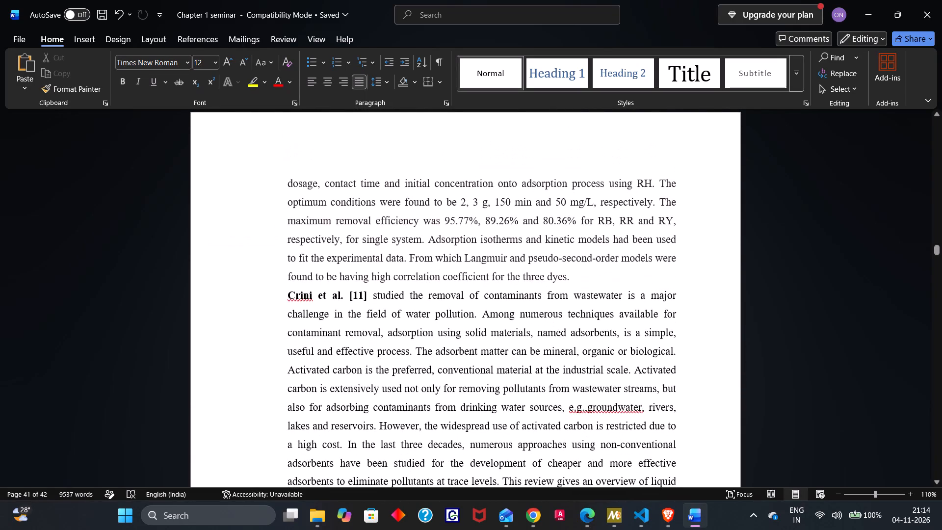
scroll(421, 392, down, 2)
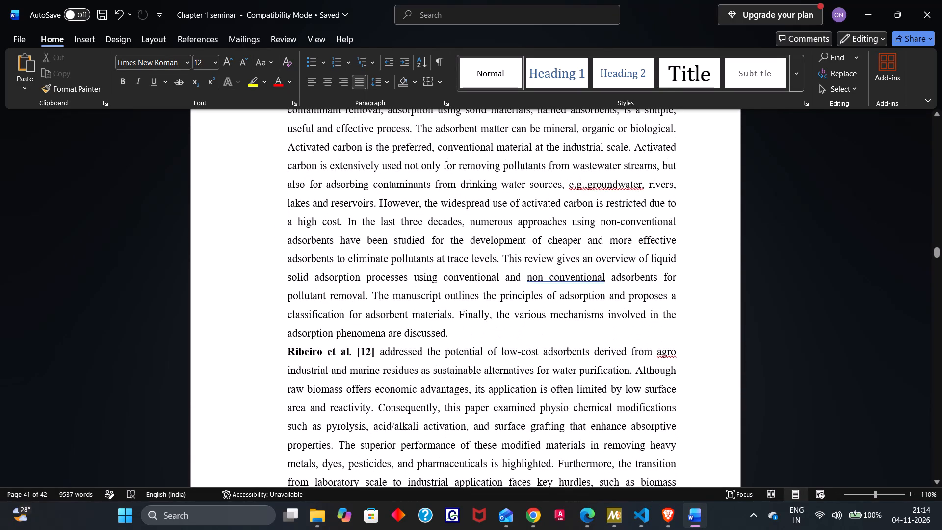
scroll(421, 392, down, 2)
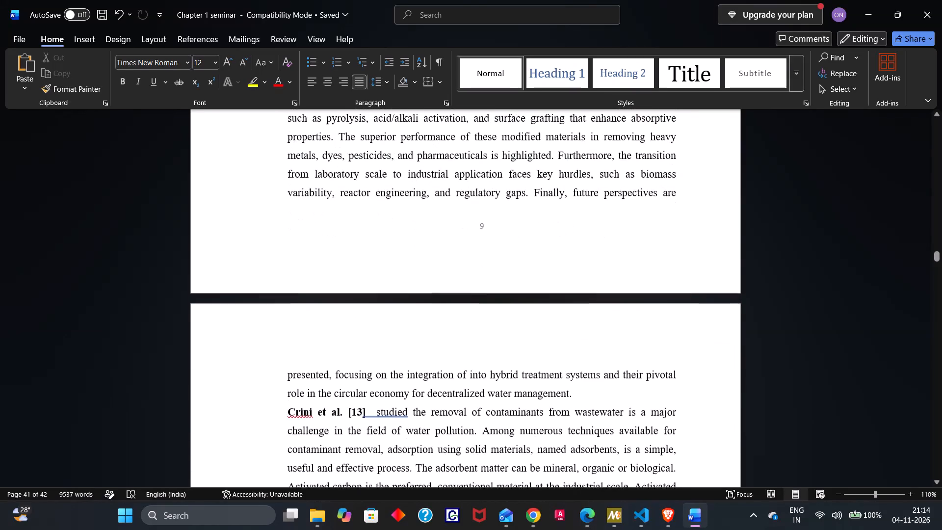
scroll(421, 392, down, 3)
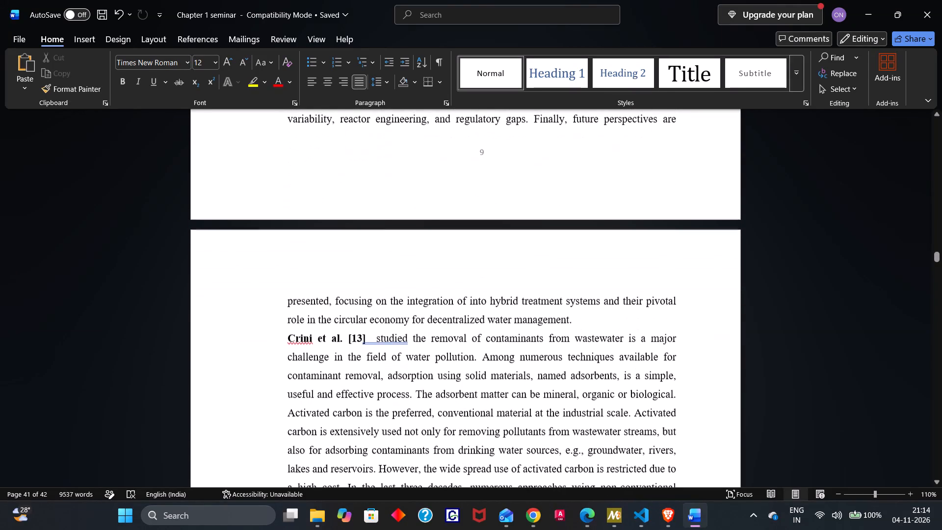
scroll(421, 392, down, 2)
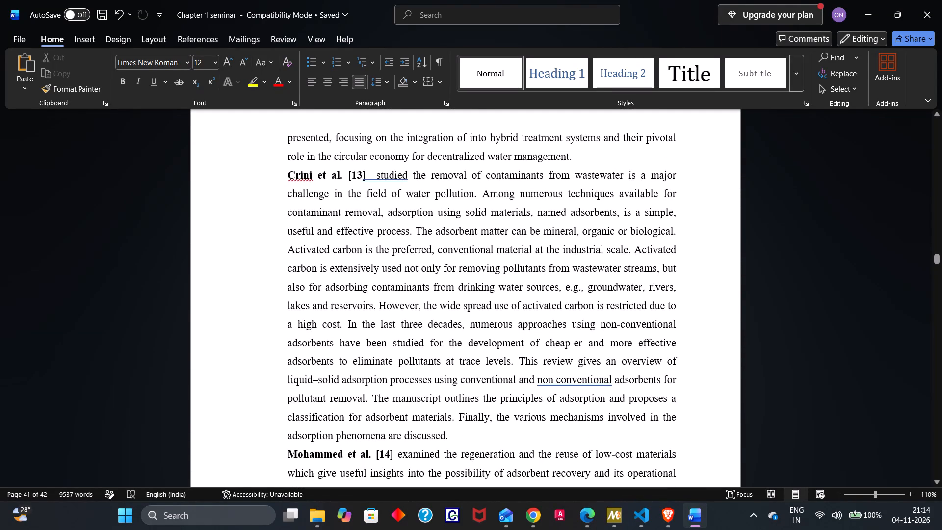
Delete the entire Crini et al. [13] paragraph, which repeats entry [11], from the Literature Review.
scroll(308, 227, up, 2)
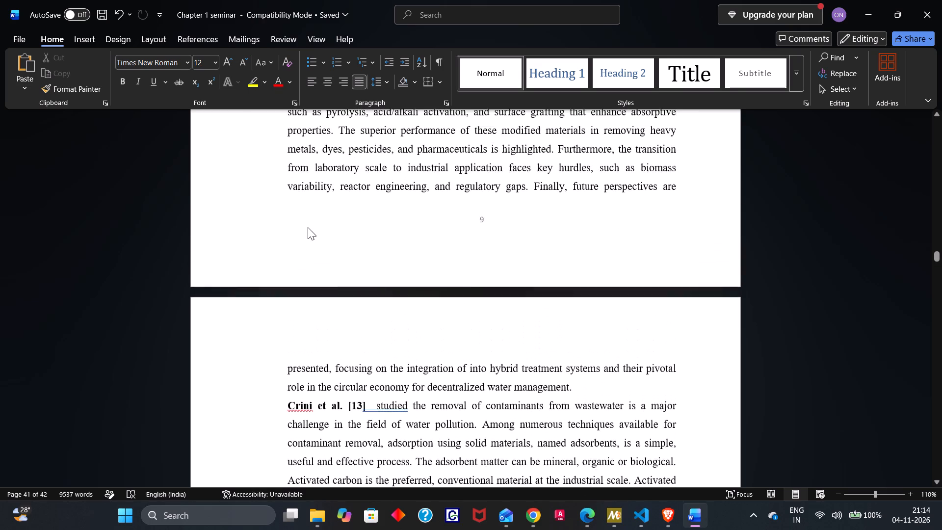
scroll(308, 227, up, 1)
scroll(308, 227, down, 1)
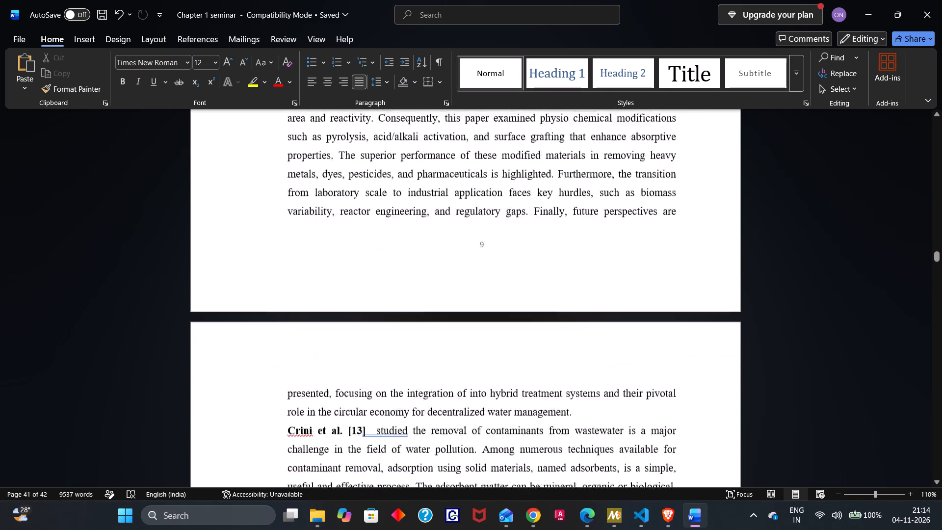
scroll(308, 227, down, 2)
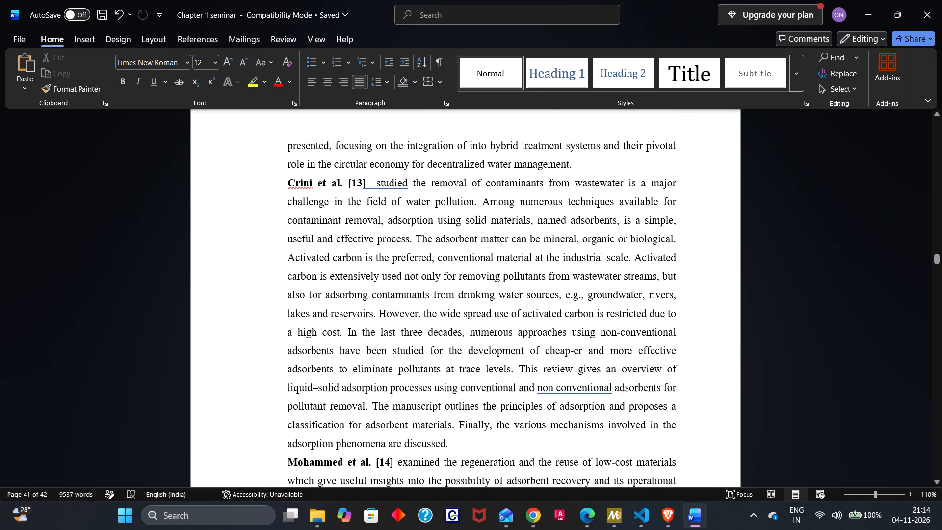
drag(285, 184, 465, 344)
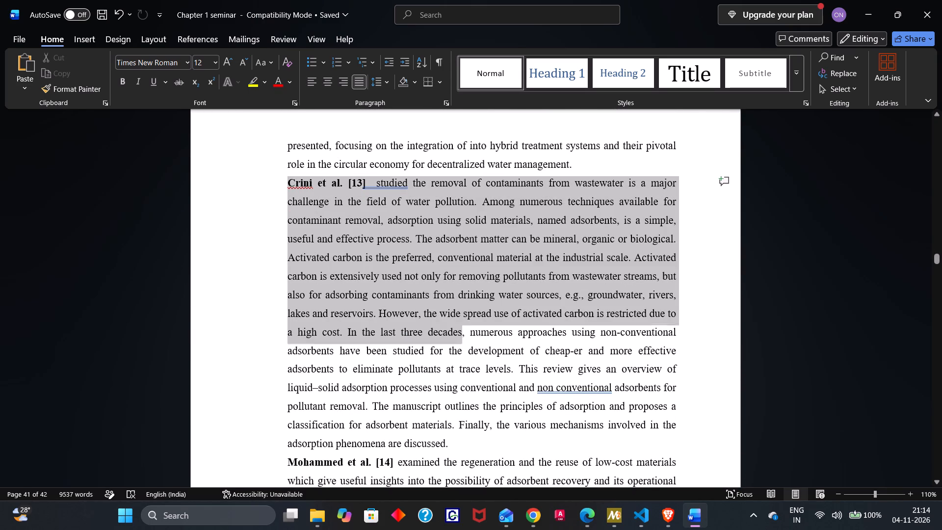
drag(465, 344, 499, 445)
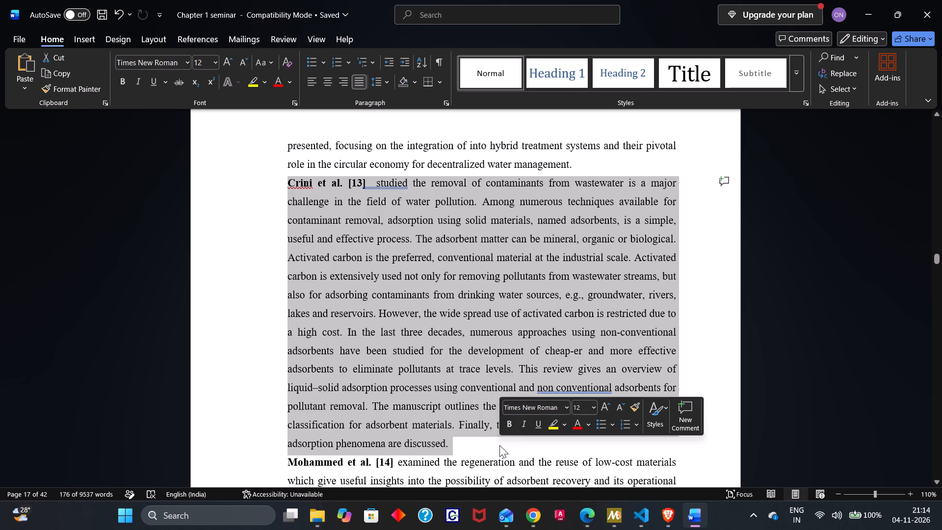
key(BackSpace)
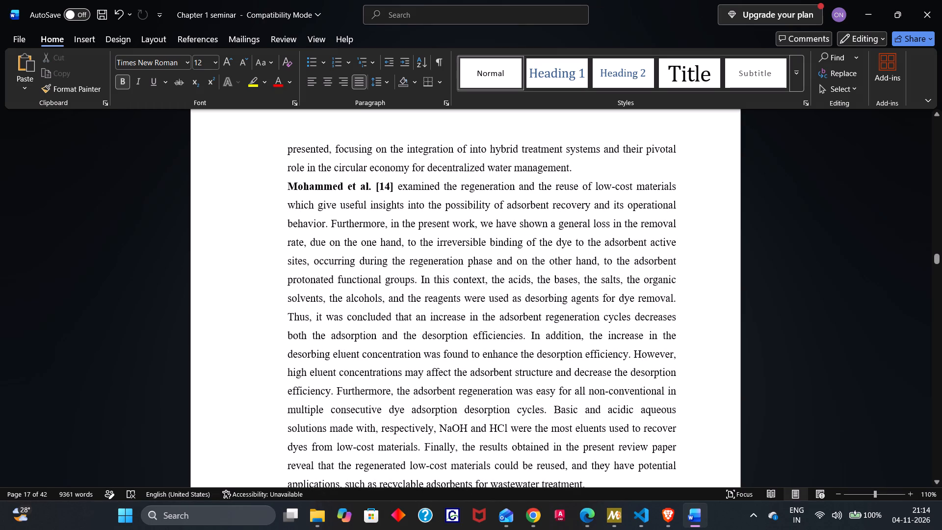
Check the remaining Literature Review entries and their citation numbers from [14] to [18].
scroll(499, 445, down, 1)
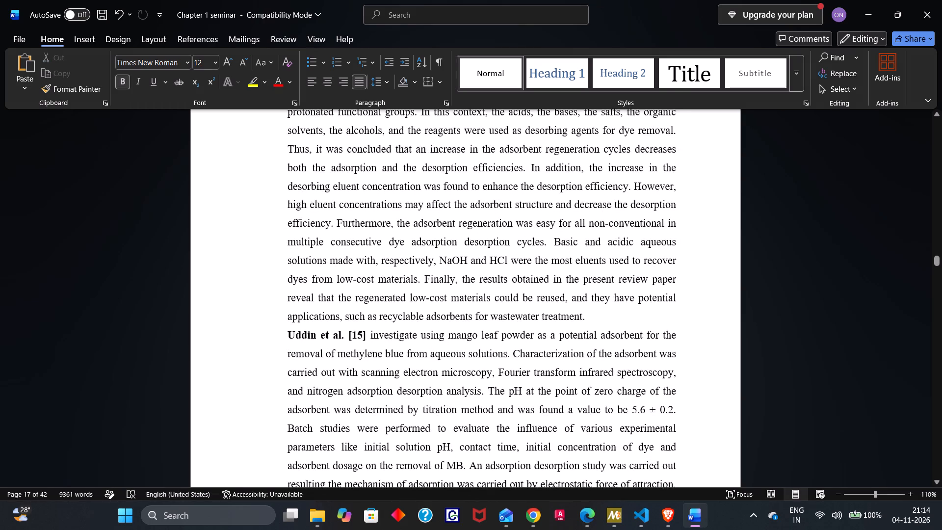
scroll(499, 445, down, 5)
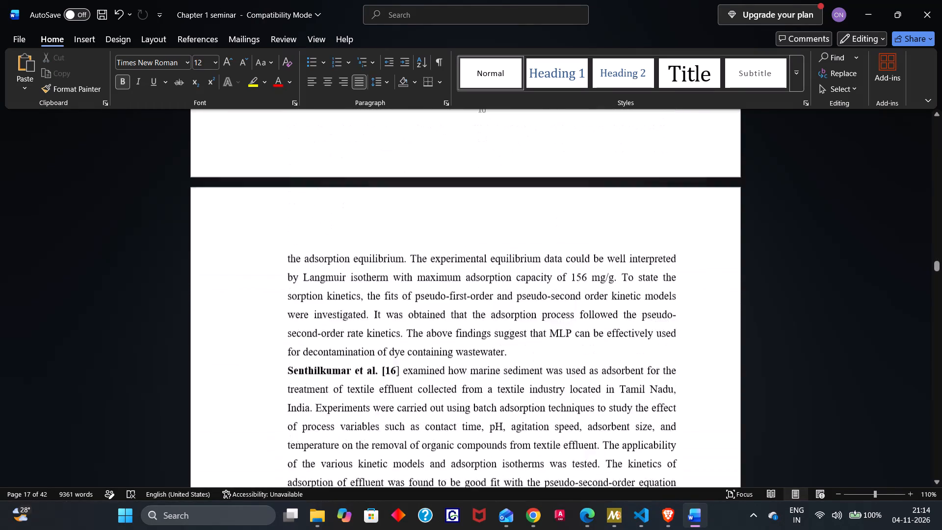
scroll(499, 445, down, 1)
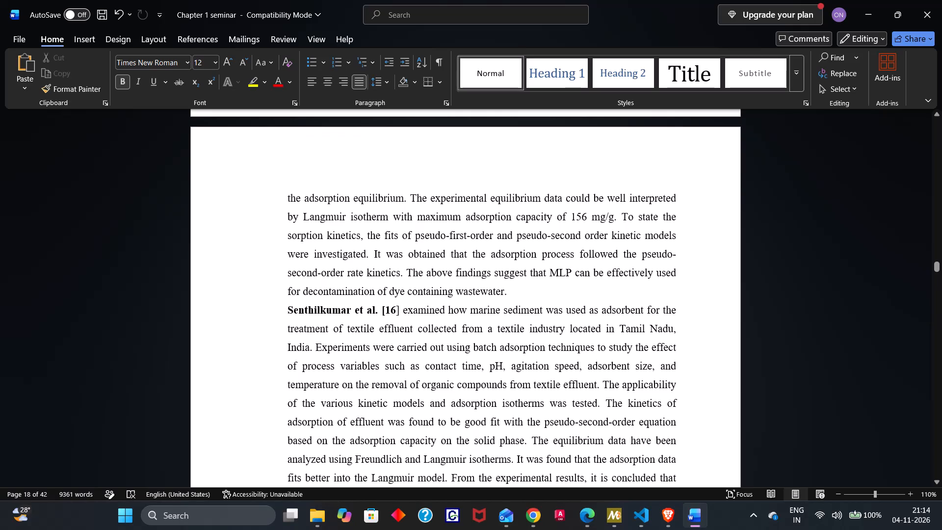
scroll(499, 445, down, 3)
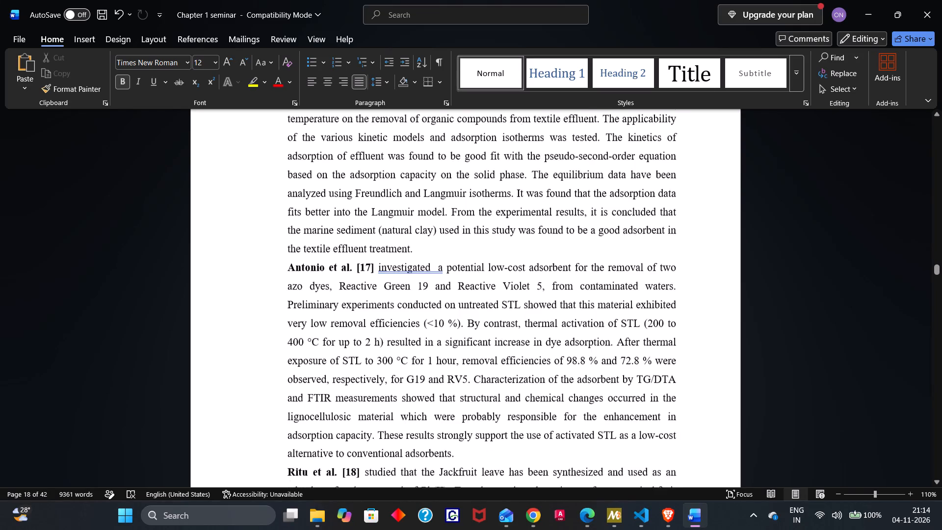
scroll(499, 445, down, 2)
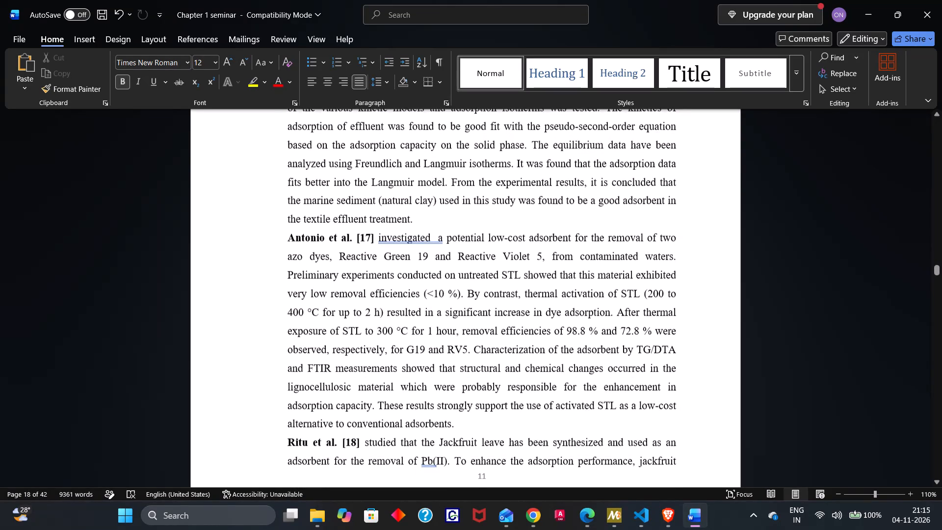
scroll(499, 445, down, 1)
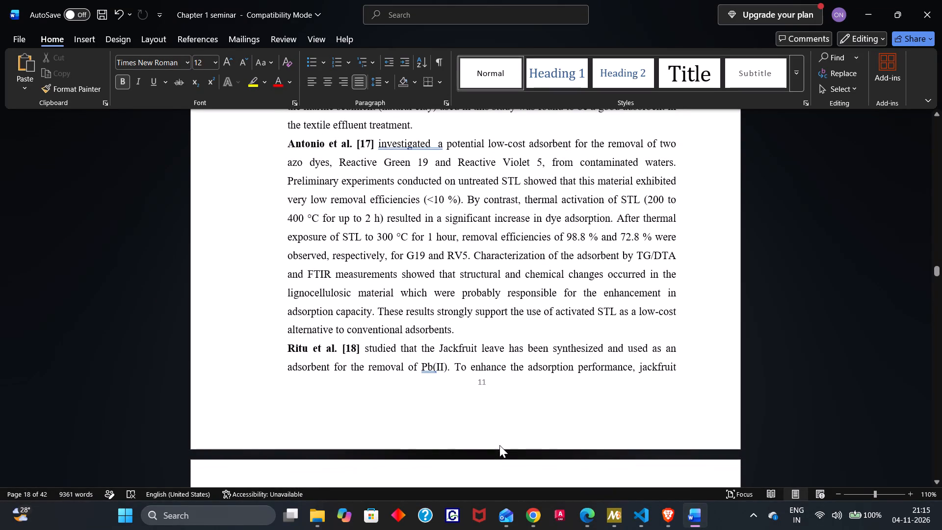
Save the seminar report.
key(ctrl+s)
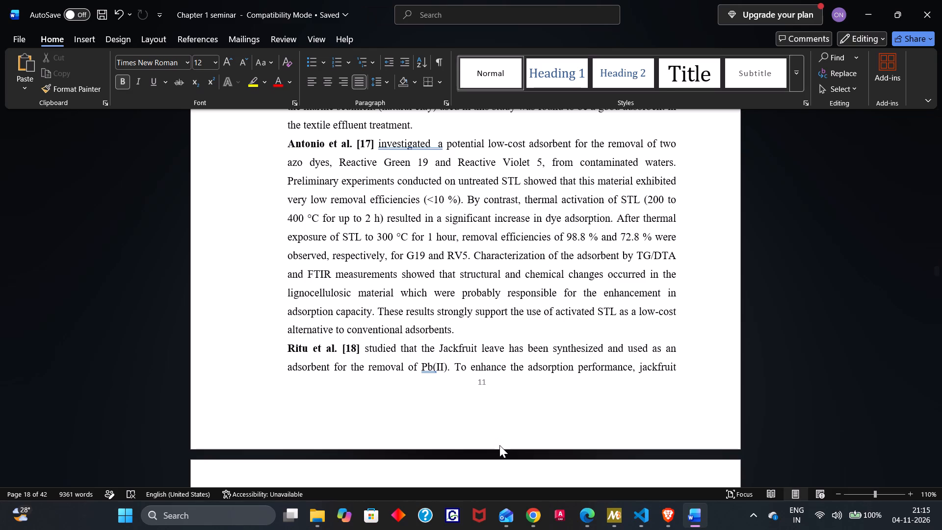
Return to the report's title page and save the document again.
scroll(499, 445, up, 16)
scroll(499, 445, up, 10)
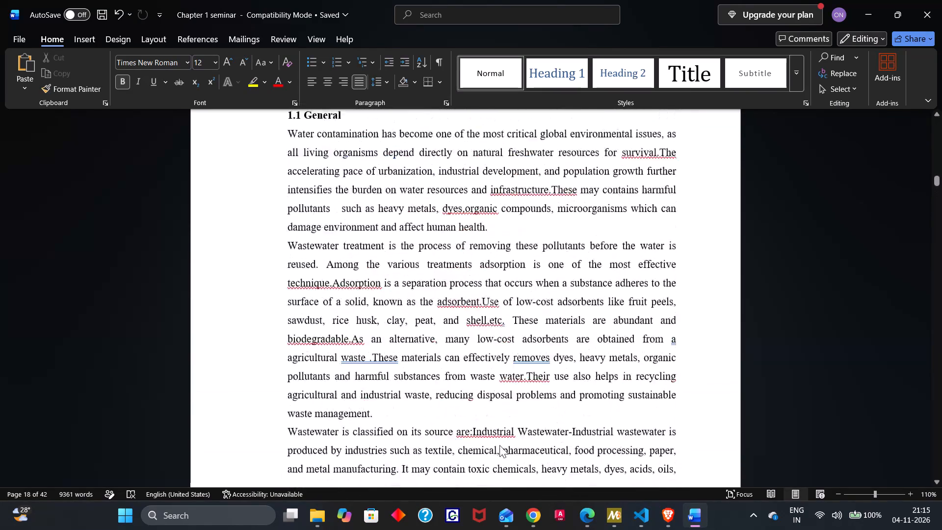
scroll(499, 445, up, 18)
scroll(499, 445, up, 20)
scroll(499, 445, up, 2)
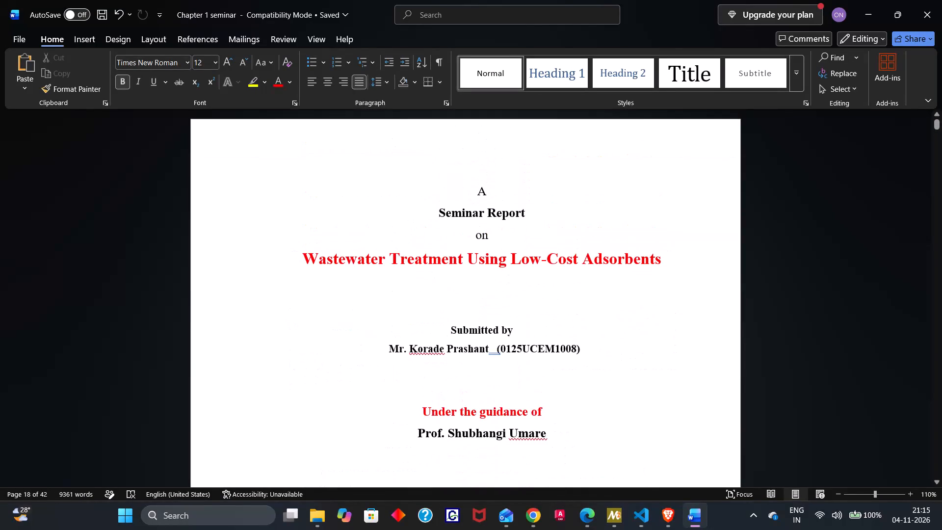
key(ctrl+s)
Review the front matter from the title page through the table of contents to the abstract and keywords.
scroll(499, 445, up, 1)
scroll(499, 445, down, 4)
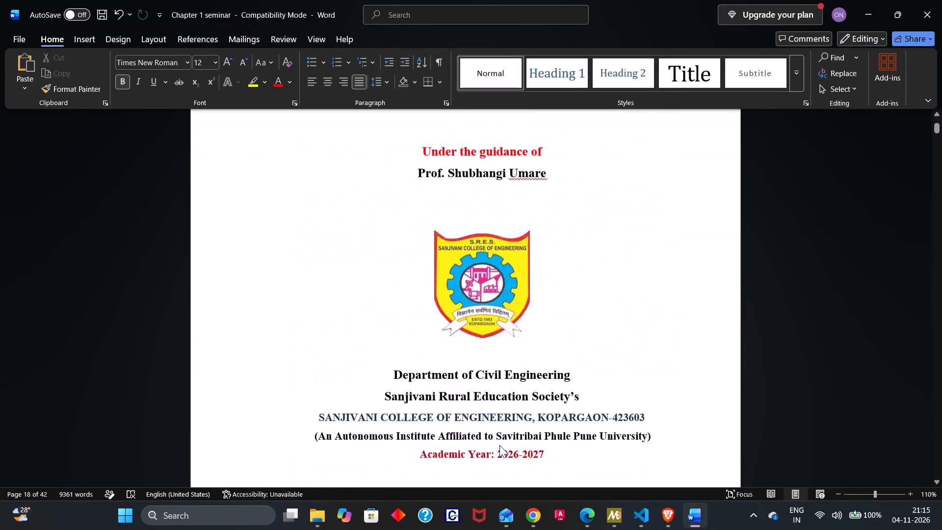
scroll(499, 445, down, 20)
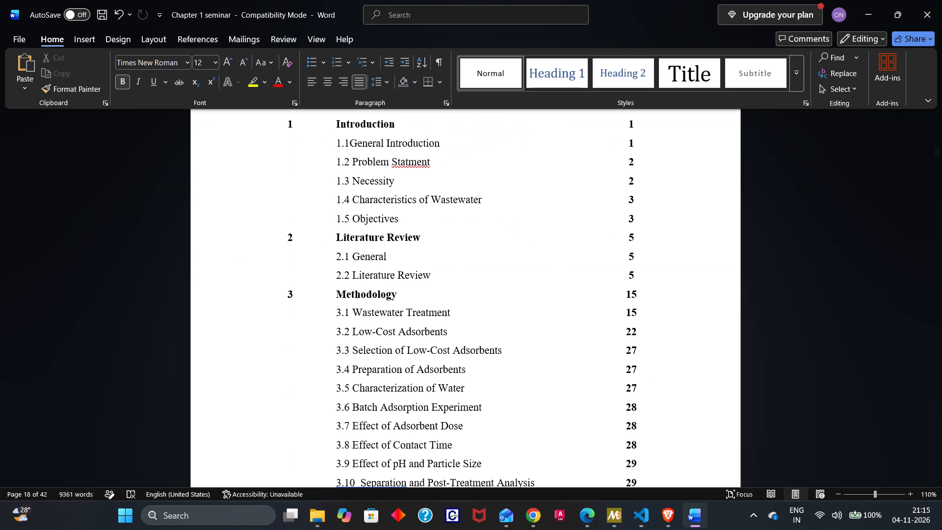
scroll(499, 445, down, 5)
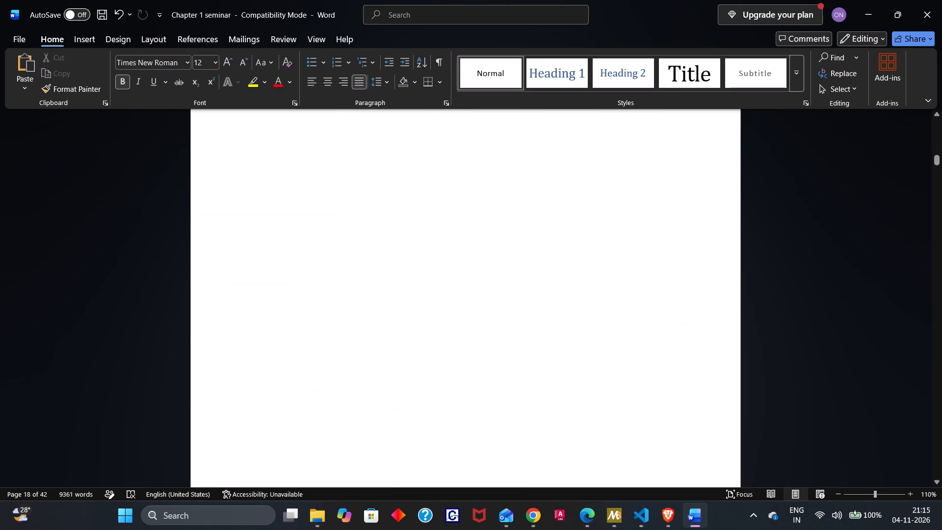
scroll(499, 445, down, 5)
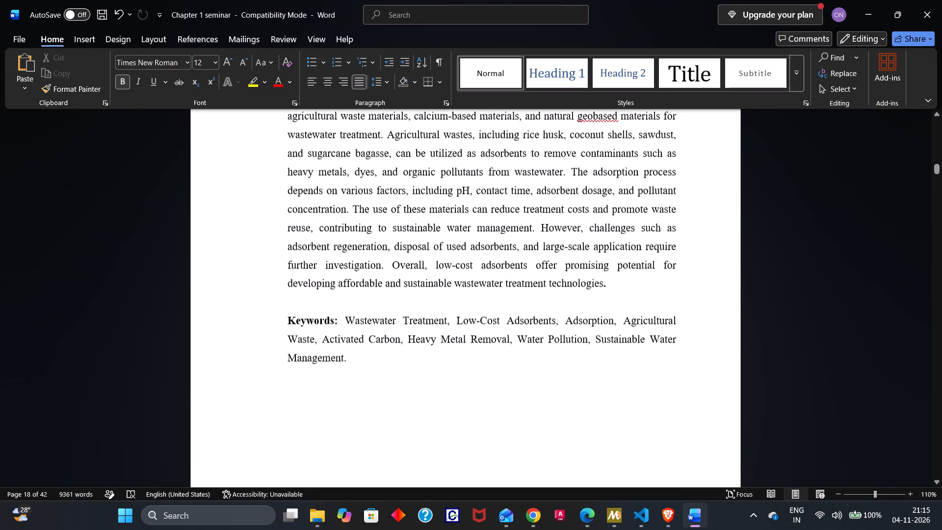
scroll(499, 445, down, 3)
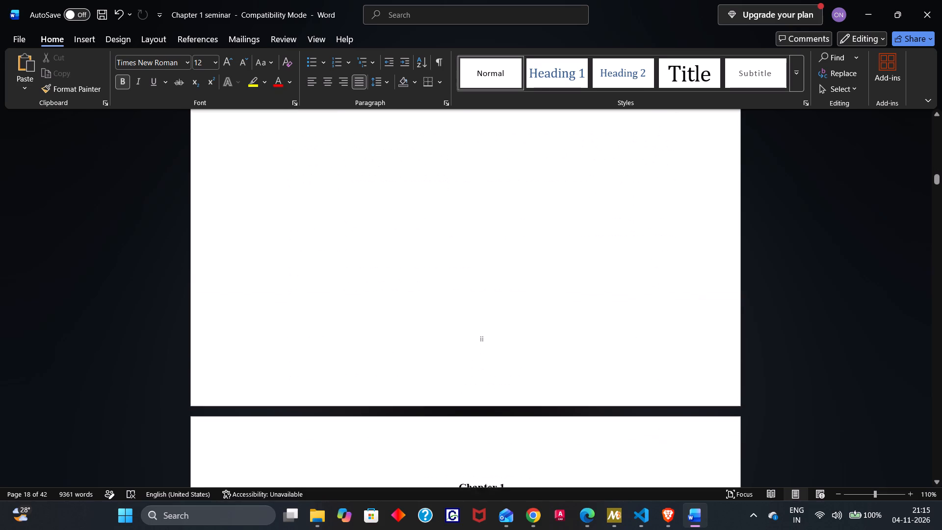
Look through Chapter 1, from the general introduction through the necessity section and wastewater characteristics table to the objectives.
scroll(499, 445, down, 5)
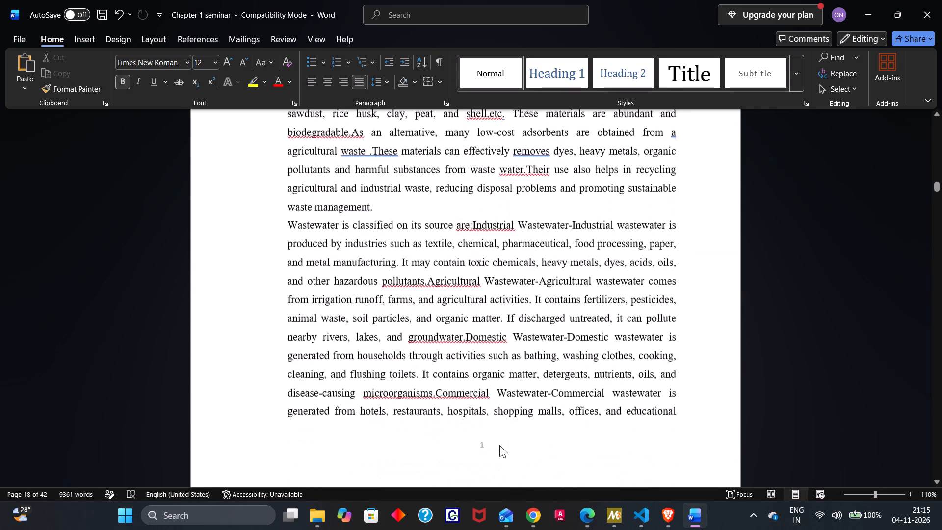
scroll(499, 445, down, 5)
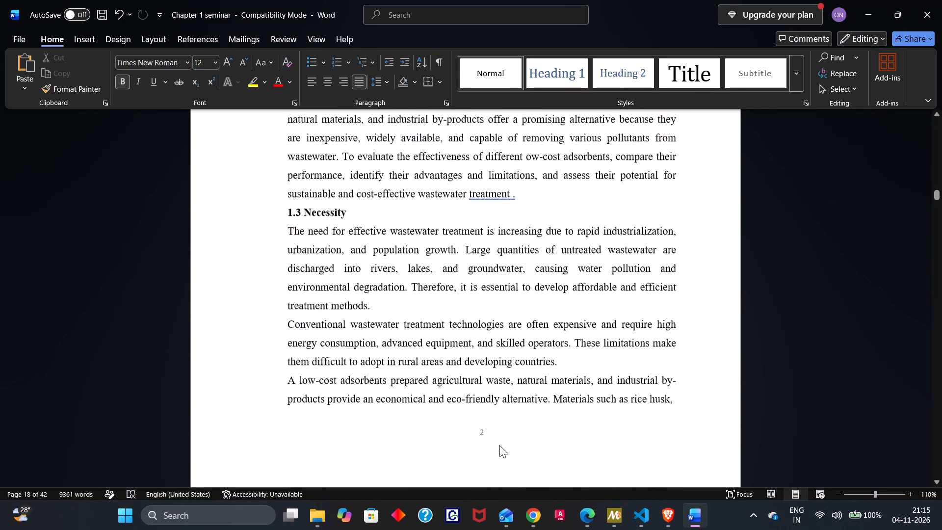
scroll(499, 445, down, 2)
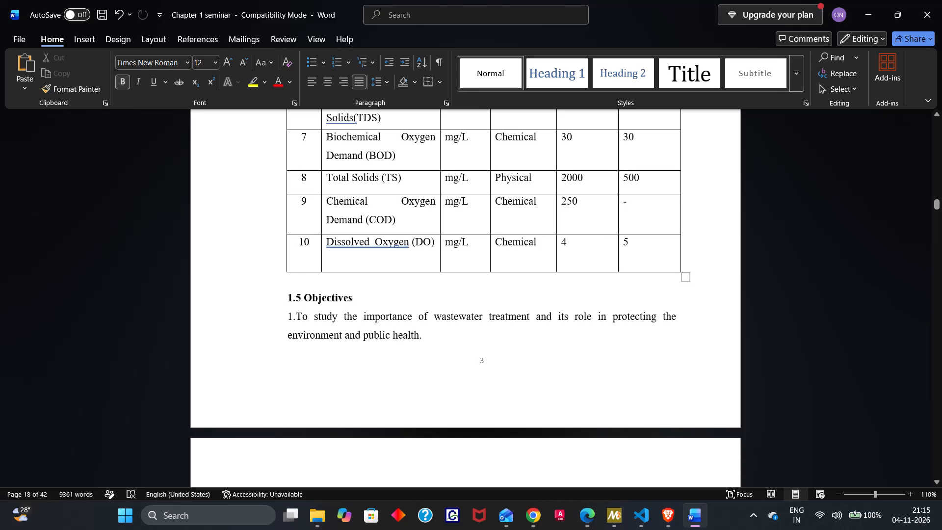
scroll(499, 445, down, 3)
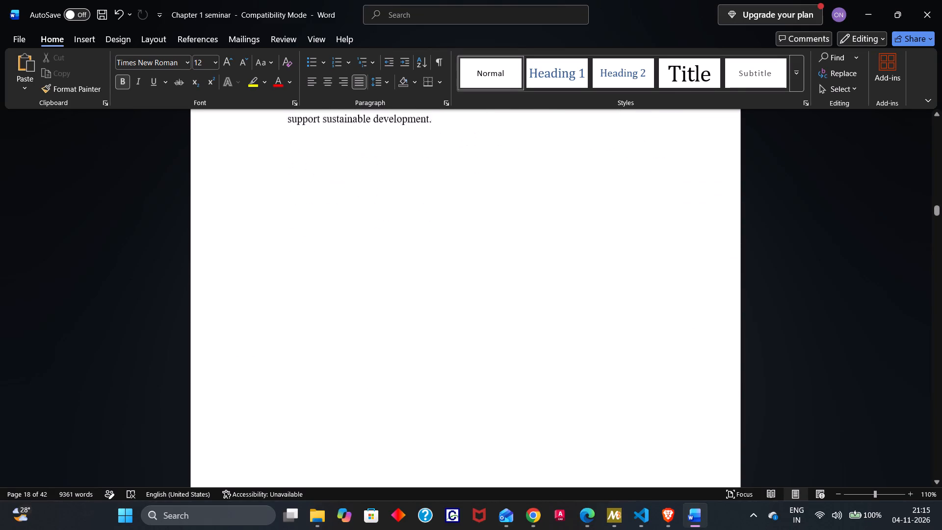
Review the Chapter 2 Literature Review entries from citation [1] through [11].
scroll(499, 445, down, 4)
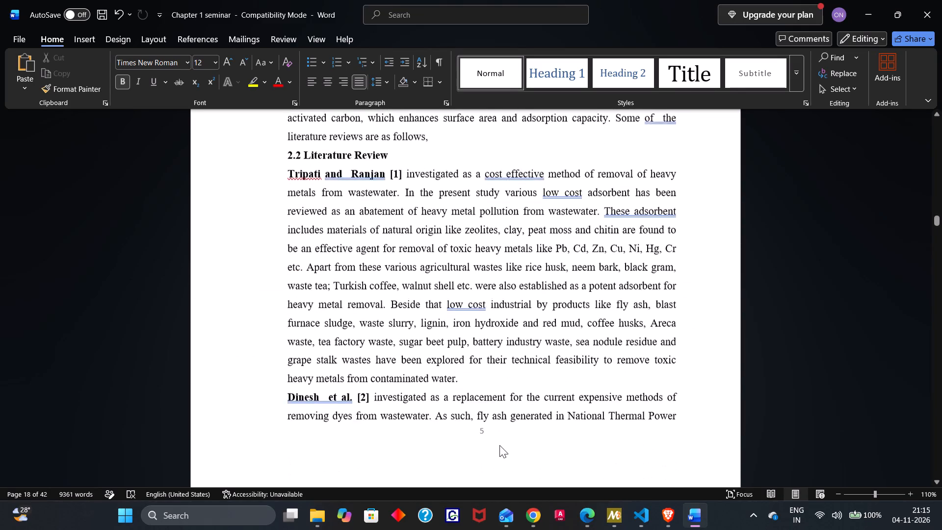
scroll(499, 445, down, 5)
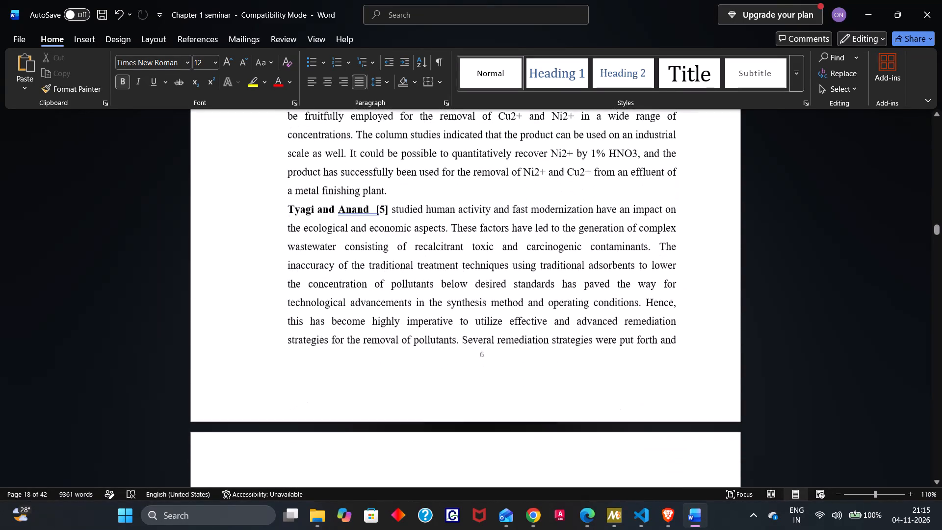
scroll(499, 445, down, 5)
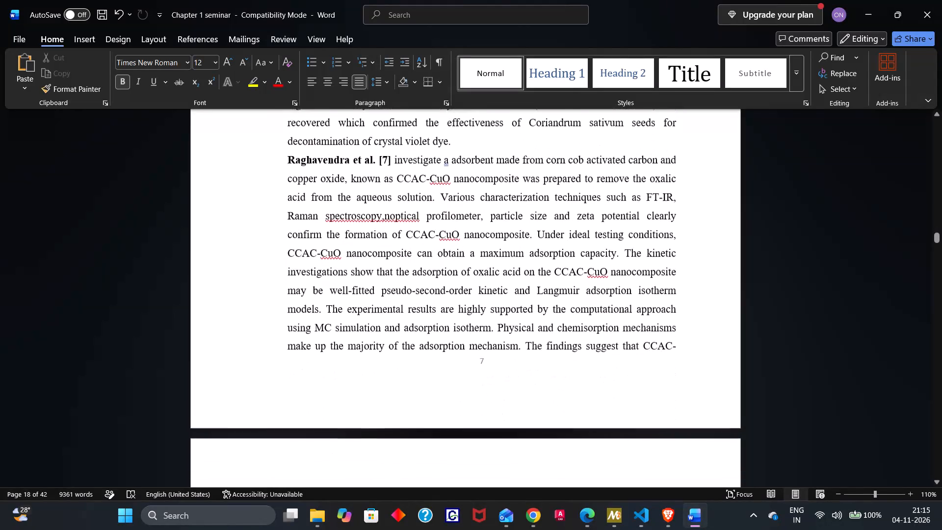
scroll(499, 445, down, 3)
scroll(499, 445, up, 1)
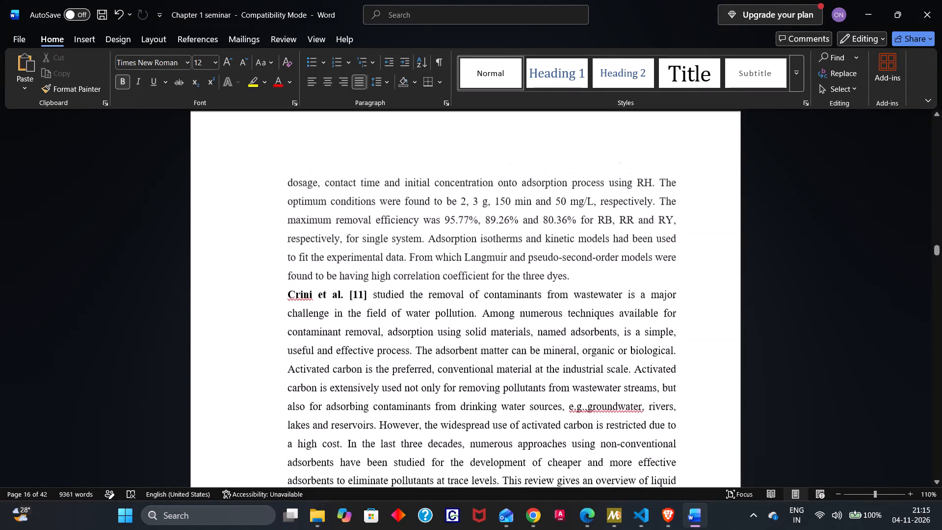
scroll(499, 445, up, 1)
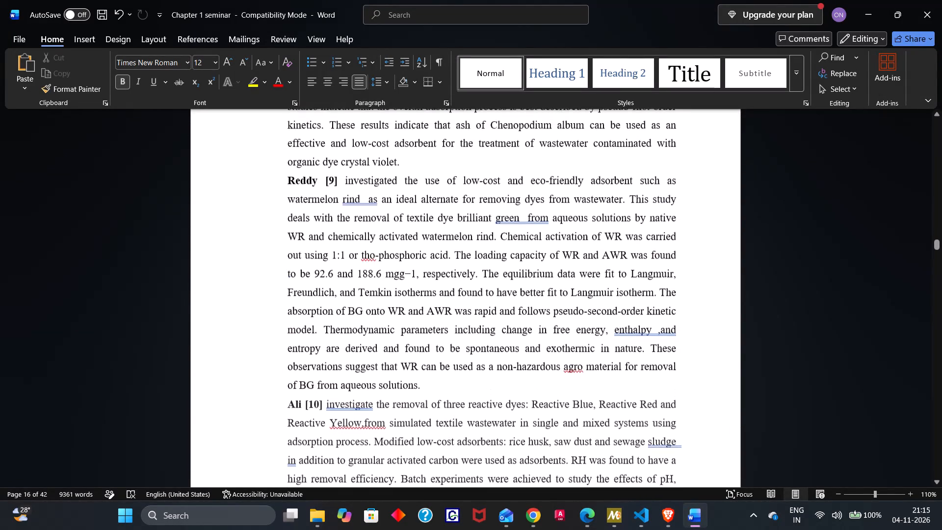
Review the remaining Literature Review entries, from citation [11] through [20], to the end of Chapter 2.
scroll(499, 445, down, 6)
scroll(499, 445, up, 1)
scroll(499, 445, down, 3)
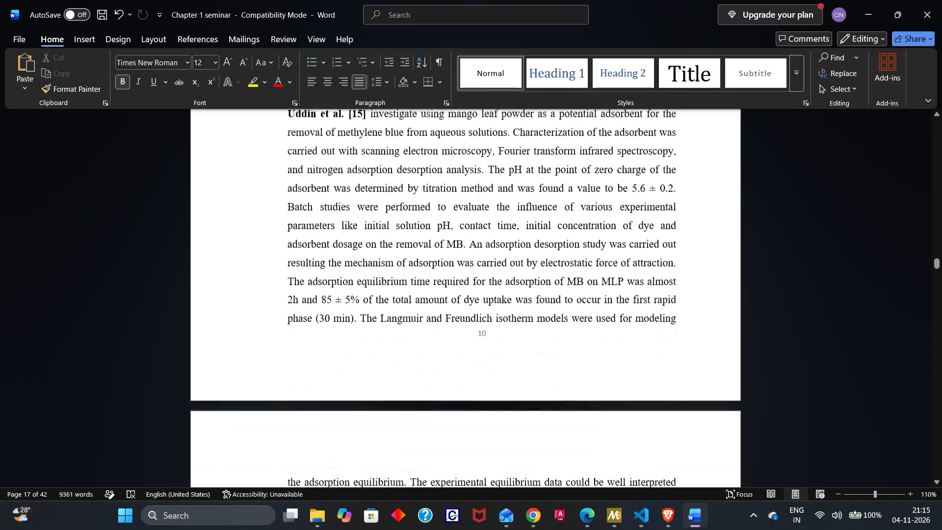
scroll(499, 445, down, 4)
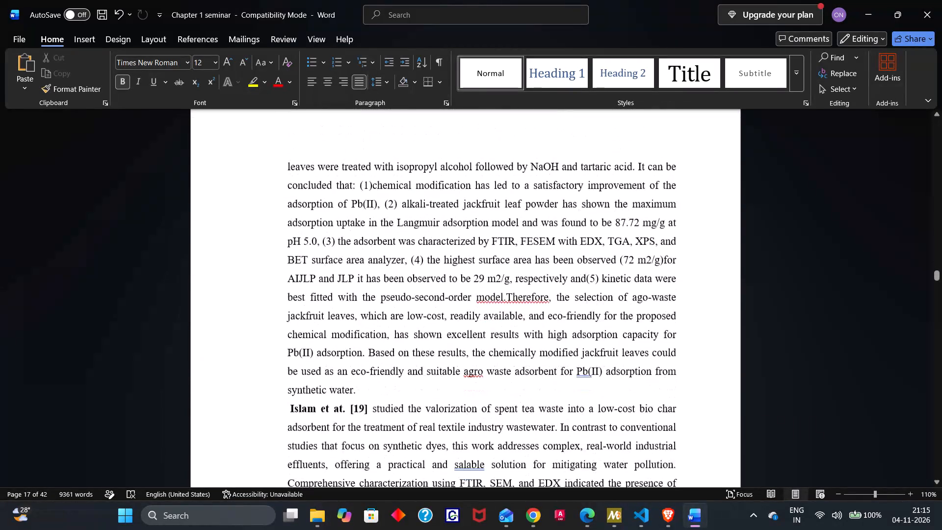
scroll(499, 445, down, 3)
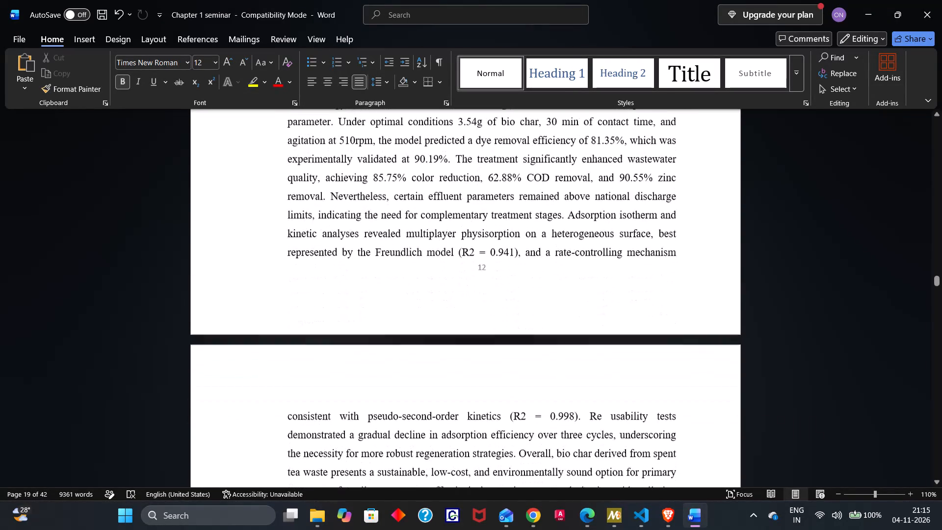
scroll(499, 445, down, 3)
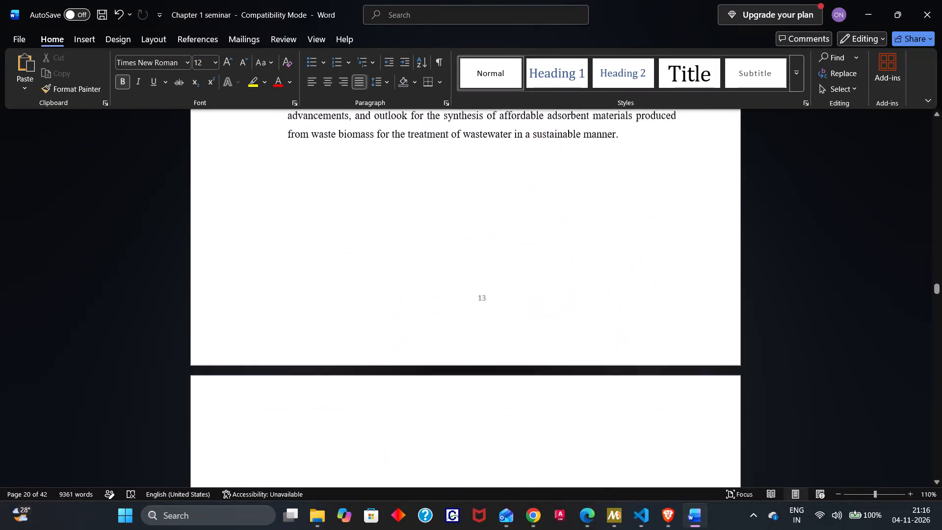
Delete the blank page between the end of the Literature Review and the Chapter 3 Methodology heading.
scroll(499, 445, down, 3)
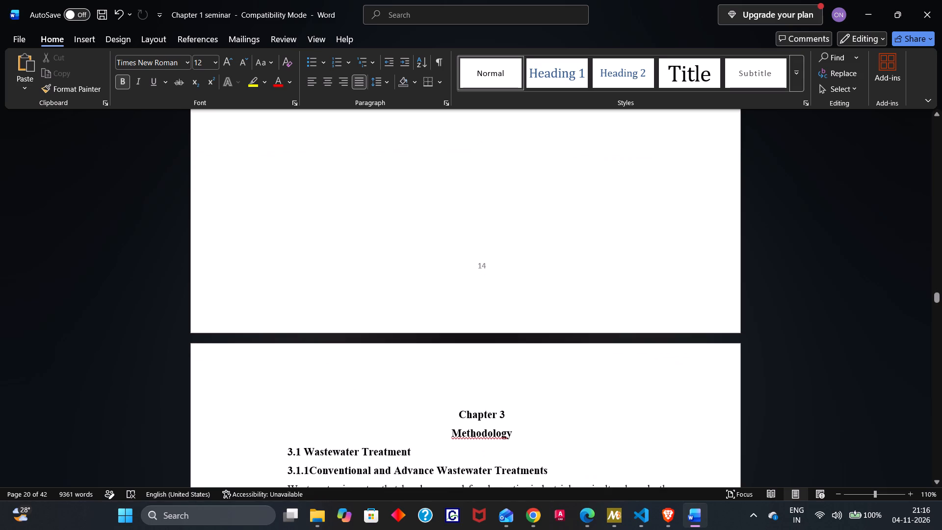
scroll(499, 445, up, 3)
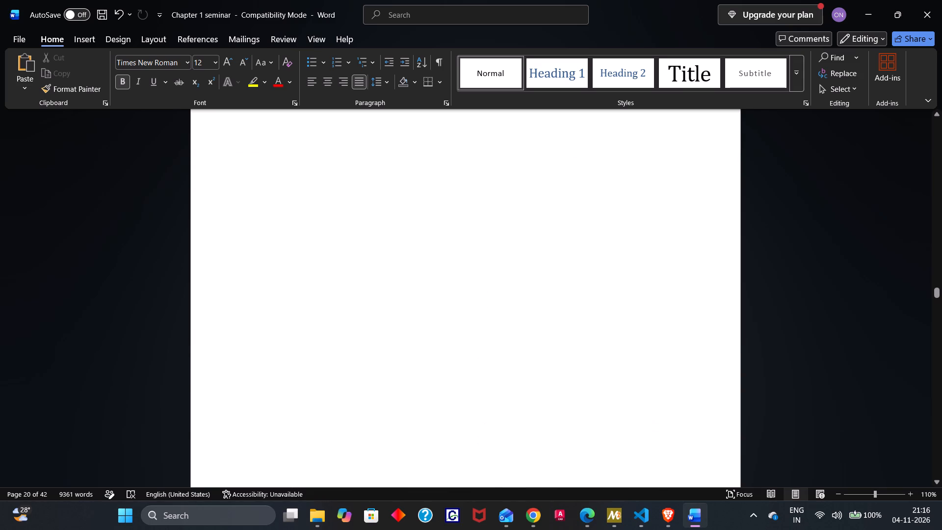
scroll(499, 445, up, 1)
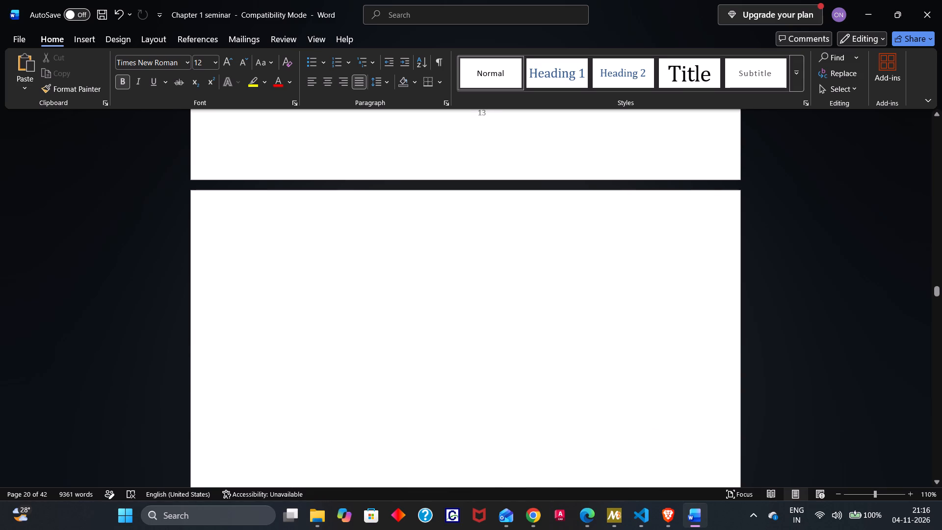
double_click(483, 310)
key(Delete)
key(Delete)
key(Delete)
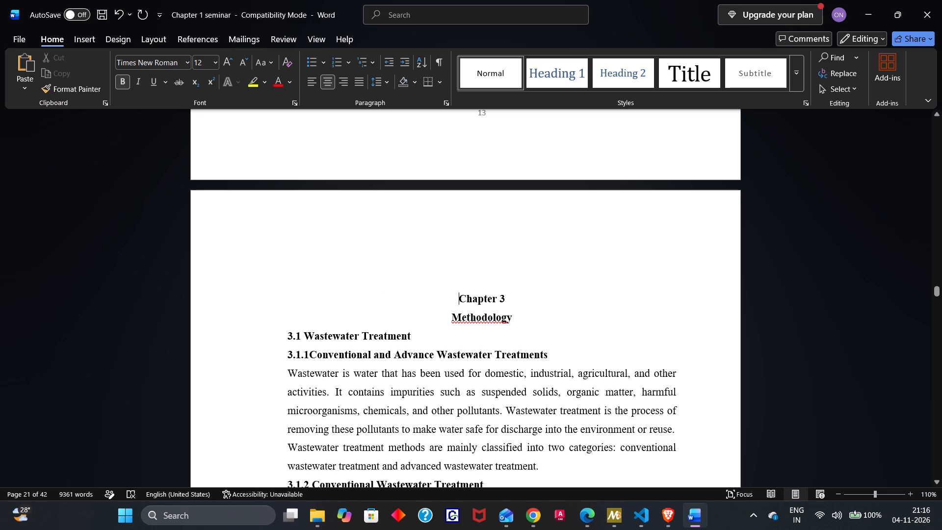
key(Up)
key(BackSpace)
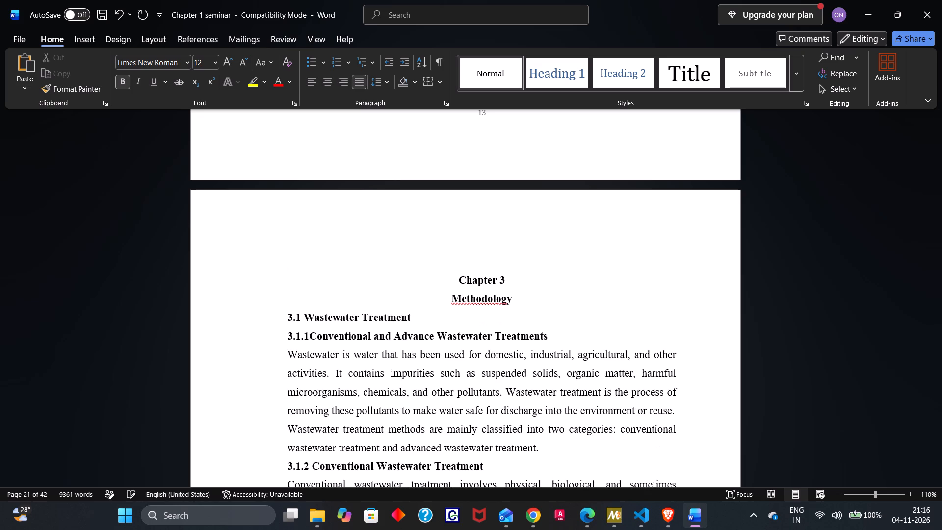
key(BackSpace)
Check the page transition from the last Literature Review entry to the Chapter 3 Methodology heading.
scroll(483, 310, up, 2)
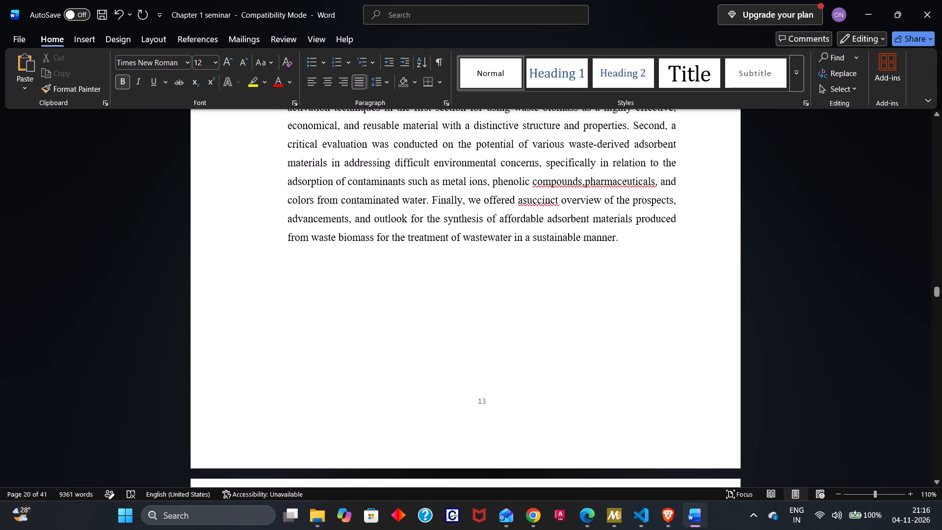
scroll(483, 310, up, 3)
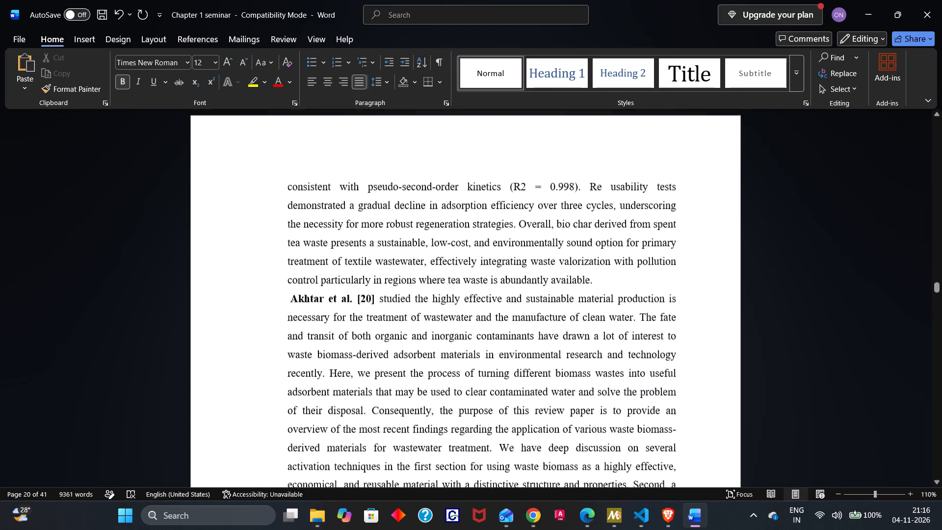
scroll(483, 310, up, 2)
scroll(483, 310, down, 2)
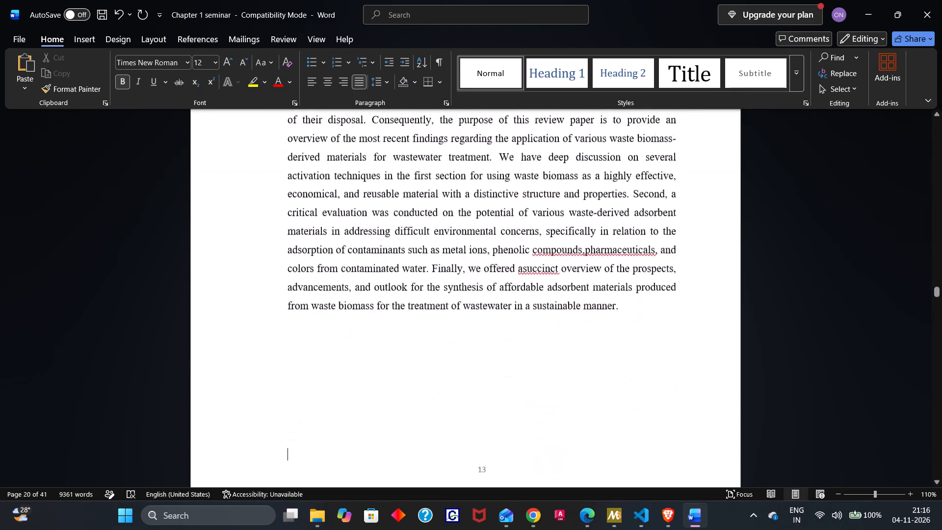
scroll(483, 310, down, 4)
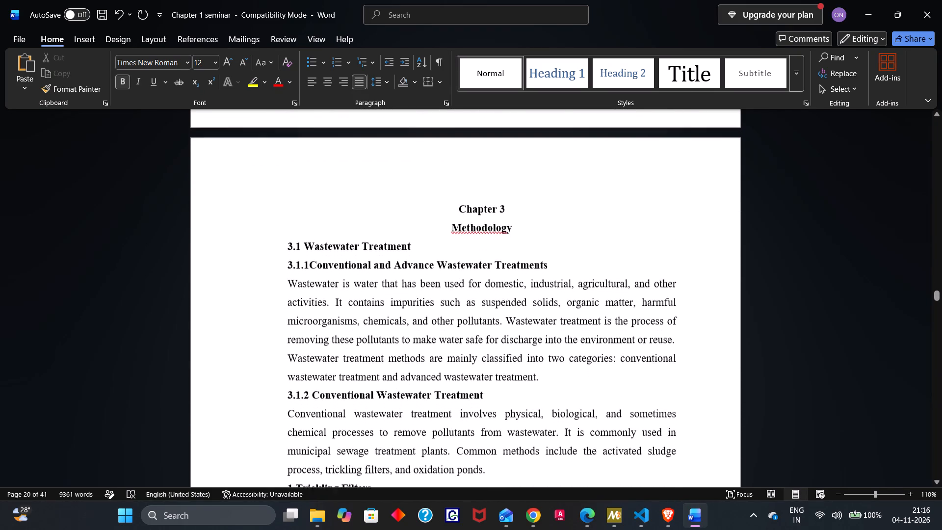
Save the seminar report.
scroll(483, 310, down, 1)
key(ctrl+s)
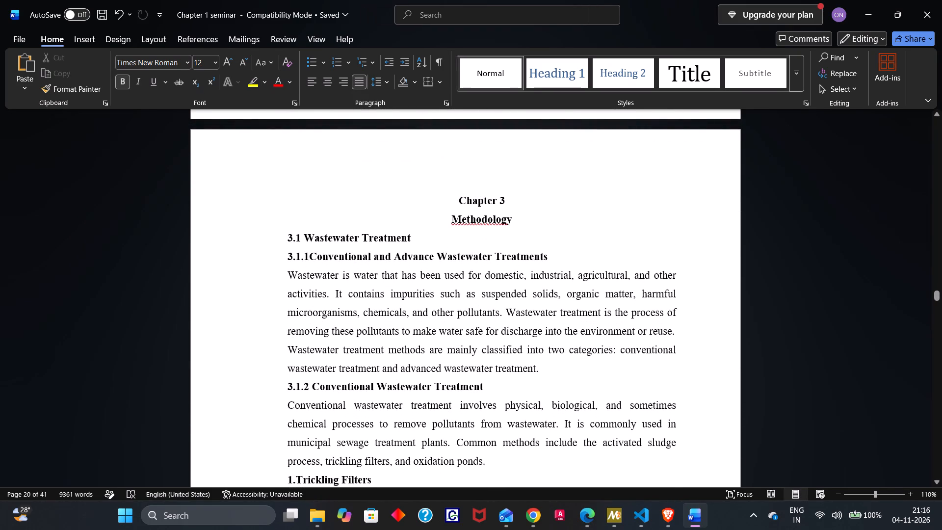
Review the conventional wastewater treatment section of Chapter 3, including its methods, advantages and limitations.
scroll(483, 310, down, 10)
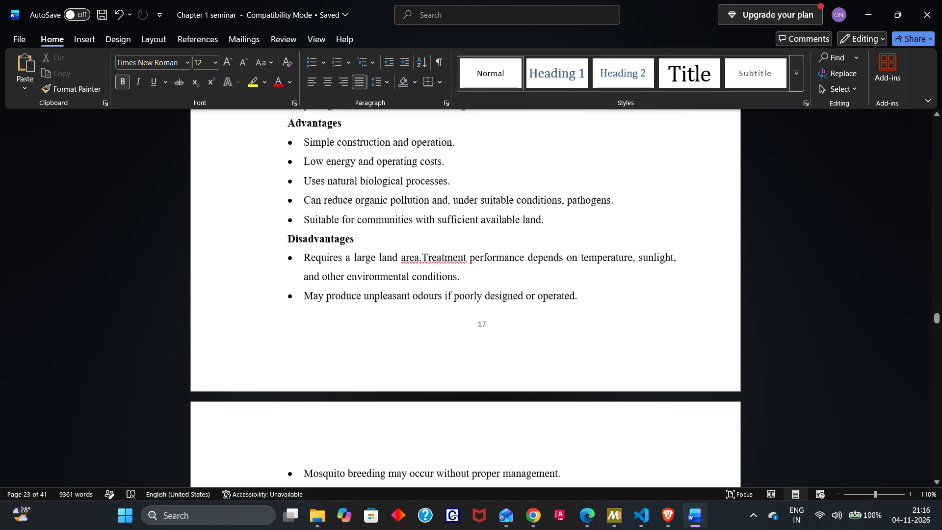
scroll(483, 310, down, 5)
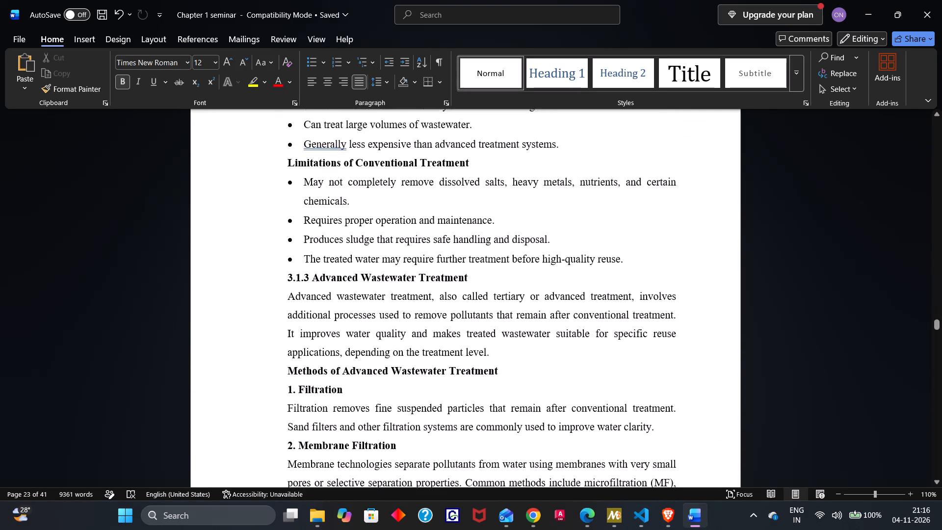
Review the advanced wastewater treatment section, from filtration and MBR through MBBR to advanced disinfection and its limitations.
scroll(483, 310, down, 5)
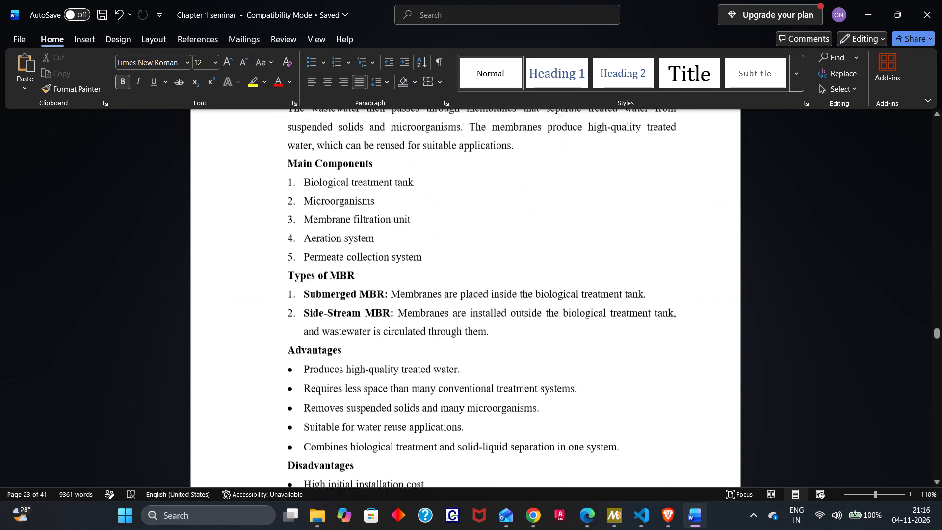
scroll(483, 310, down, 6)
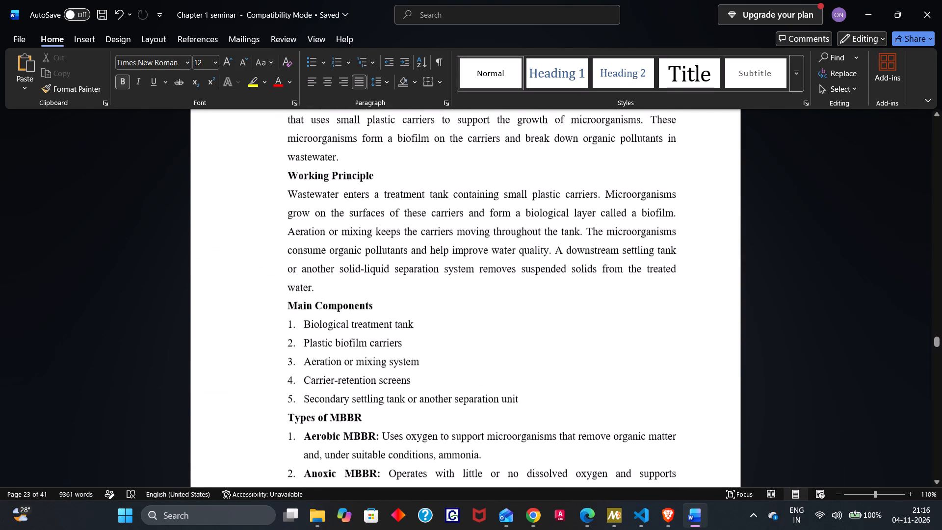
scroll(483, 310, down, 4)
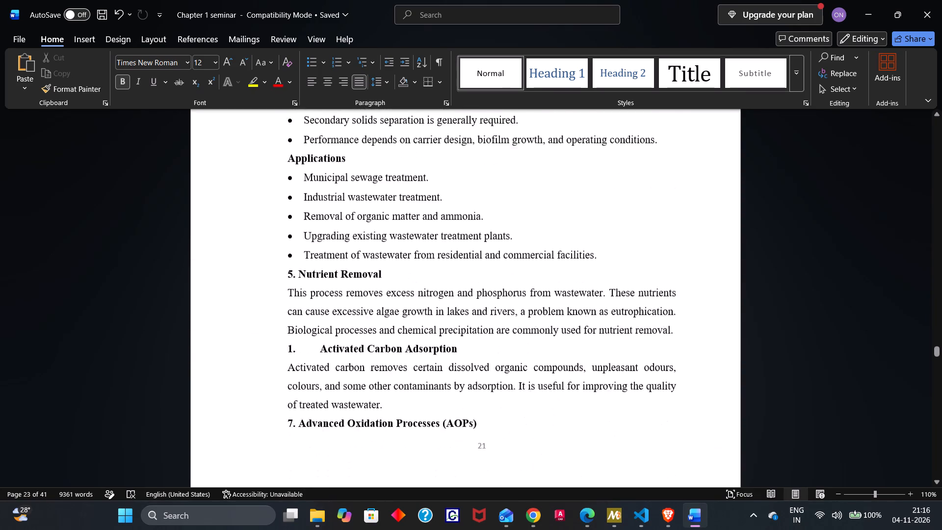
scroll(483, 310, down, 7)
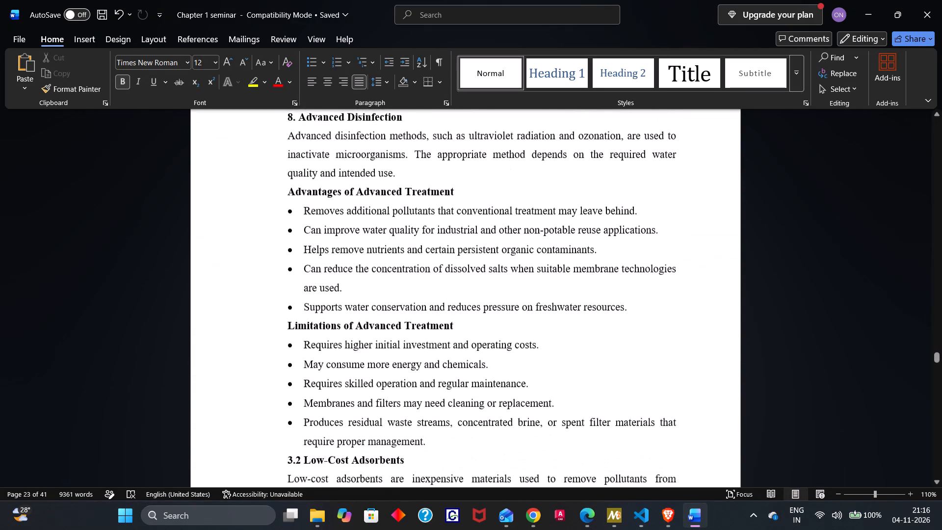
Review section 3.2 on low-cost adsorbents through the adsorbent selection text.
scroll(483, 310, down, 4)
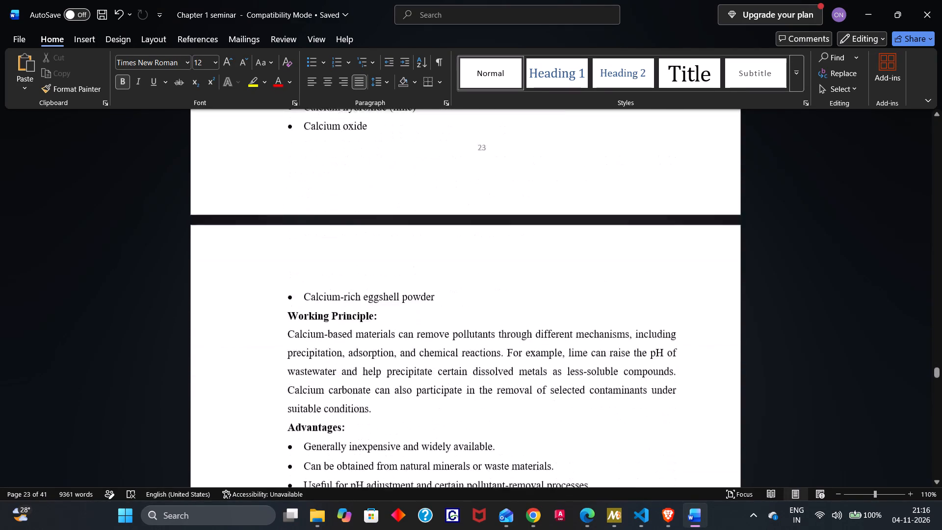
scroll(483, 310, down, 3)
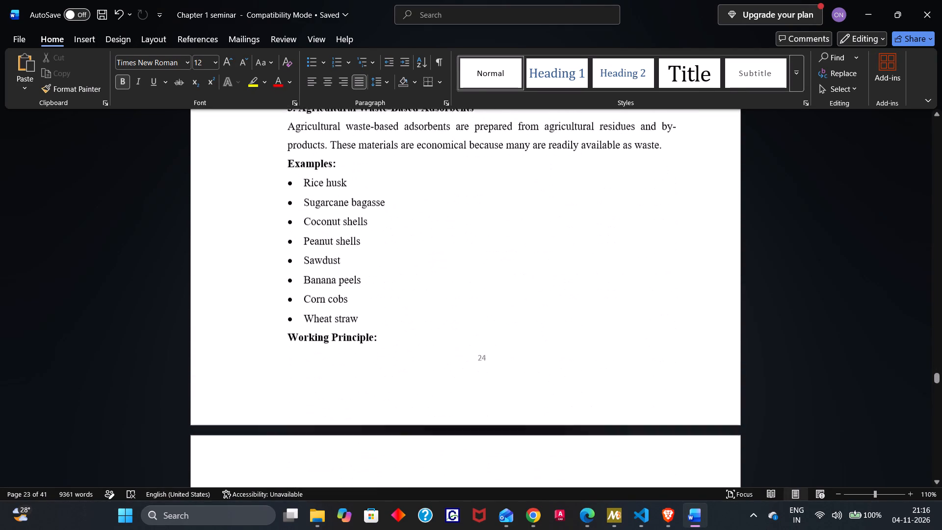
scroll(483, 310, down, 6)
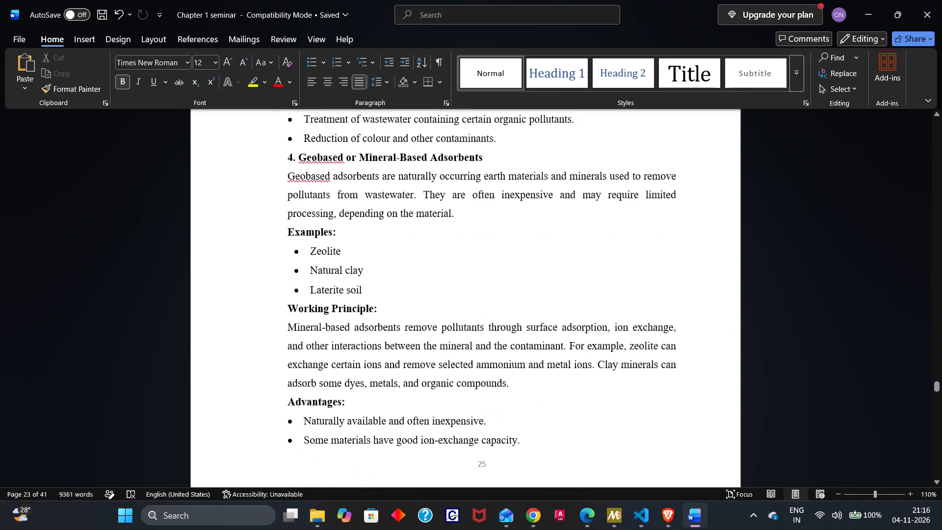
scroll(483, 310, down, 3)
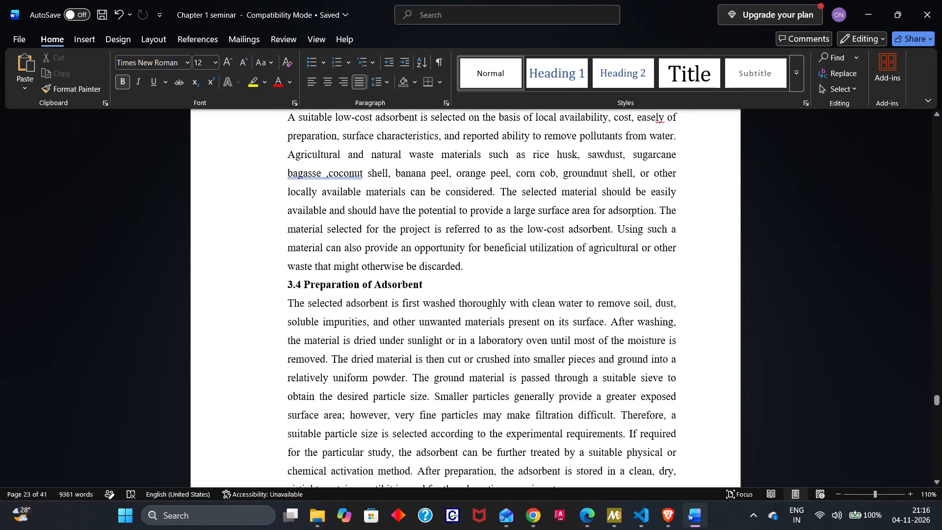
Review the rest of the Methodology, from adsorbent preparation through the experimental effects to optimum conditions and laboratory safety.
scroll(483, 310, down, 3)
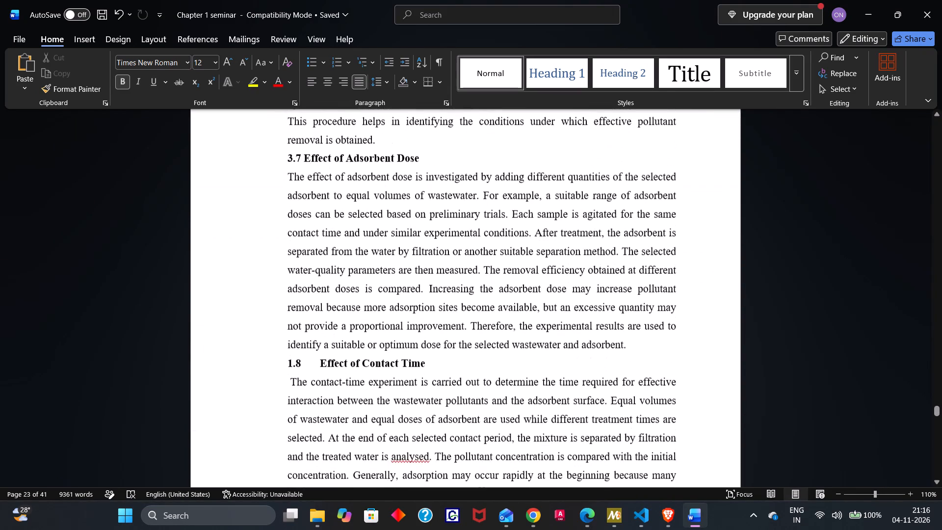
scroll(483, 310, down, 3)
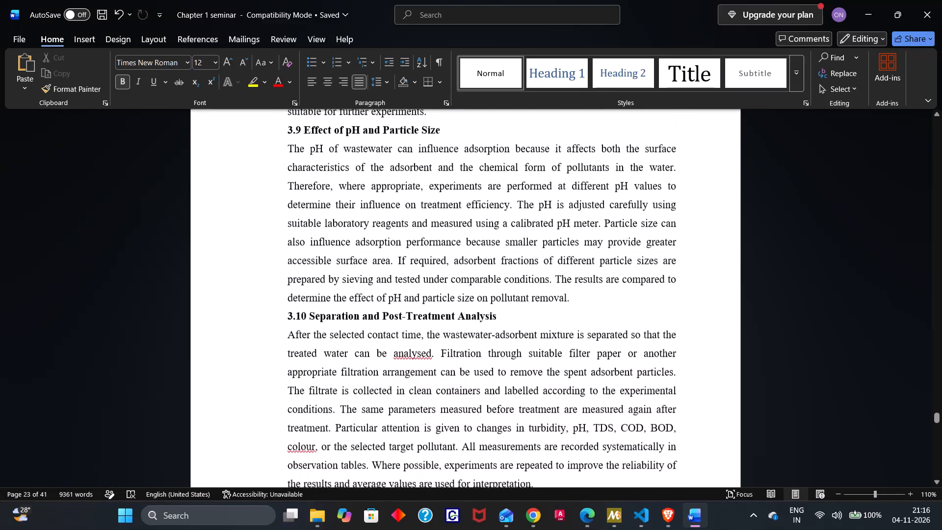
scroll(483, 310, down, 4)
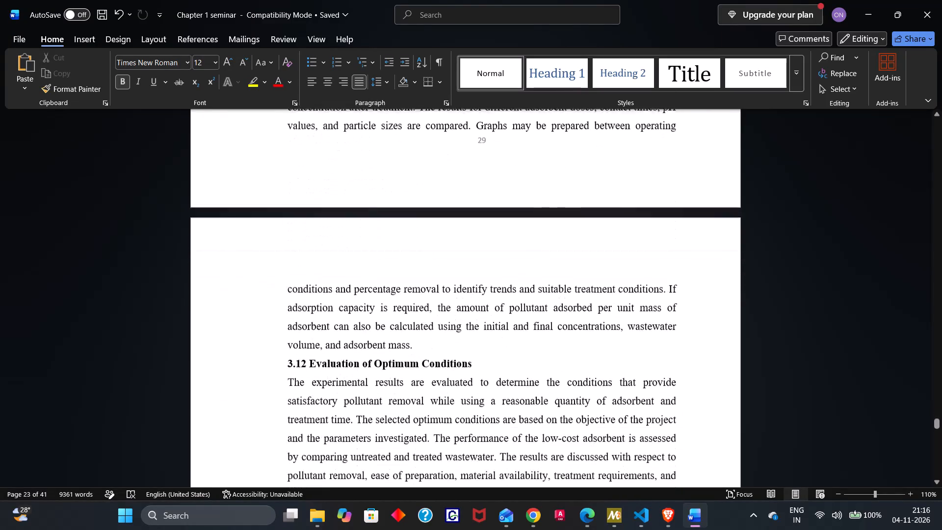
scroll(483, 310, down, 4)
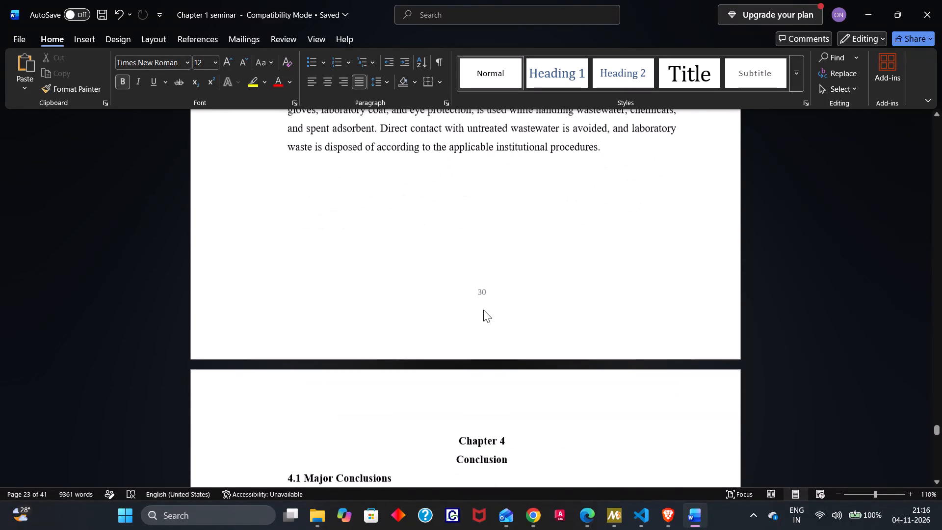
Review Chapter 4's major conclusions and future scope, and the SDG table that follows.
scroll(483, 310, down, 4)
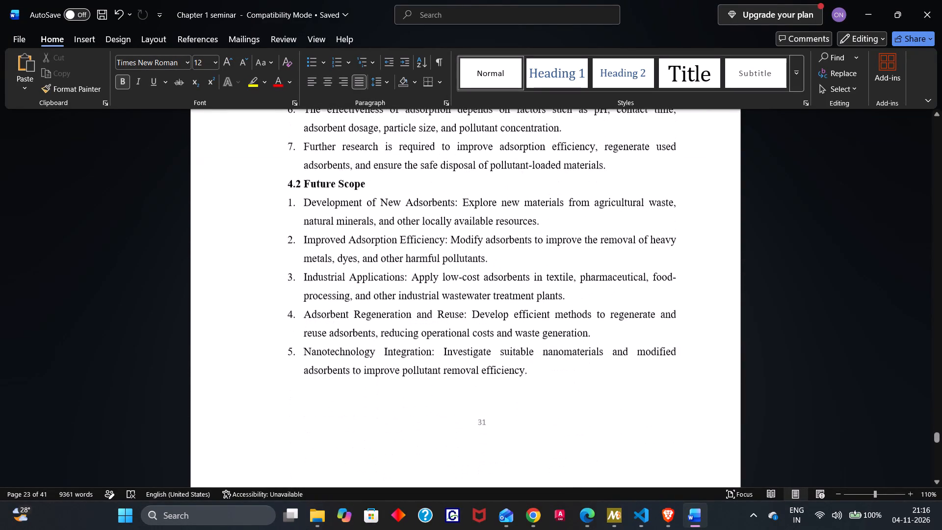
scroll(483, 310, down, 6)
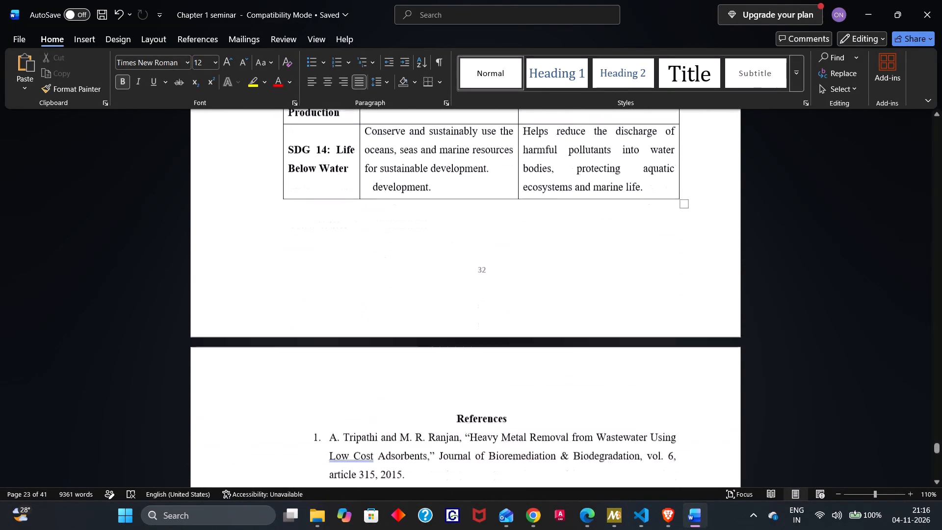
Review the References list through to the end of the document.
scroll(483, 310, down, 4)
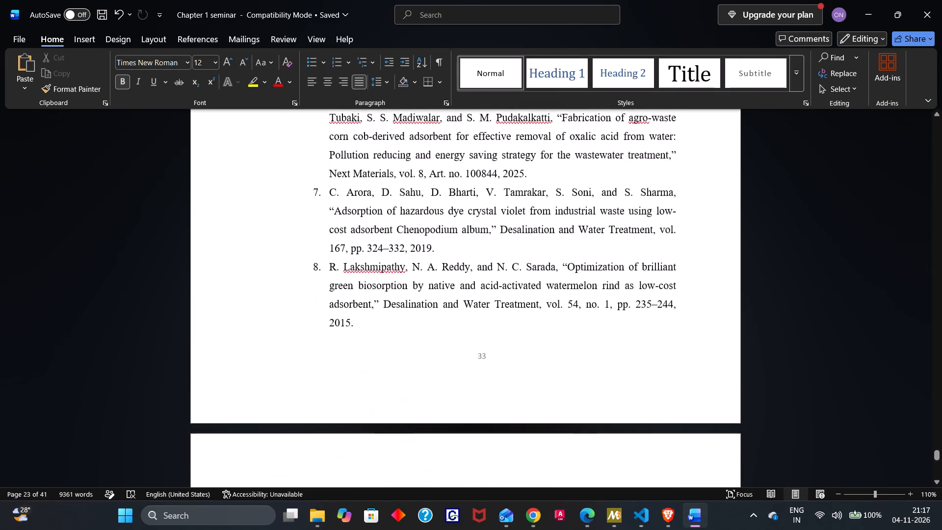
scroll(483, 310, down, 4)
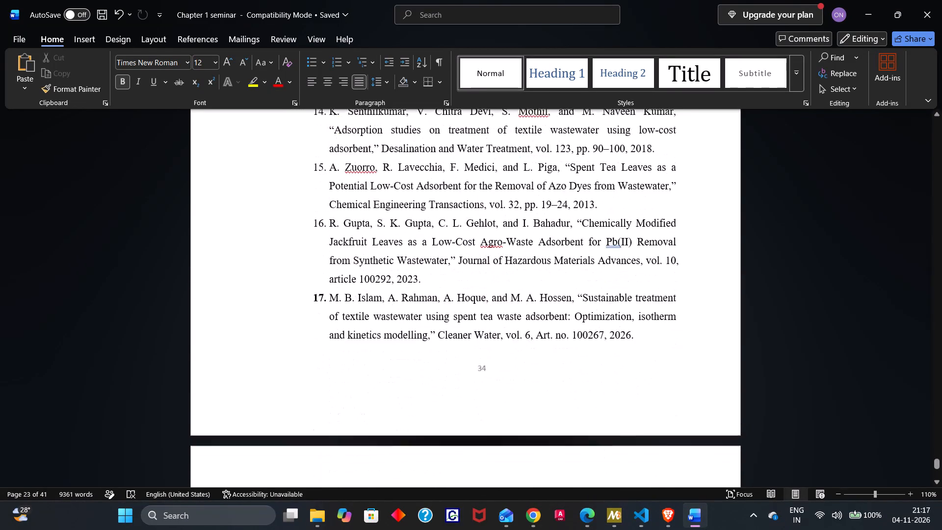
scroll(483, 310, down, 5)
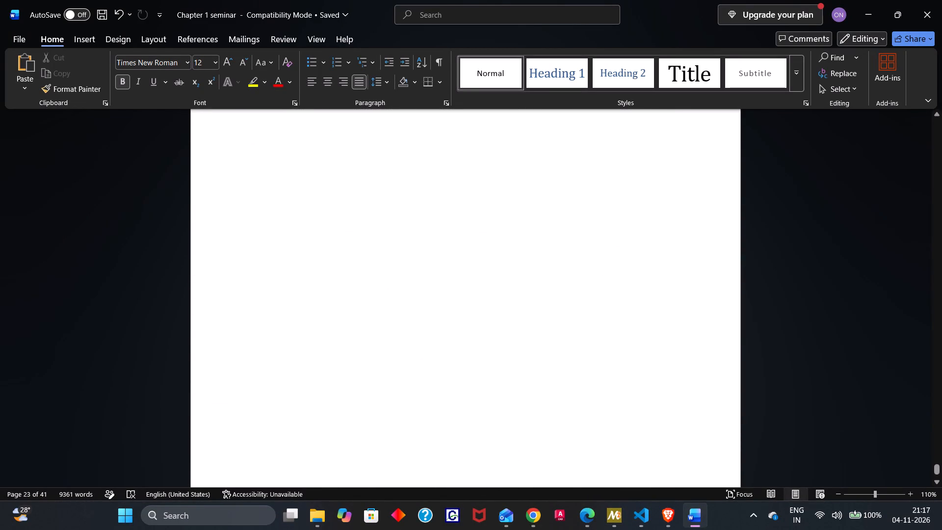
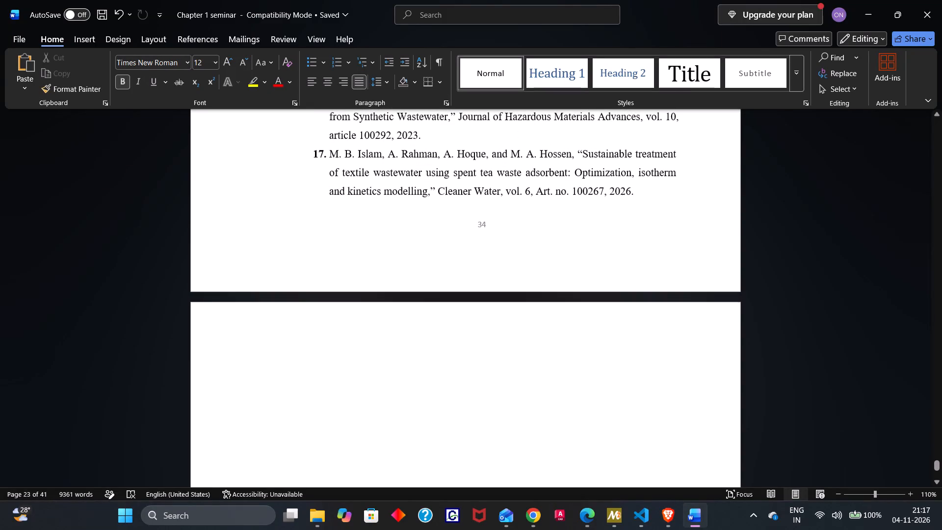
Try to remove the blank page after the reference list by deleting its empty content, and save the document.
click(461, 351)
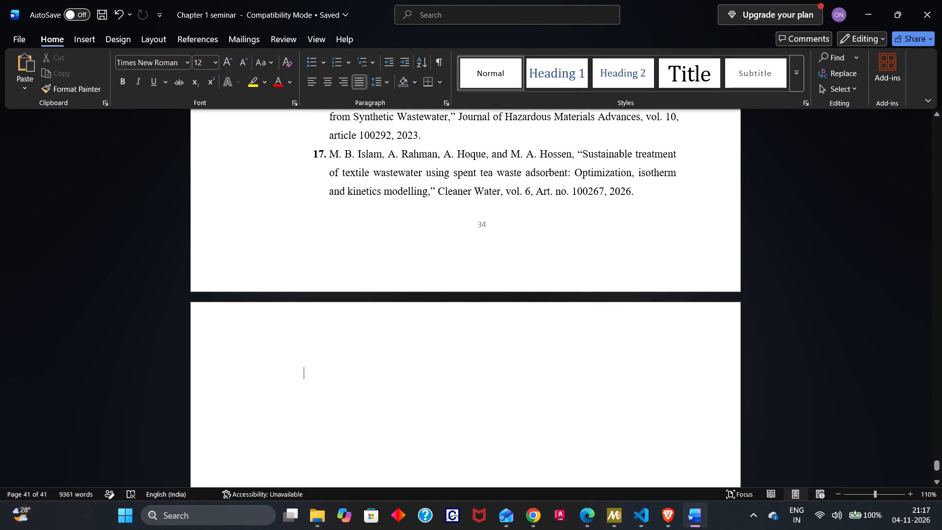
key(Delete)
key(Delete)
key(Delete)
key(Delete)
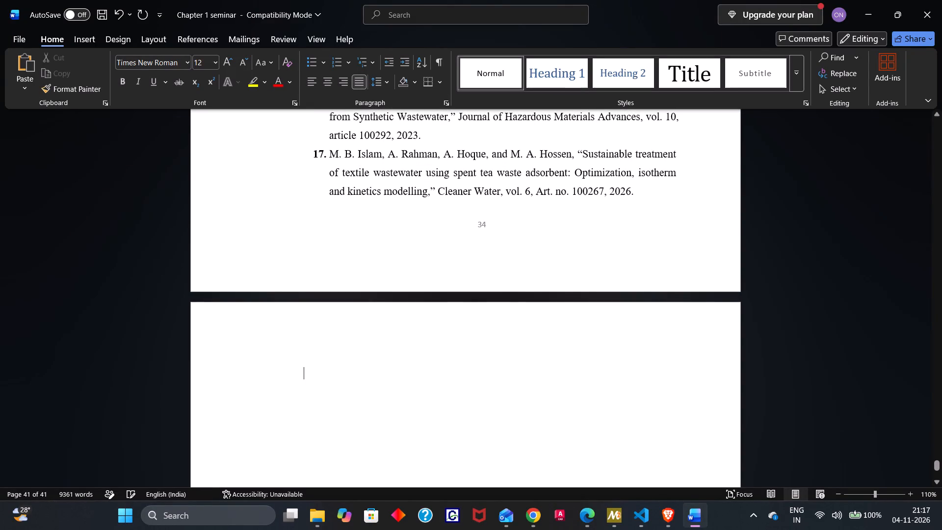
key(BackSpace)
key(BackSpace)
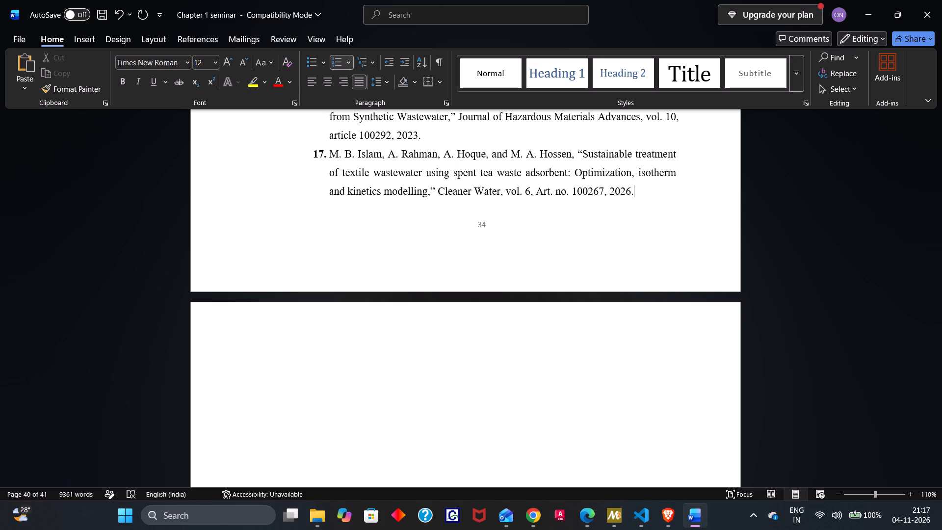
key(ctrl+s)
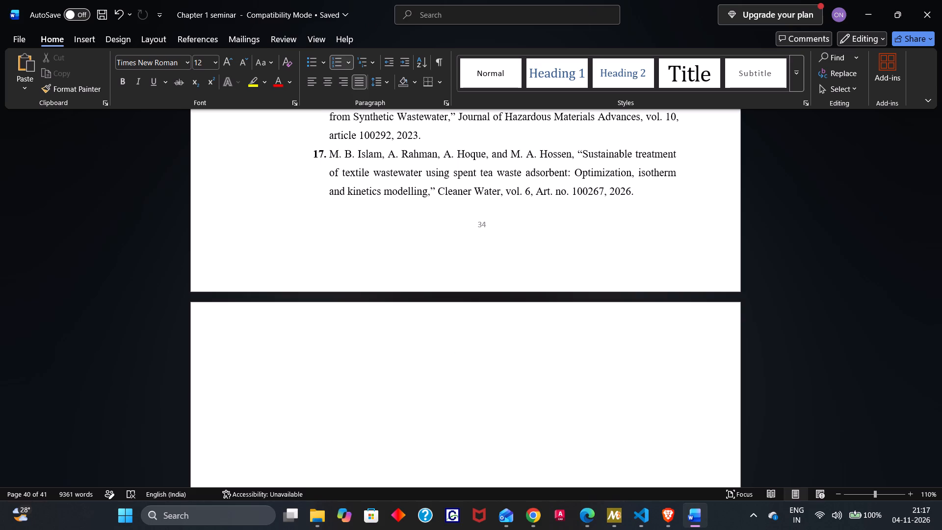
Print the whole document with Microsoft Print to PDF, saving the output in the Documents folder as "cep FINAL report".
scroll(461, 351, up, 2)
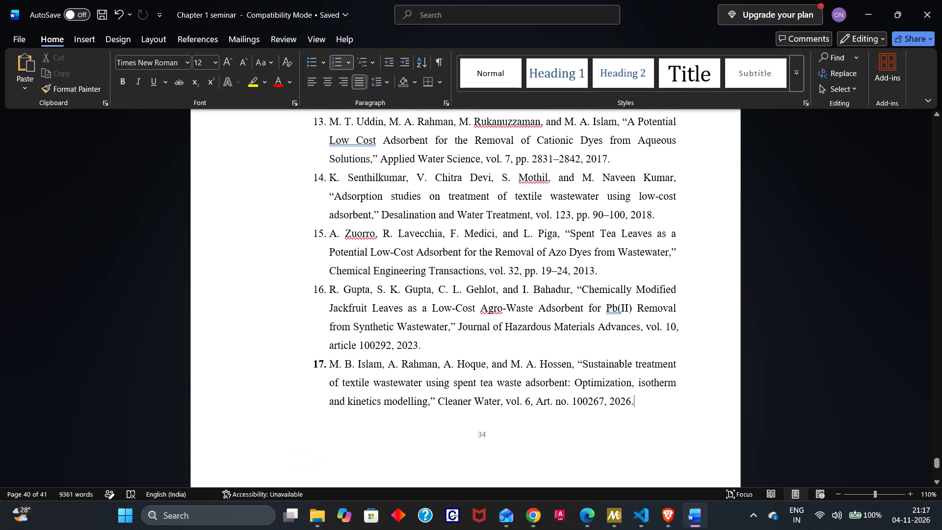
key(ctrl+p)
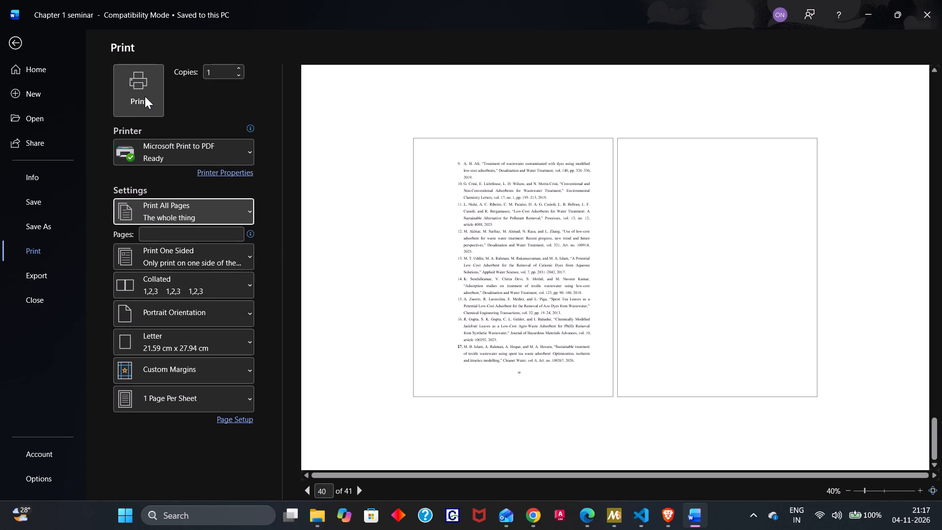
click(144, 96)
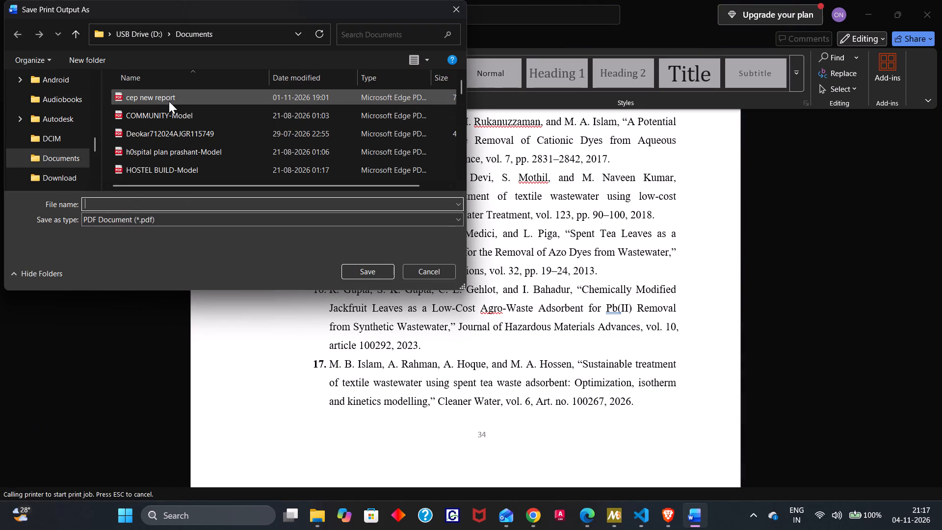
click(170, 99)
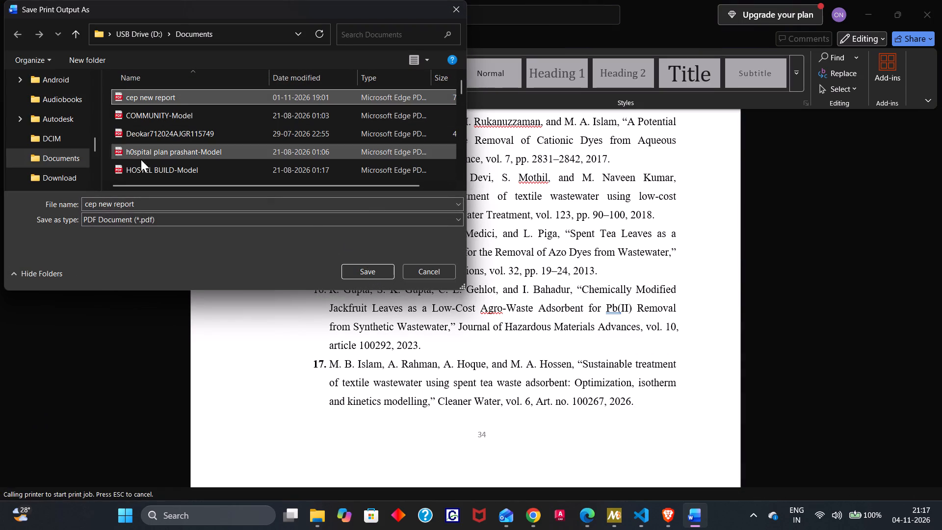
click(111, 206)
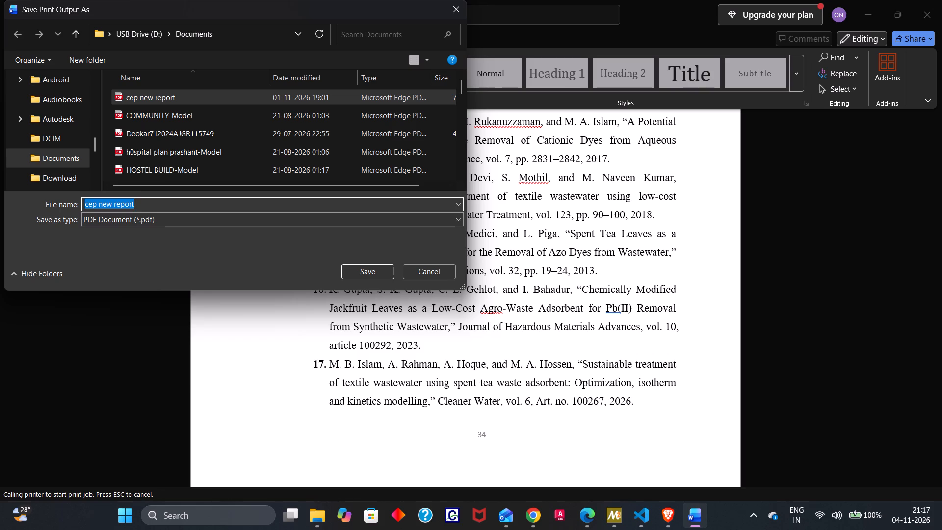
click(111, 206)
key(BackSpace)
key(BackSpace)
key(BackSpace)
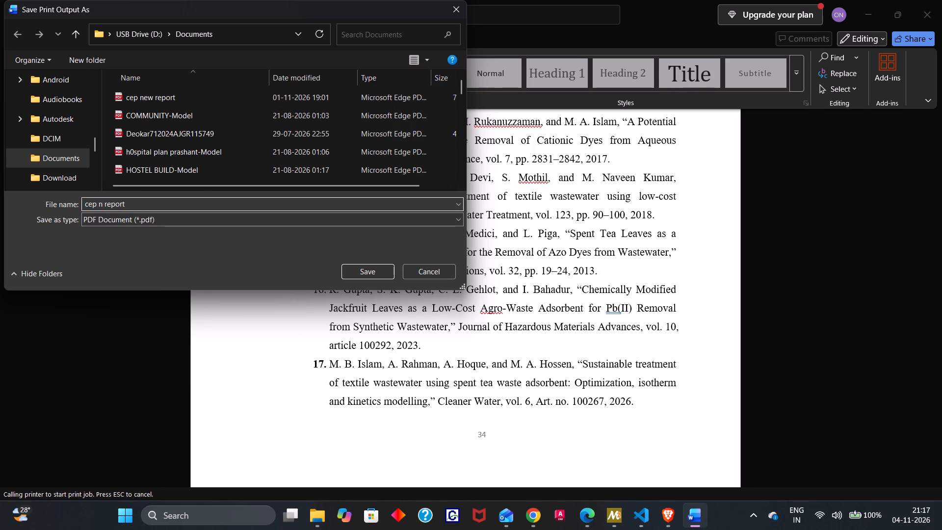
text(FINAL)
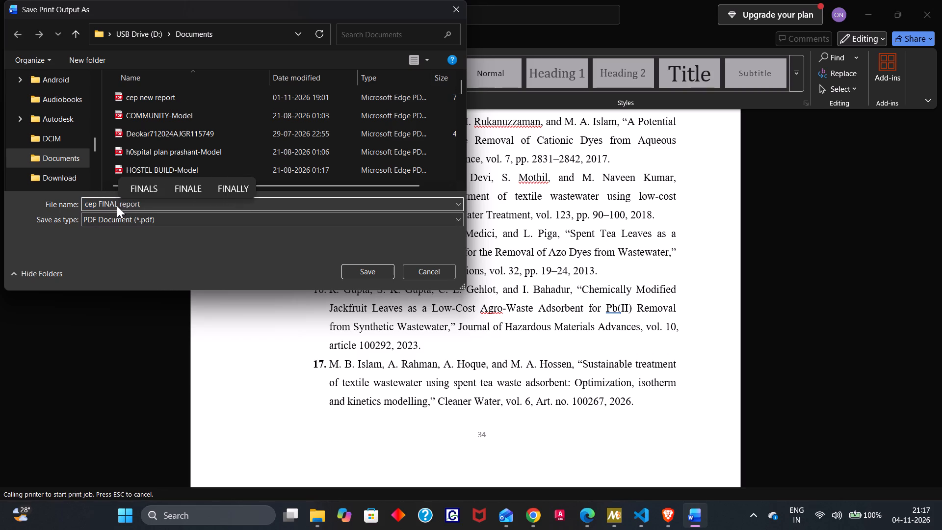
click(361, 270)
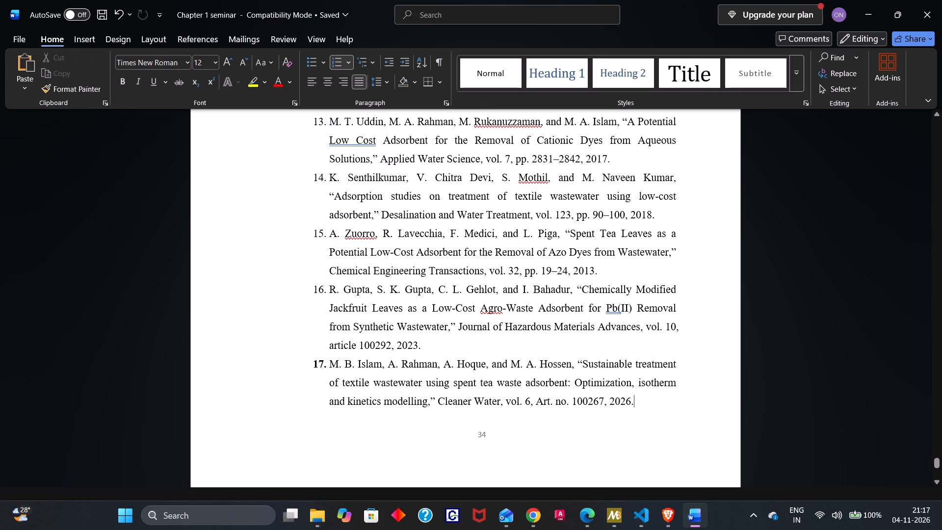
Save the Chapter 1 seminar document again.
key(ctrl+s)
key(ctrl+s)
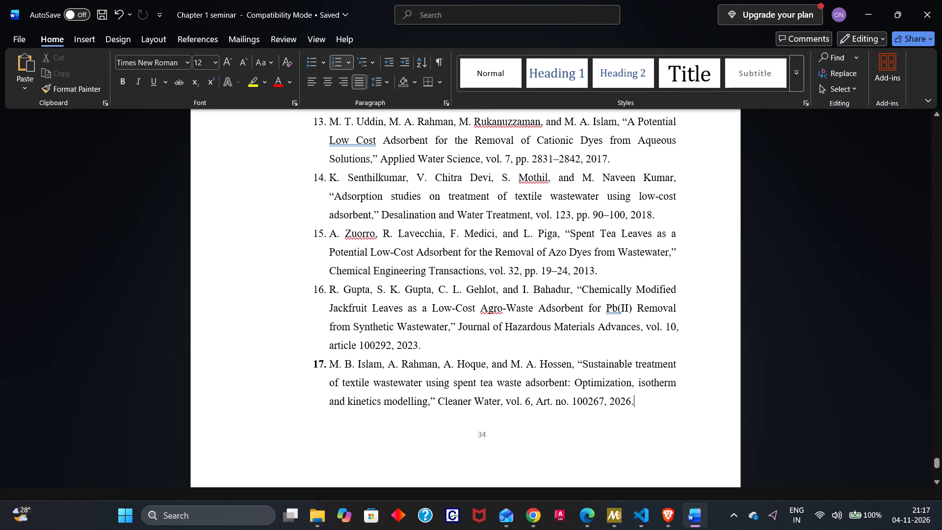
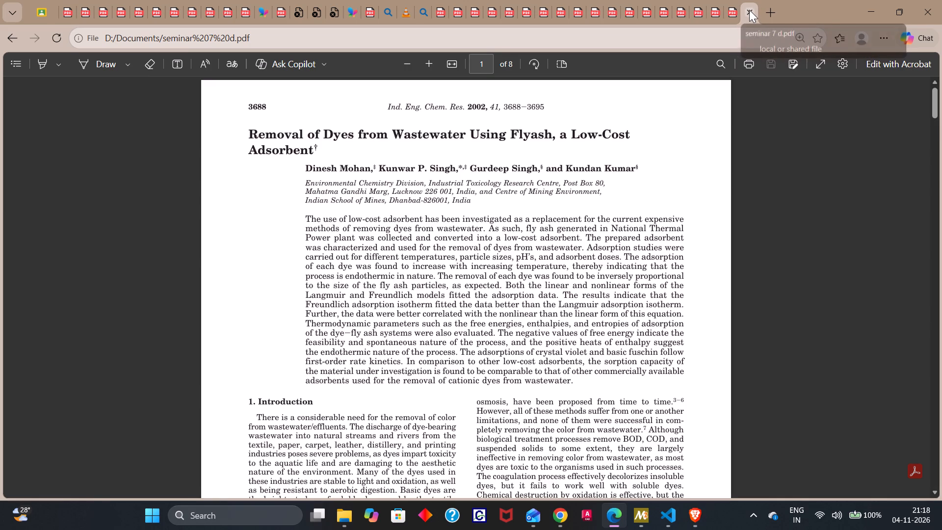
Close the open seminar source-paper PDF tabs and the last VLC media player search tab in Microsoft Edge.
click(742, 10)
double_click(742, 10)
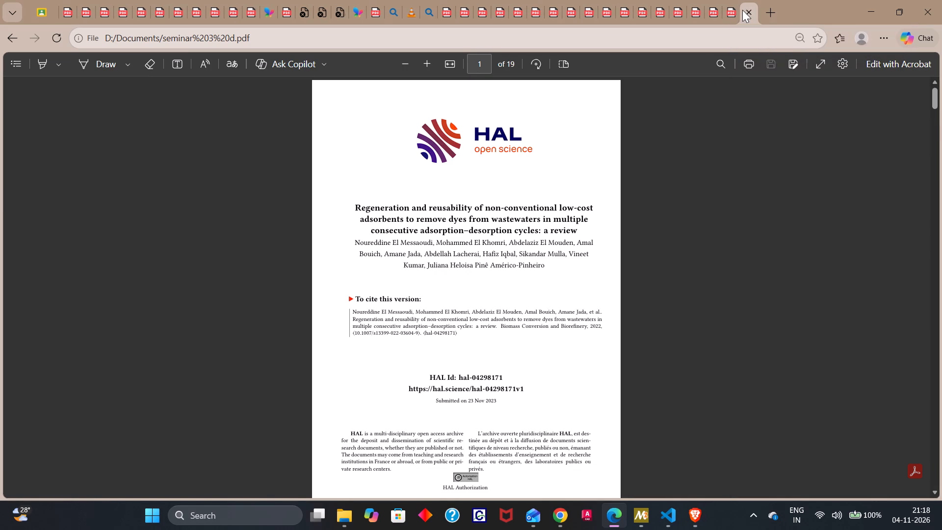
click(744, 10)
click(747, 8)
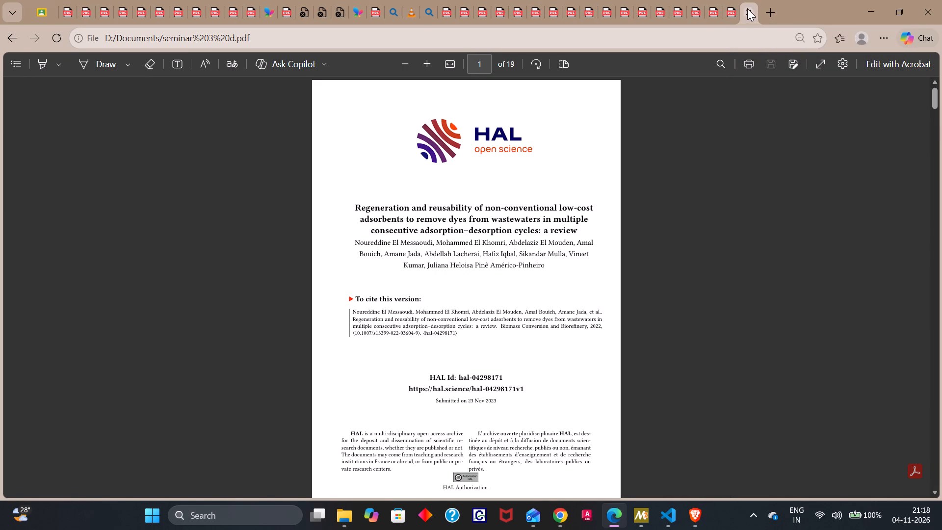
triple_click(747, 8)
triple_click(747, 8)
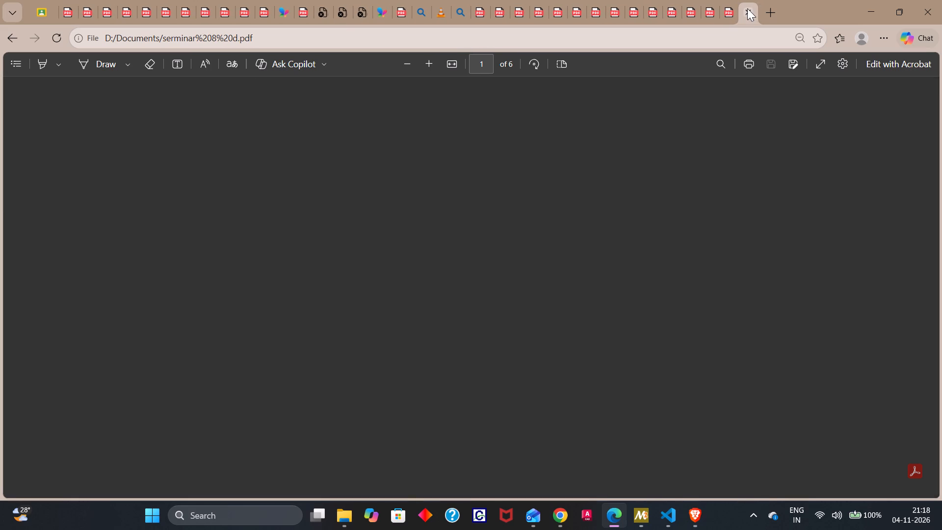
triple_click(747, 8)
triple_click(747, 8)
double_click(747, 8)
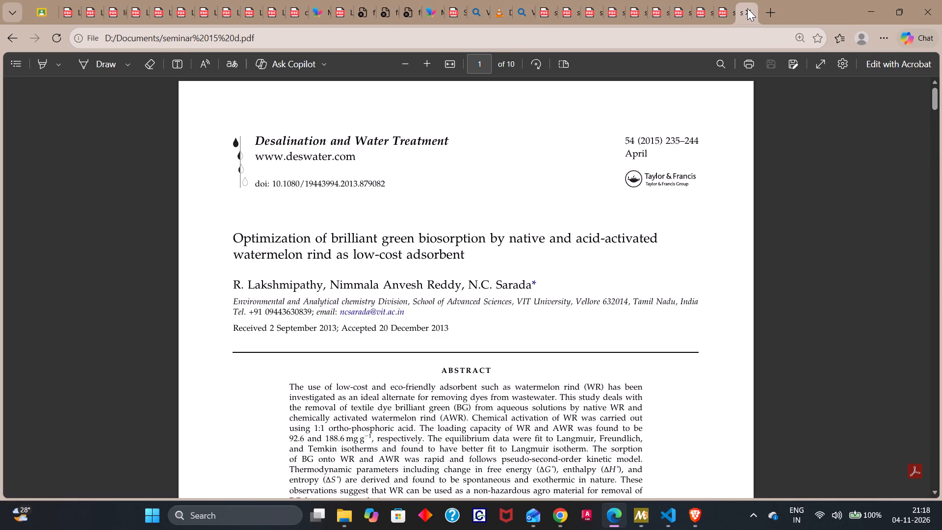
triple_click(747, 8)
triple_click(747, 8)
triple_click(747, 8)
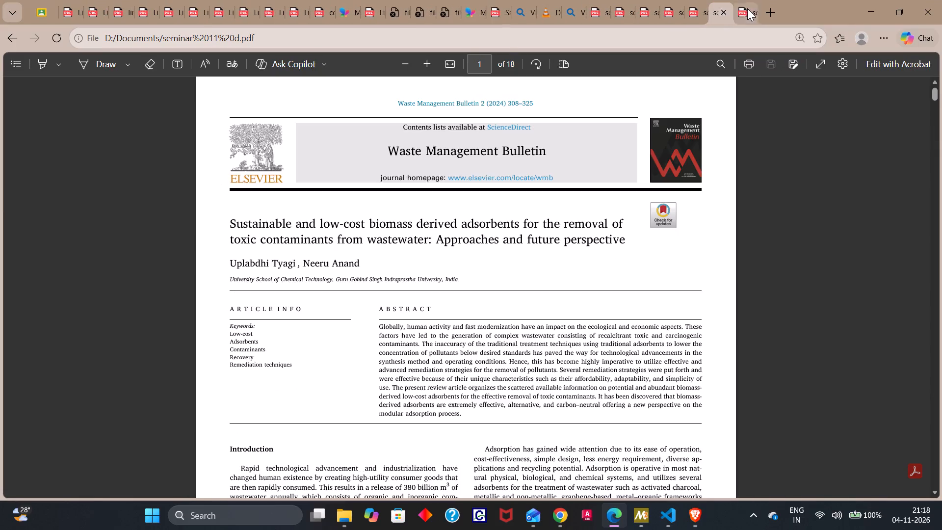
triple_click(747, 8)
triple_click(747, 8)
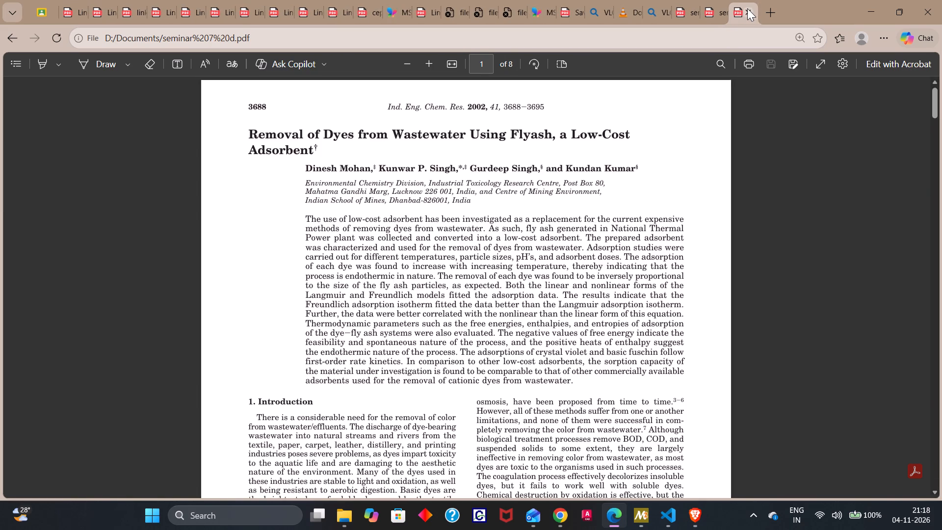
click(747, 8)
click(747, 8)
click(747, 8)
click(747, 8)
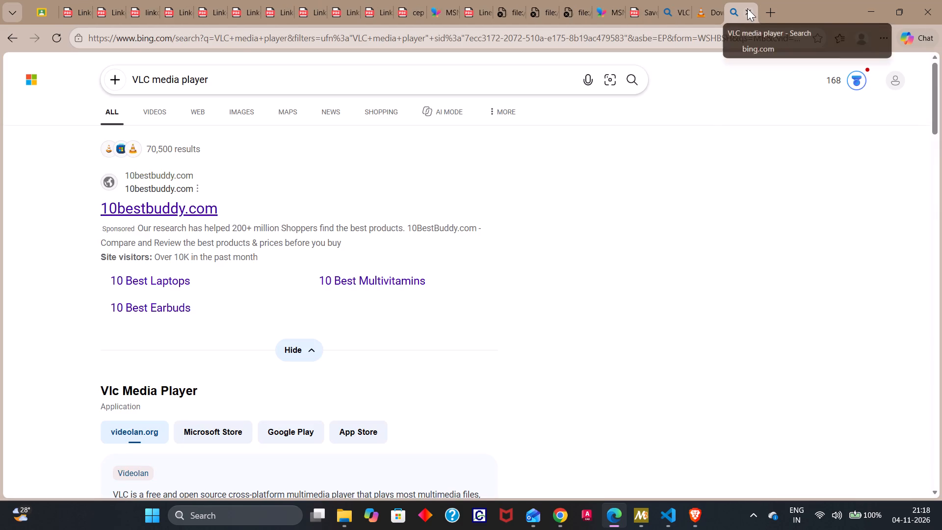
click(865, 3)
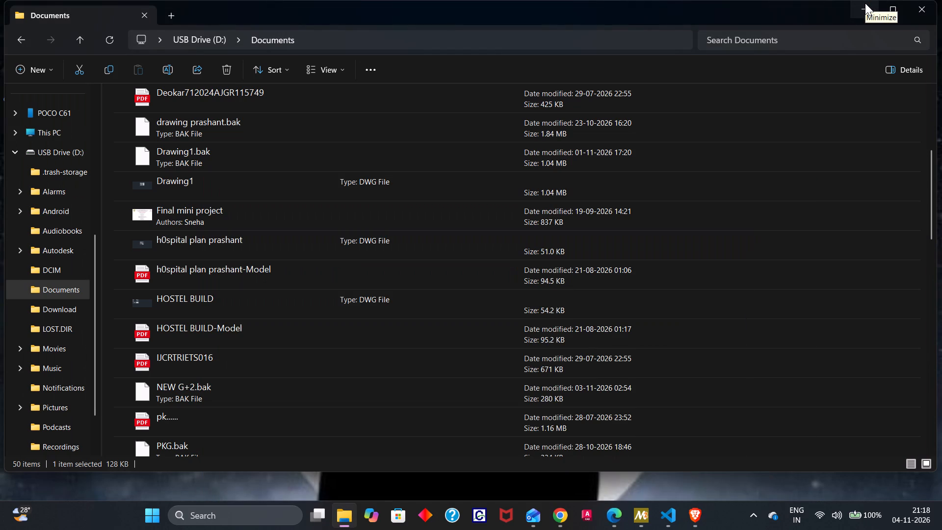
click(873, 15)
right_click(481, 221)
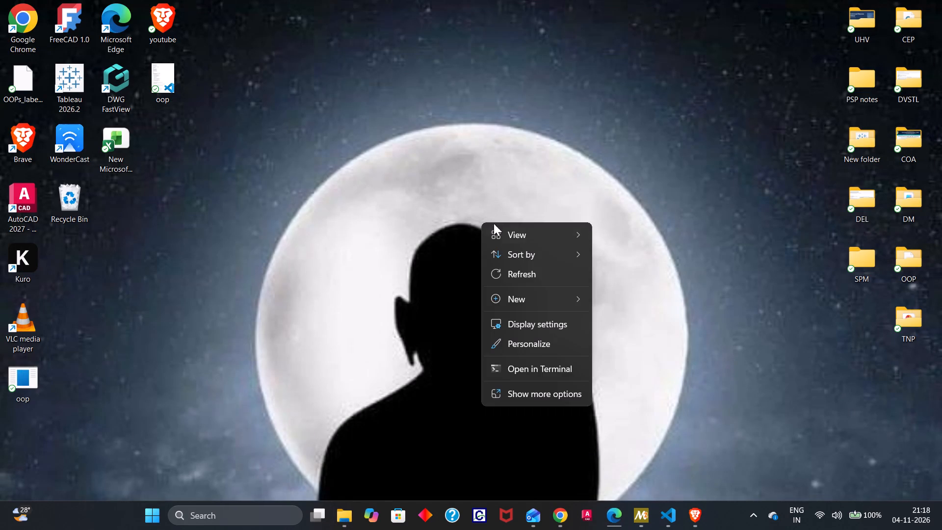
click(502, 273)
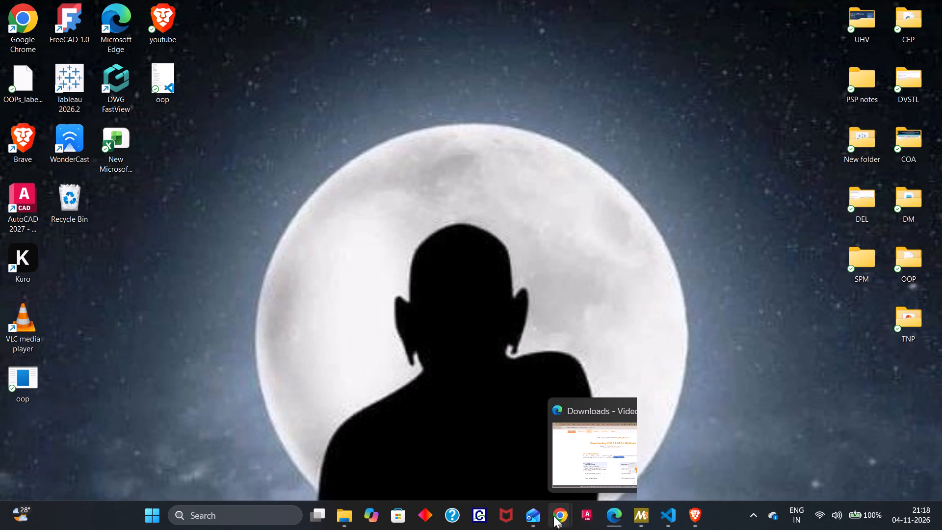
Switch to File Explorer and open the "cep FINAL report" PDF from the Documents folder.
click(343, 512)
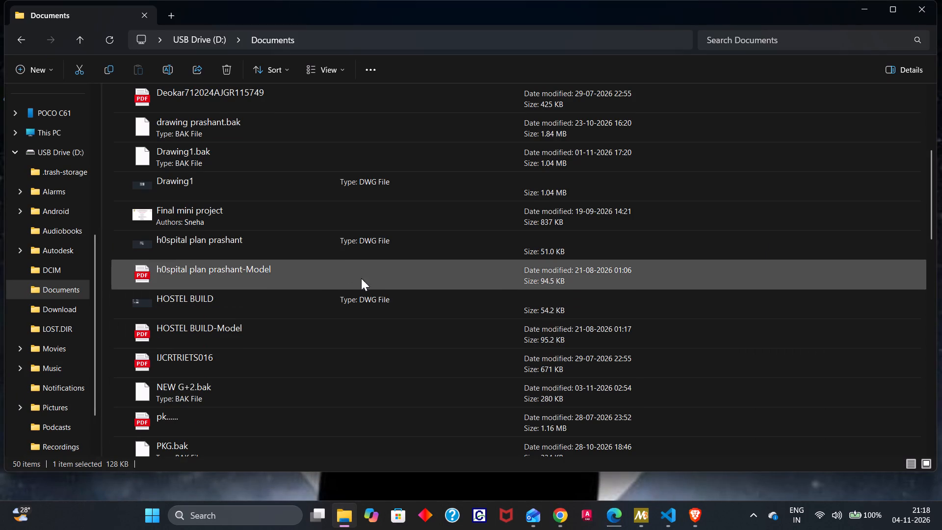
scroll(322, 199, up, 7)
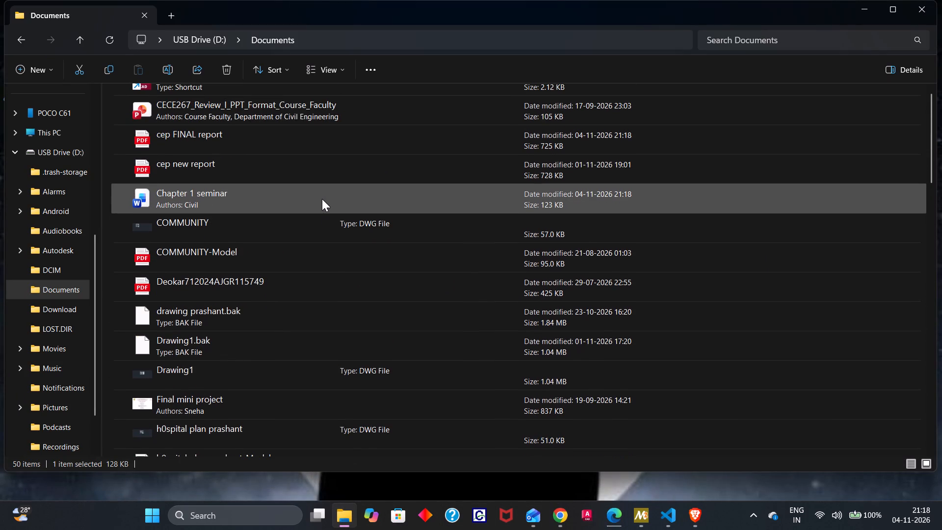
scroll(322, 199, up, 2)
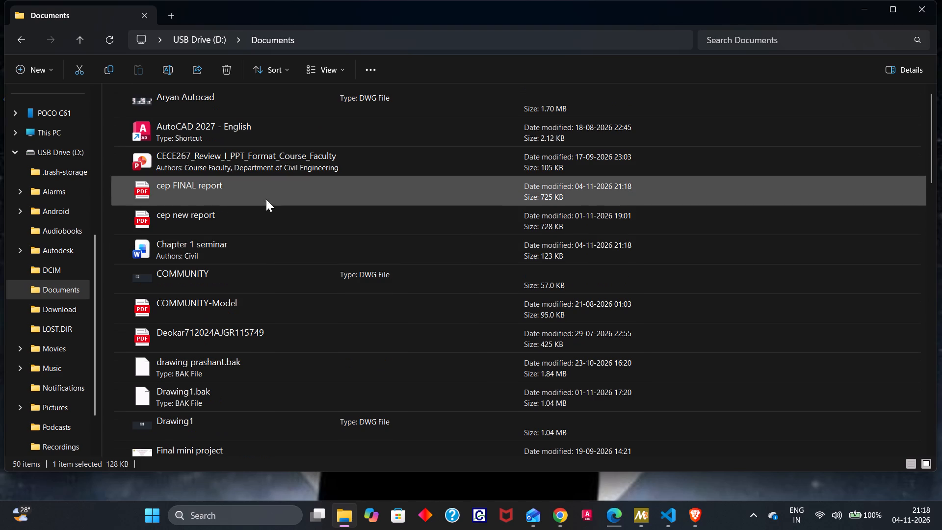
double_click(261, 189)
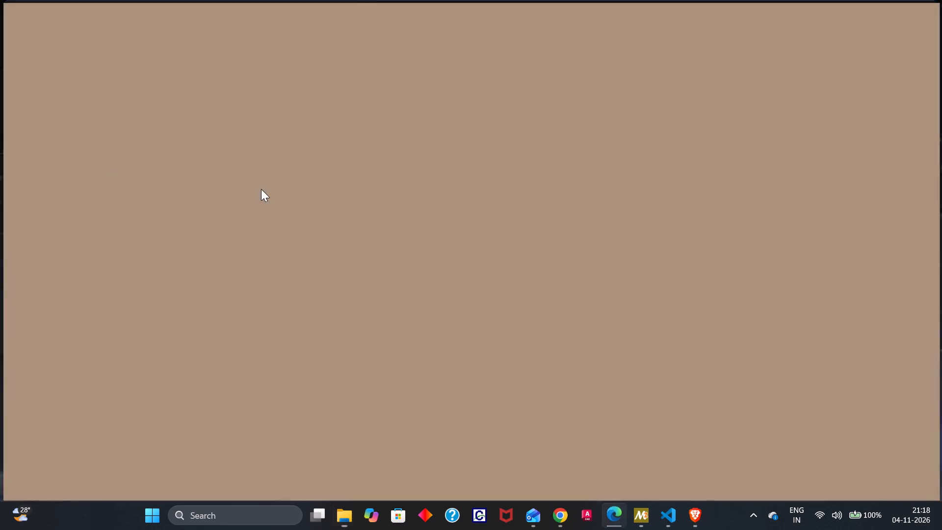
Review the exported report's front matter, from the cover page and certificate through the contents, abstract and list of tables.
scroll(385, 169, up, 1)
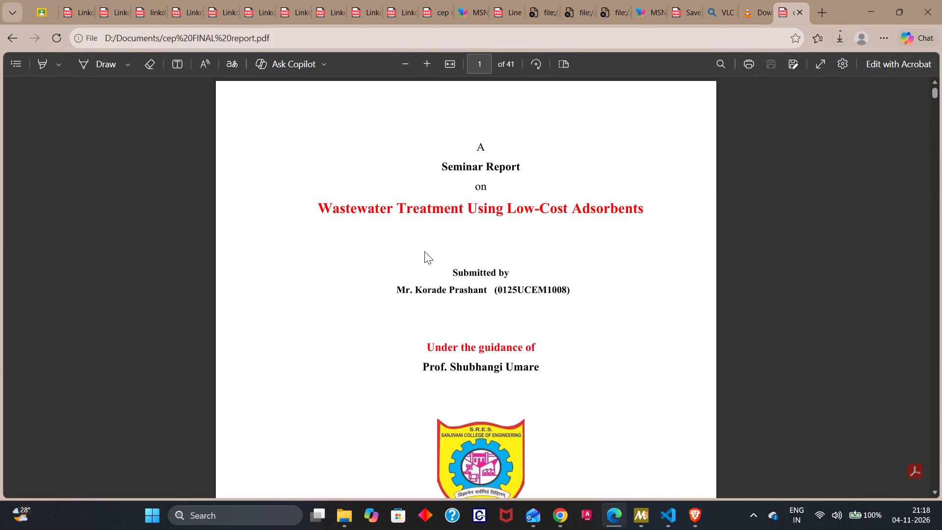
scroll(424, 251, down, 4)
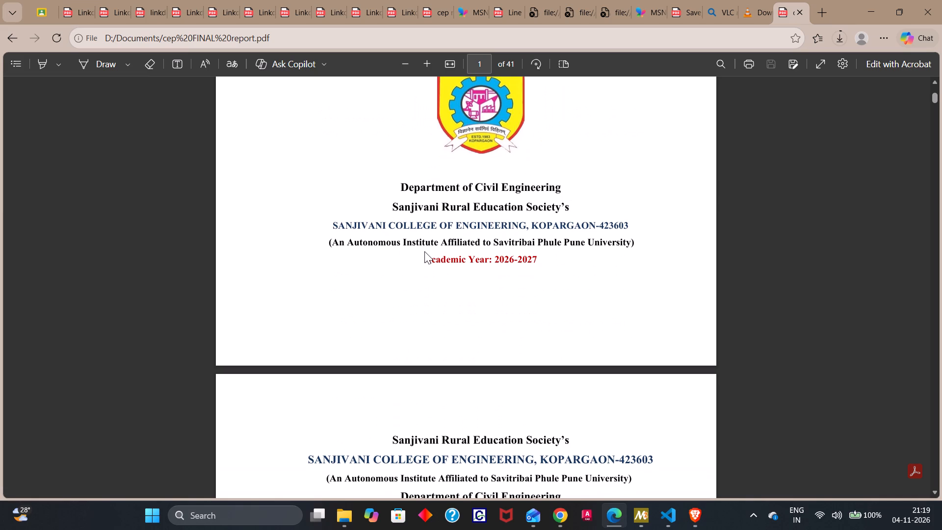
scroll(422, 214, down, 1)
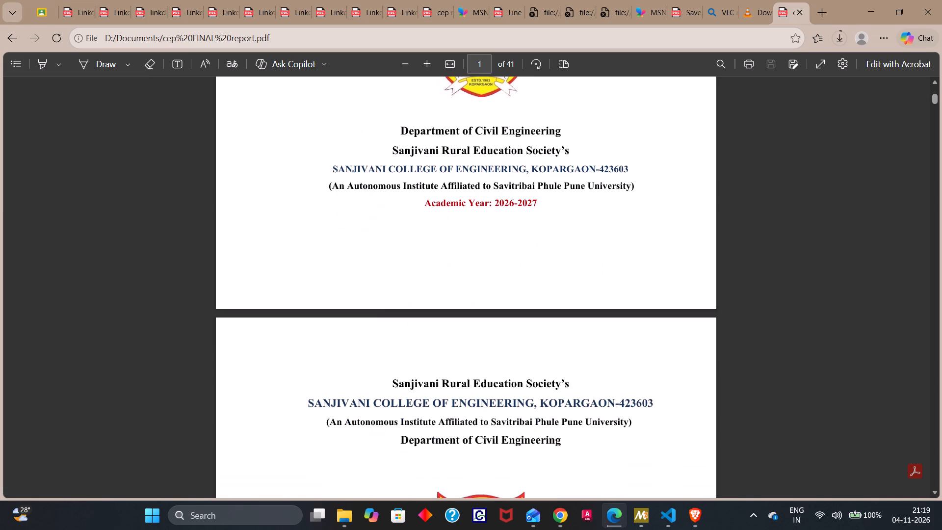
scroll(422, 214, down, 3)
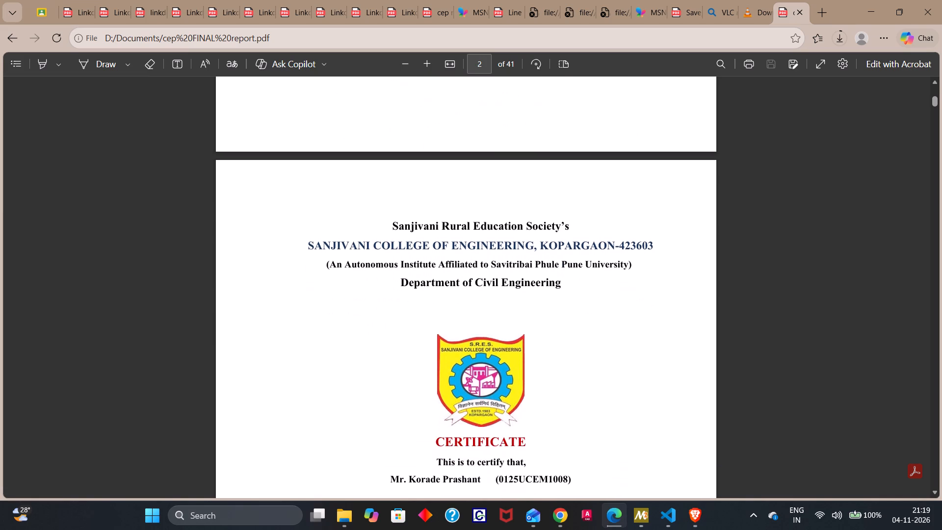
scroll(422, 214, down, 3)
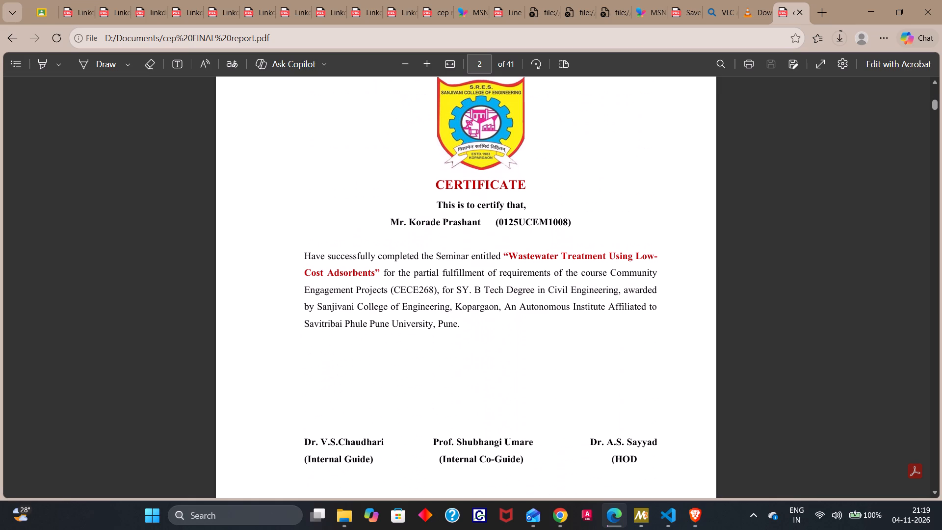
scroll(422, 214, down, 3)
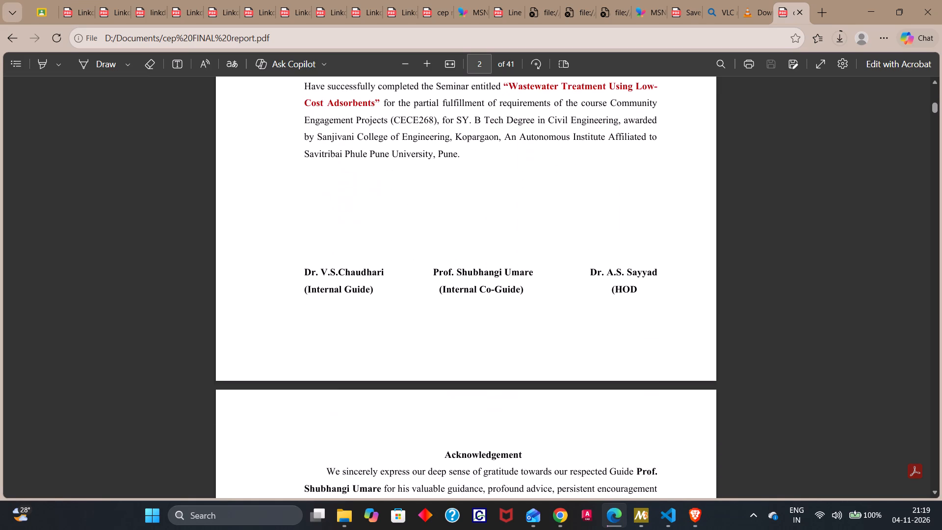
scroll(422, 214, down, 5)
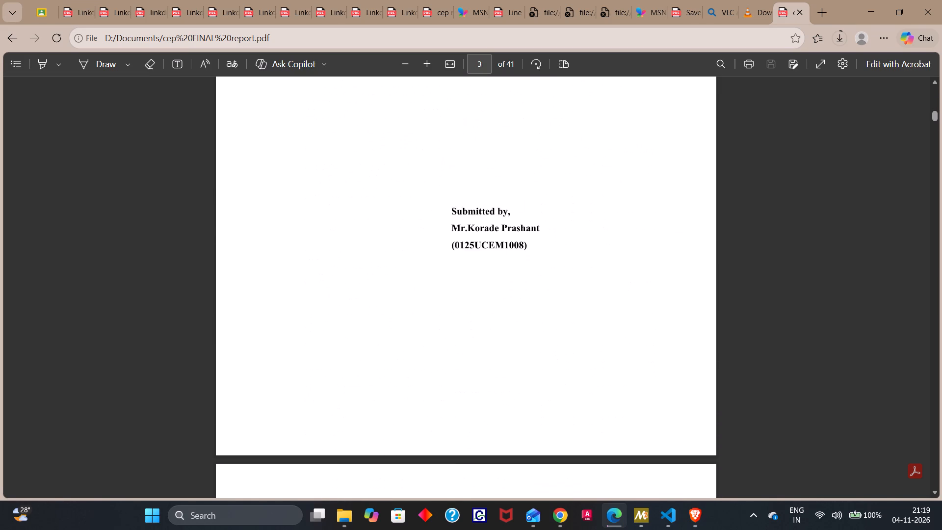
scroll(422, 214, down, 3)
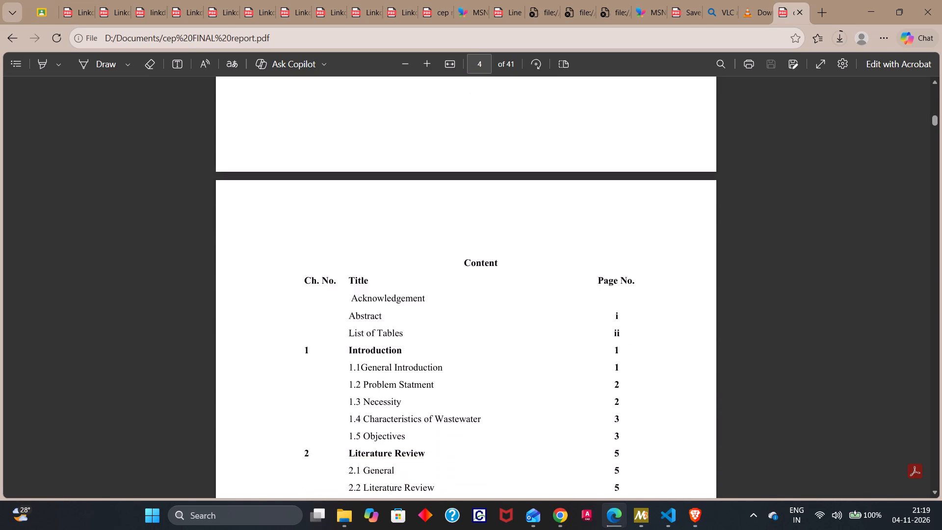
scroll(422, 214, down, 7)
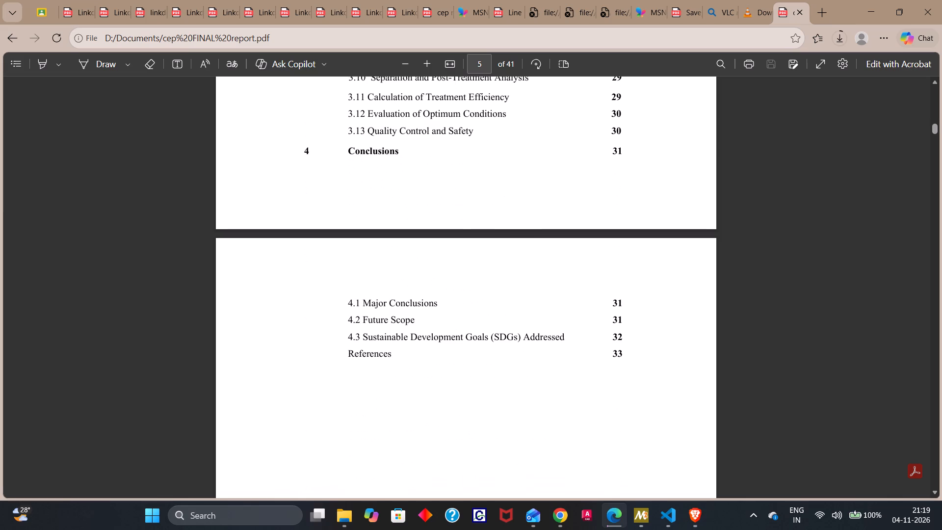
scroll(422, 214, down, 6)
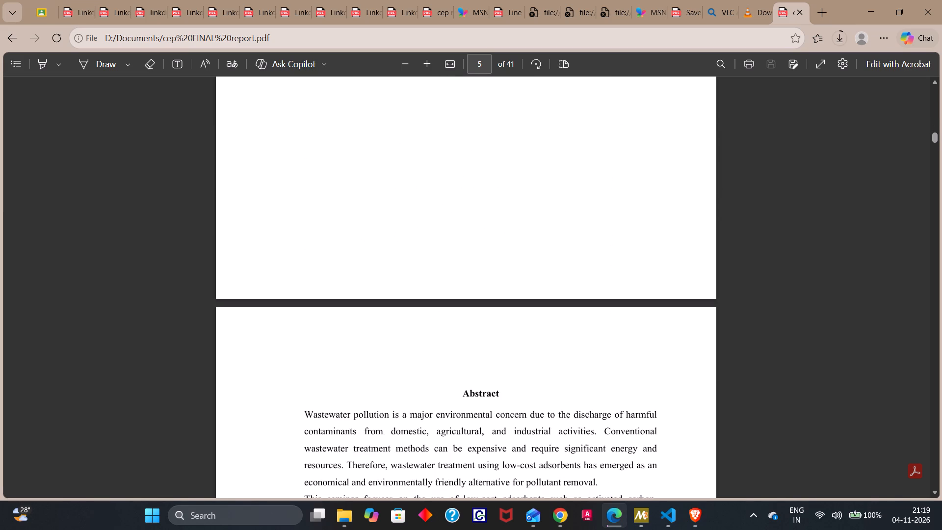
scroll(422, 214, down, 8)
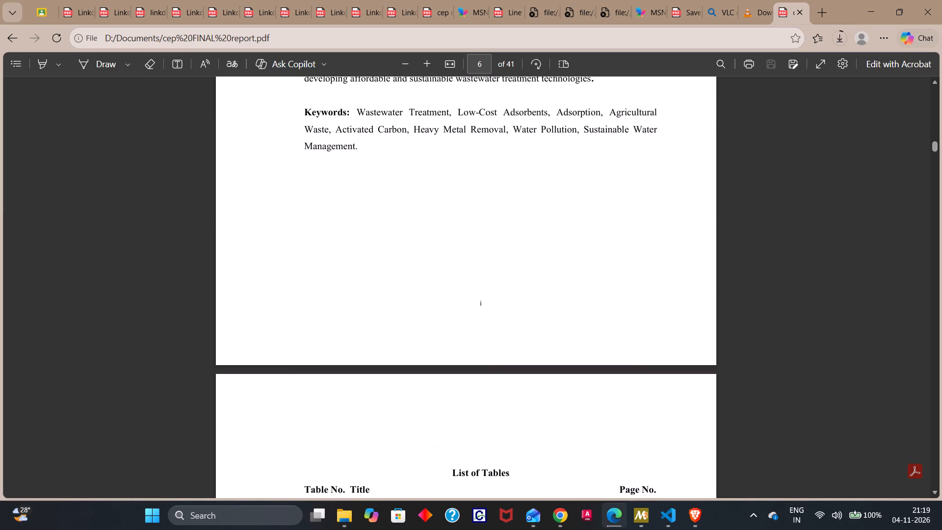
scroll(422, 214, down, 5)
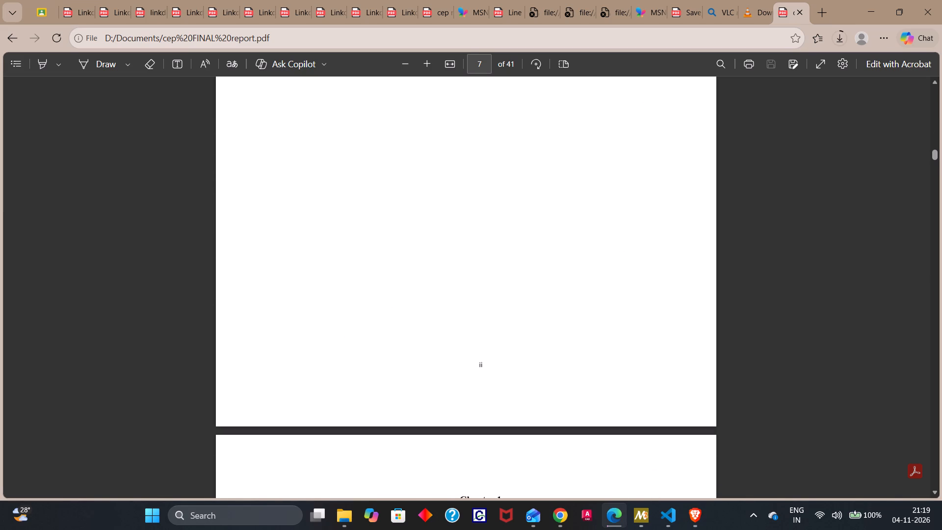
Check the page layout and text of Chapter 1, from the introduction and problem statement through the objectives.
scroll(422, 214, down, 8)
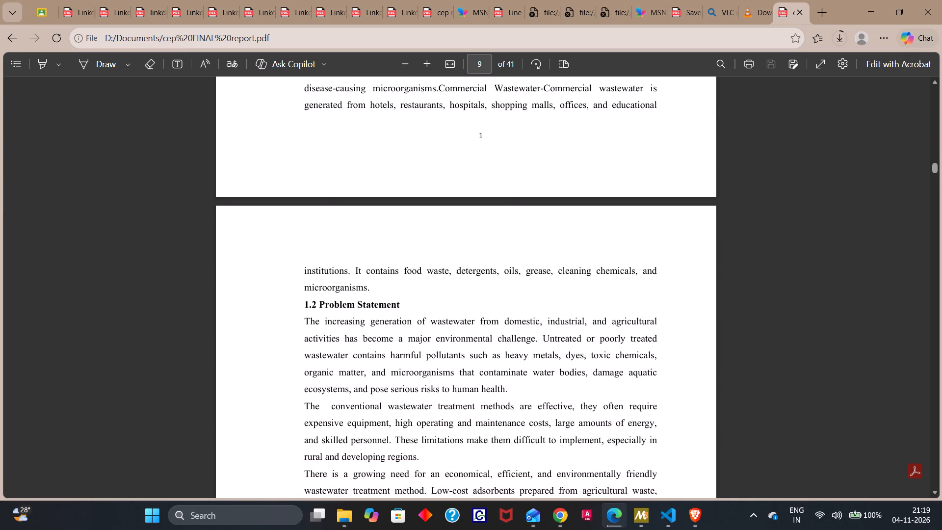
scroll(422, 214, down, 2)
scroll(422, 214, up, 1)
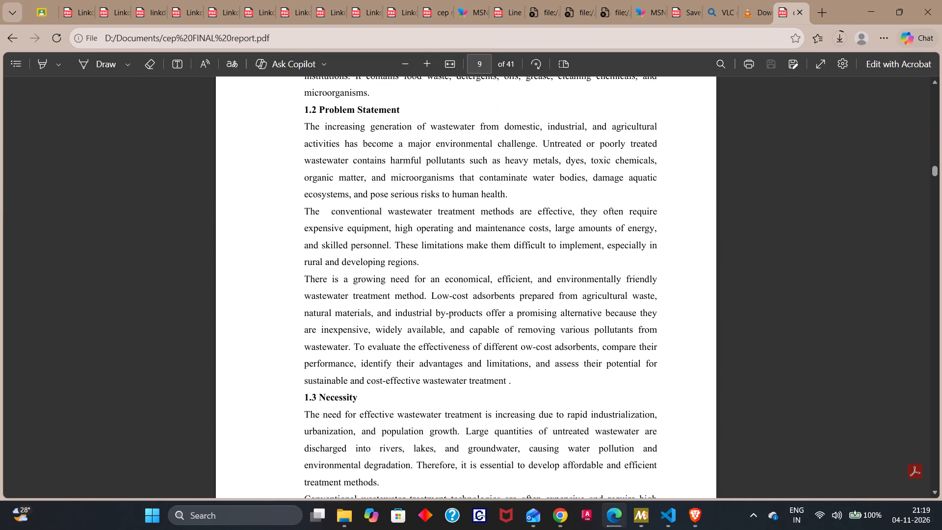
scroll(422, 214, up, 1)
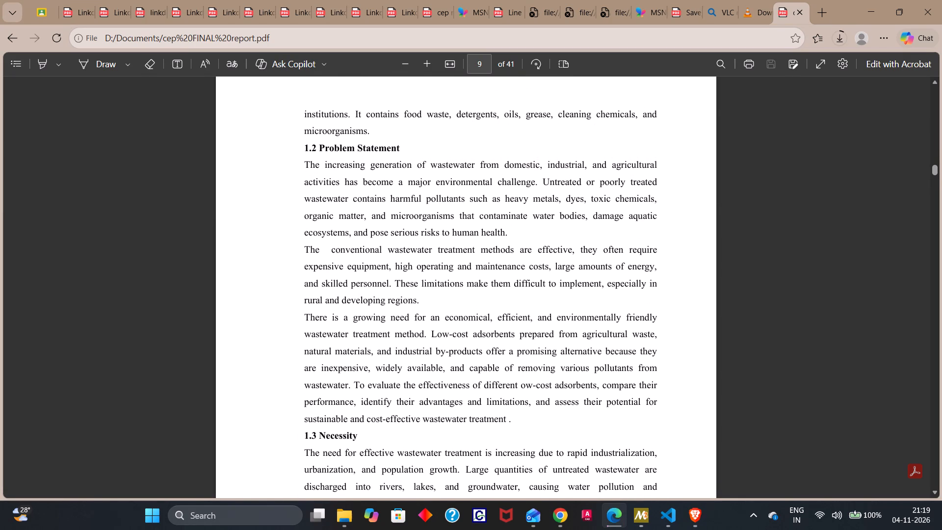
scroll(422, 214, down, 1)
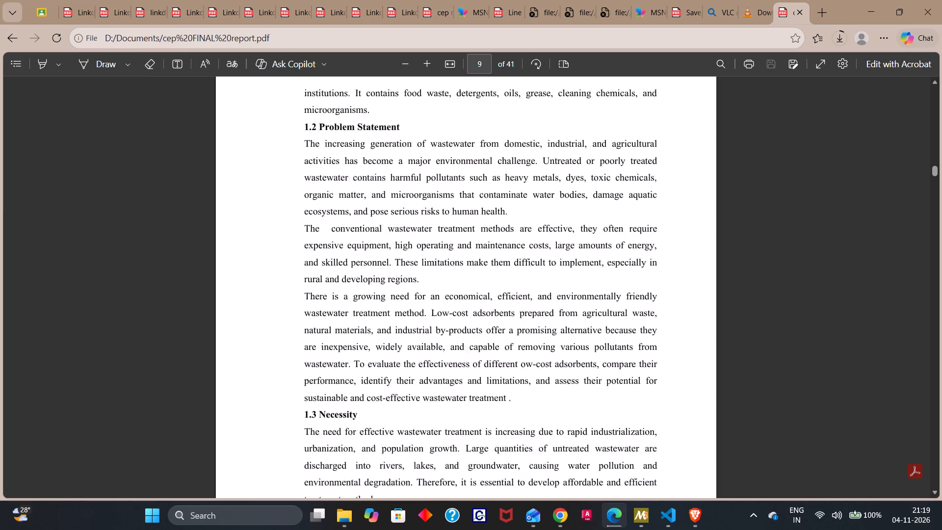
scroll(422, 214, down, 8)
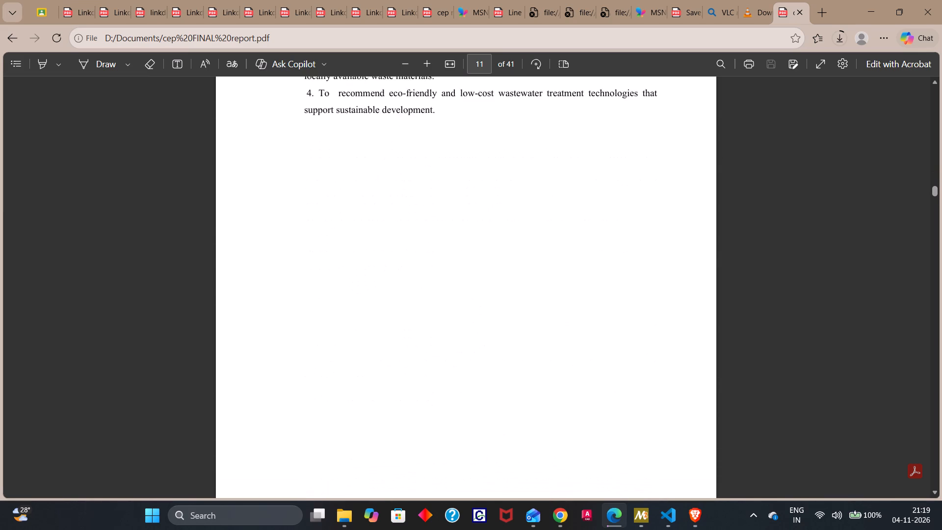
Review the first part of the Chapter 2 literature review, through the Ribeiro et al. [12] entry, for layout and text.
scroll(422, 214, down, 6)
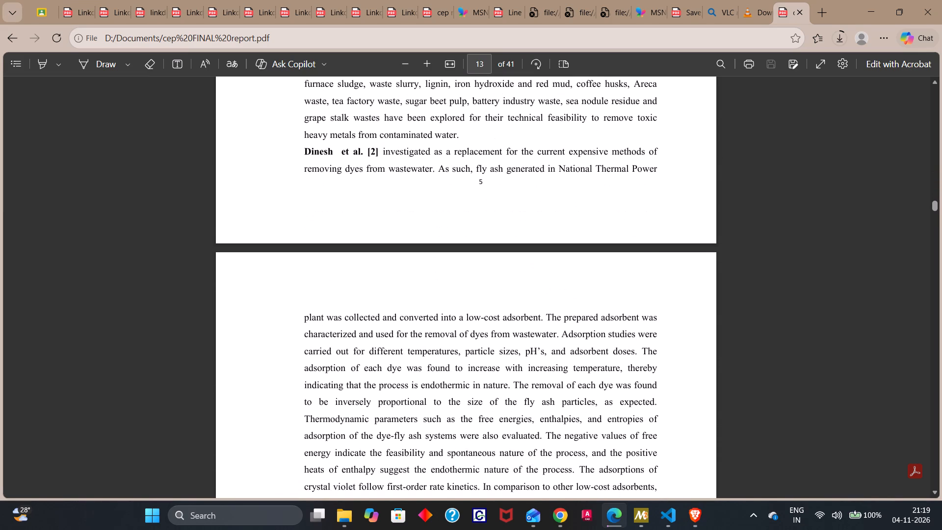
scroll(422, 214, down, 3)
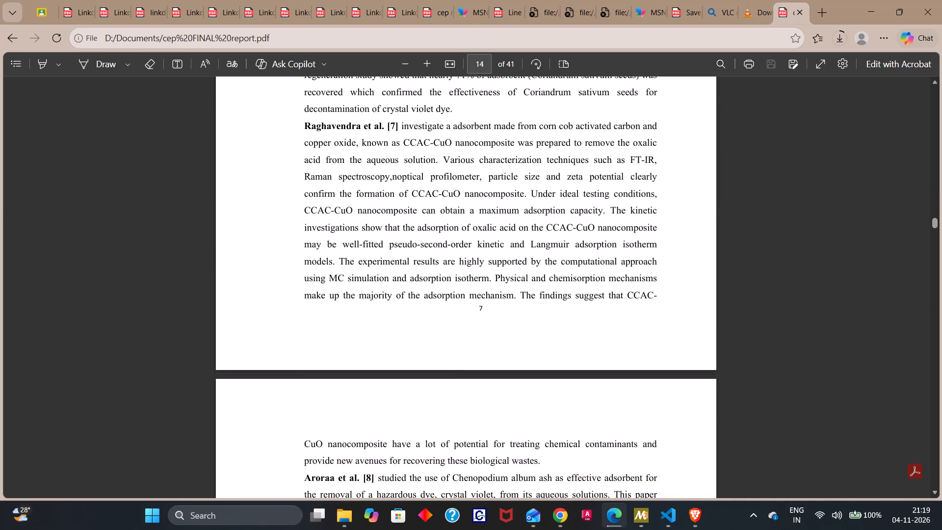
scroll(422, 214, down, 4)
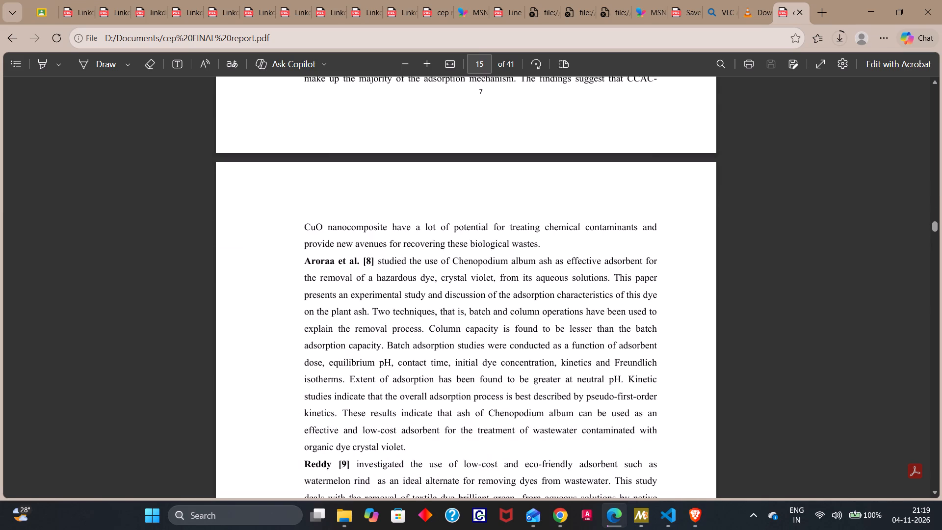
scroll(422, 214, down, 8)
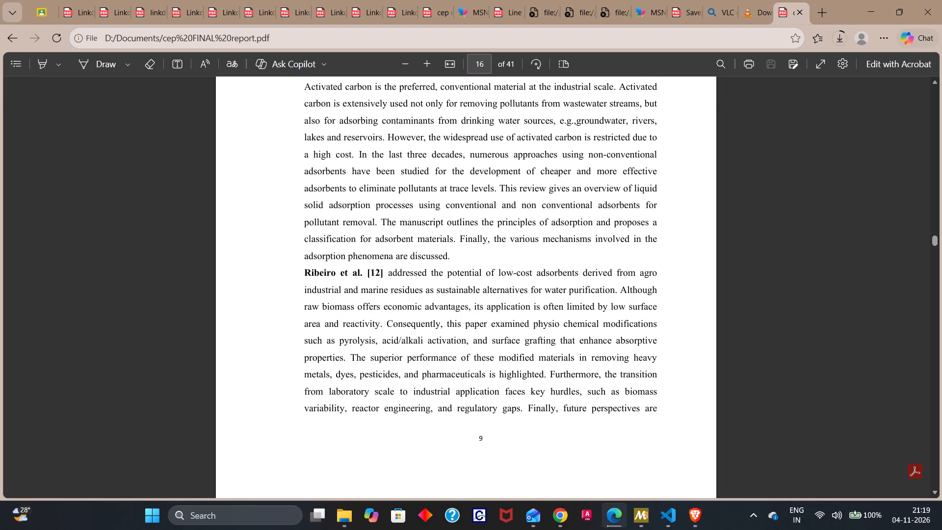
Review the rest of the literature review, including the Senthilkumar et al. [16] and Antonio et al. [17] entries, up to the end of Chapter 2.
scroll(422, 214, down, 9)
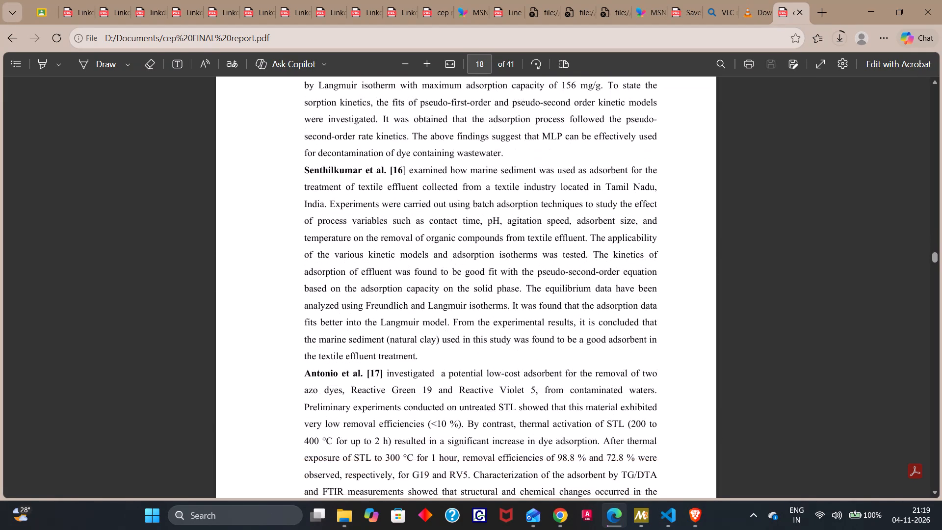
scroll(422, 214, up, 1)
scroll(422, 214, down, 2)
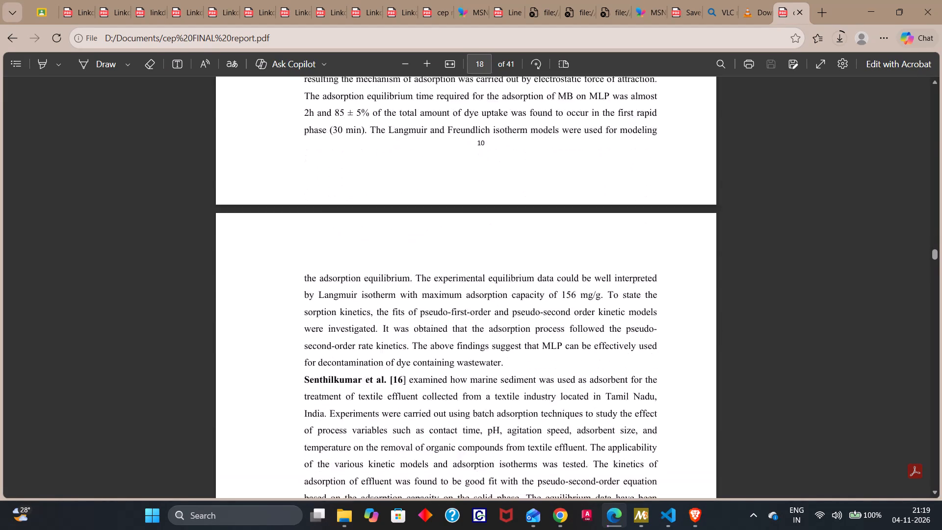
scroll(422, 214, down, 7)
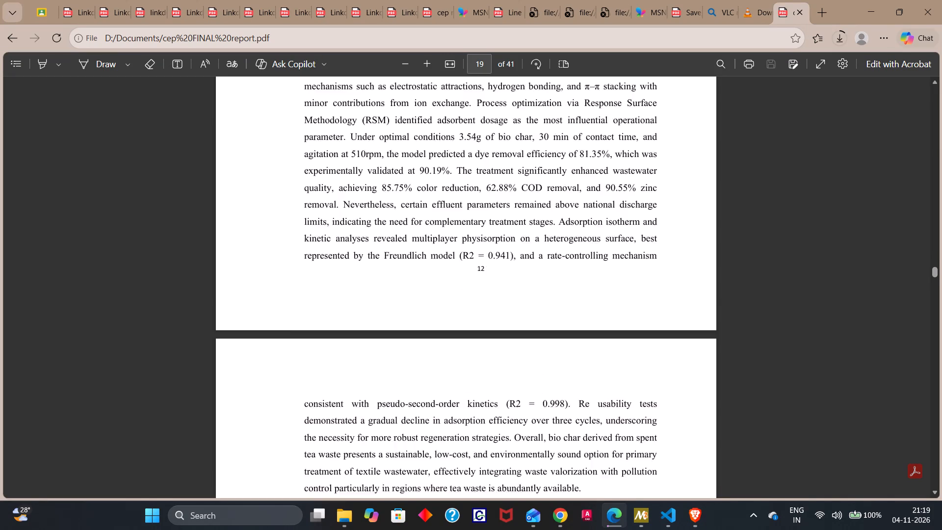
scroll(422, 214, down, 3)
Check the start of Chapter 3 Methodology, covering conventional wastewater treatment with trickling filters and oxidation ponds.
scroll(422, 214, down, 1)
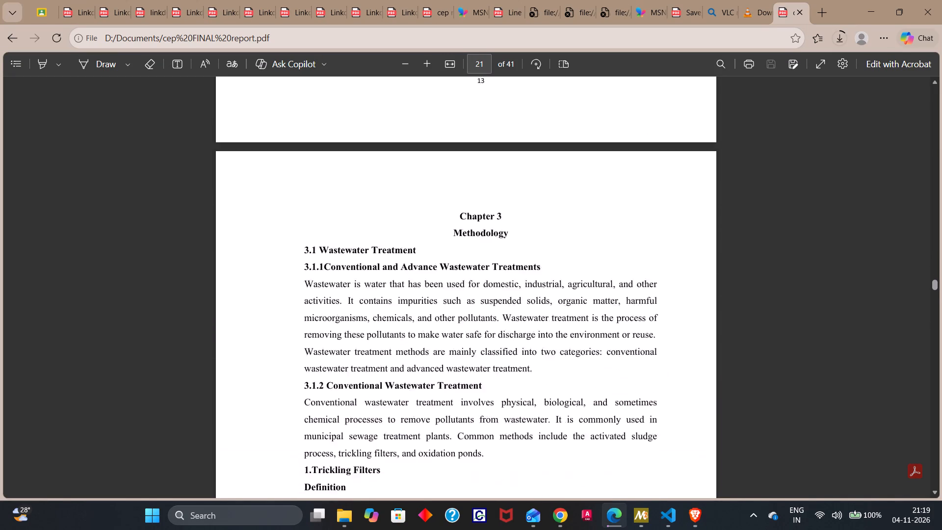
scroll(422, 214, down, 6)
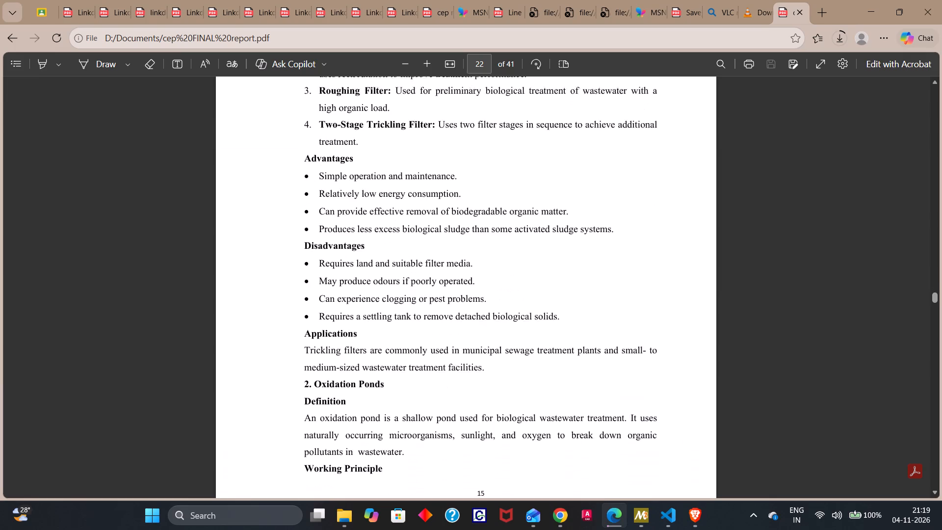
scroll(422, 214, down, 4)
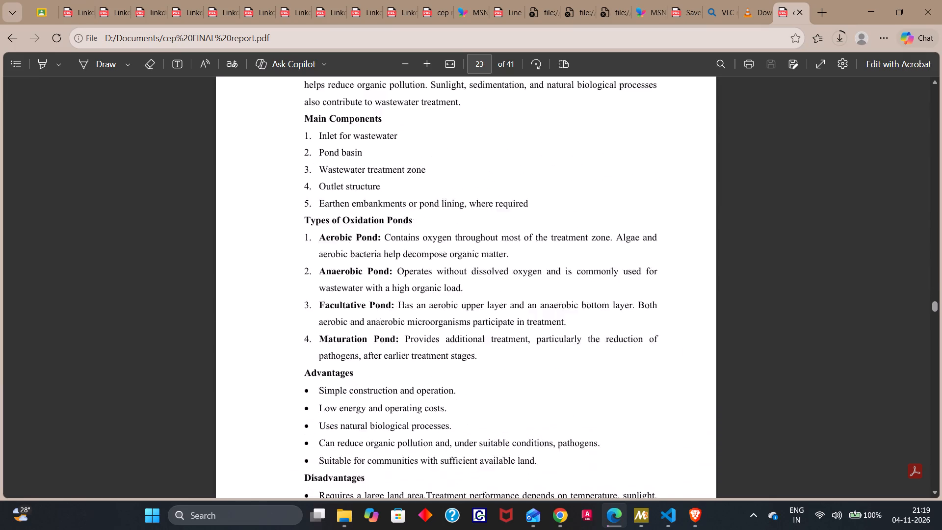
scroll(422, 214, down, 7)
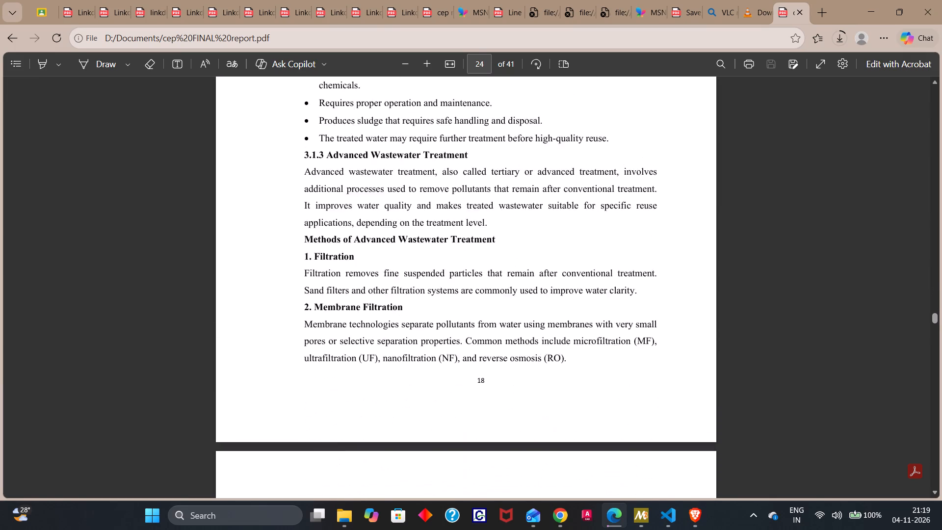
Check the advanced wastewater treatment section, from the filtration methods to the advantages and limitations of advanced treatment.
scroll(422, 214, down, 6)
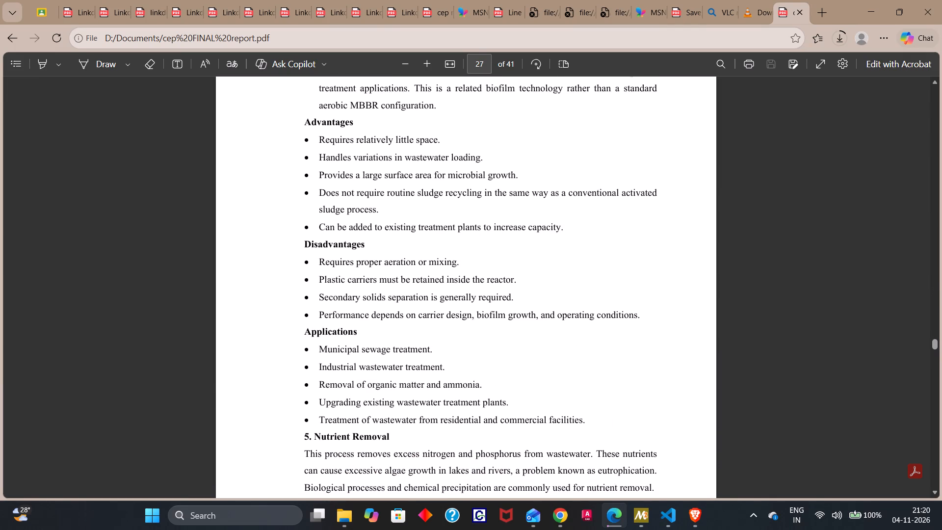
scroll(422, 214, down, 5)
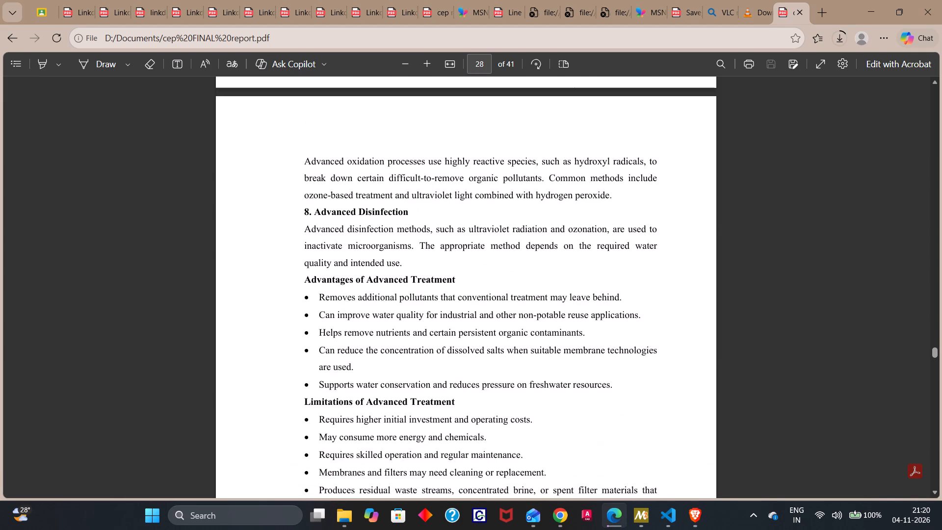
scroll(422, 214, down, 4)
Check the Chapter 3 pages on adsorbent materials, from the calcium-based materials to the preparation of adsorbent in section 3.4.
scroll(422, 214, down, 2)
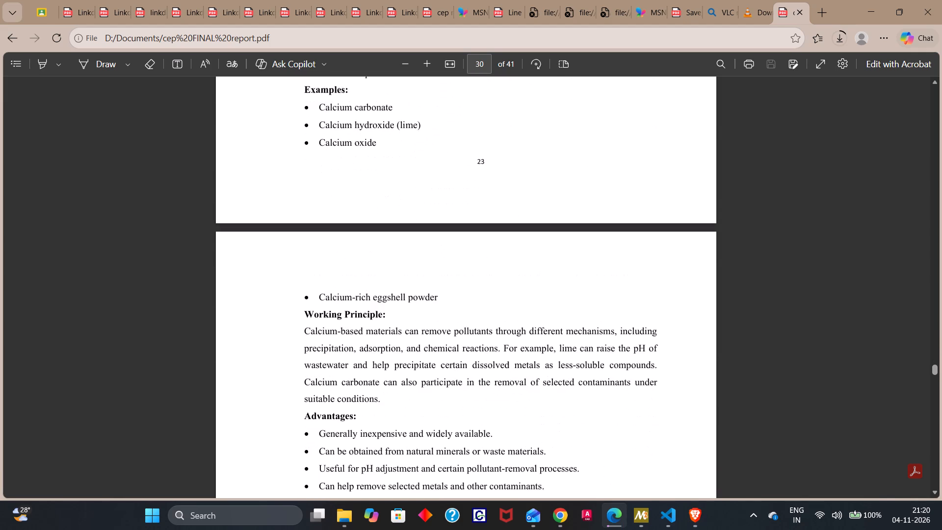
scroll(422, 214, down, 10)
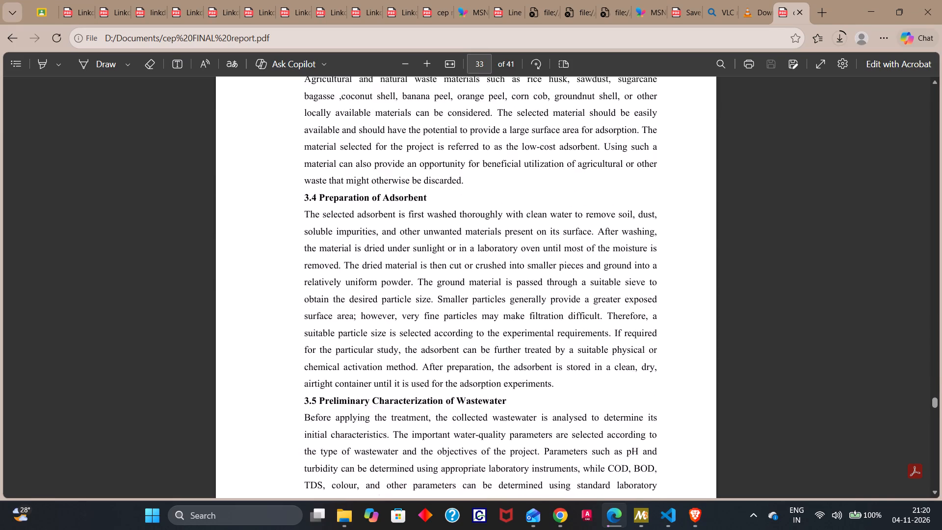
Examine the experimental methodology sections, from wastewater characterization in 3.5 to quality control and safety in 3.13.
scroll(422, 214, down, 4)
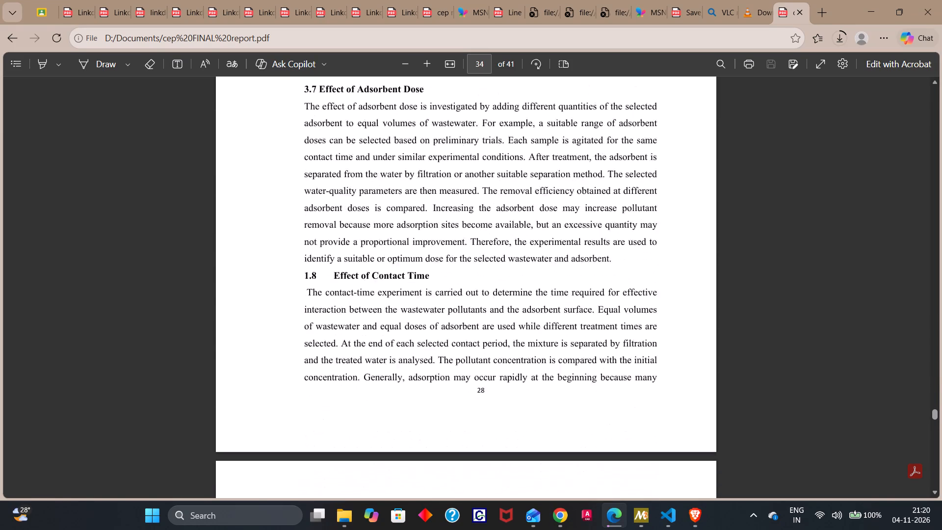
scroll(422, 214, down, 5)
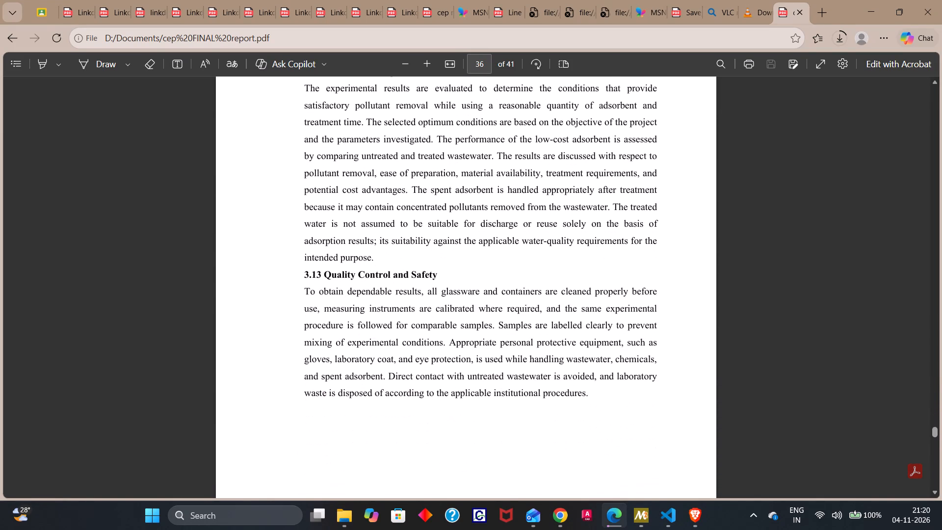
Check Chapter 4, covering the major conclusions, future scope and the SDG mapping table.
scroll(422, 214, down, 3)
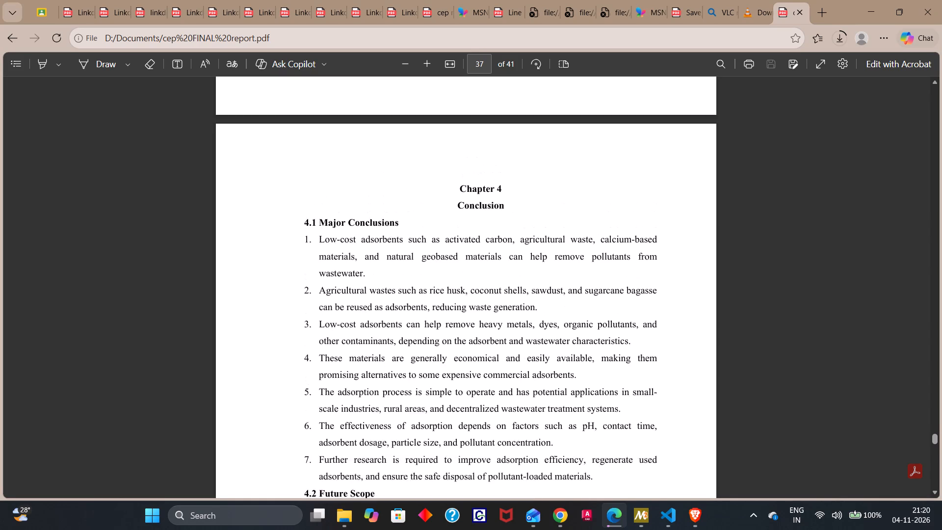
scroll(422, 214, down, 5)
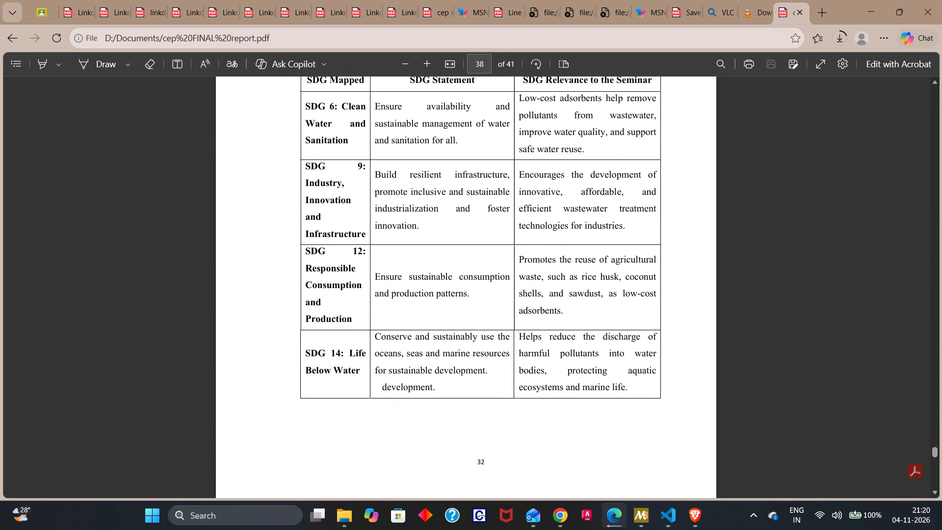
Check the numbered references list and the report's last page.
scroll(422, 214, down, 5)
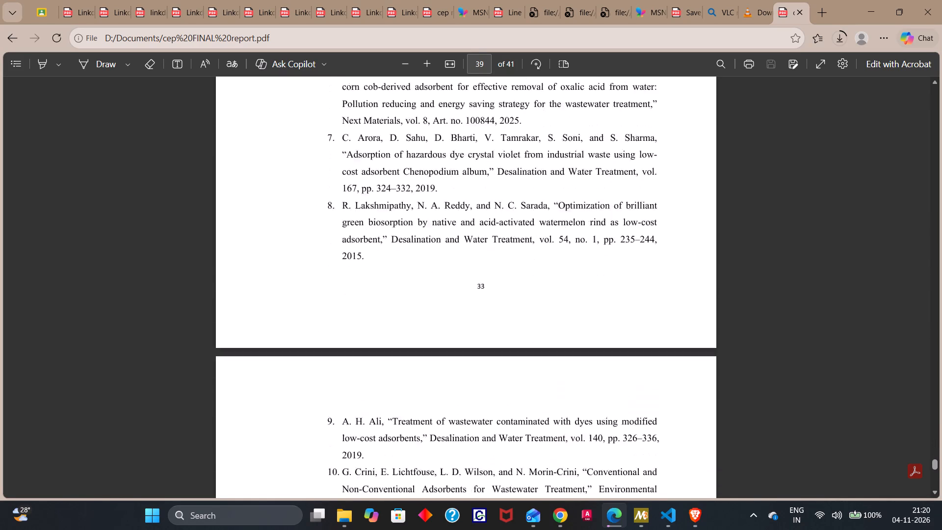
scroll(422, 214, down, 8)
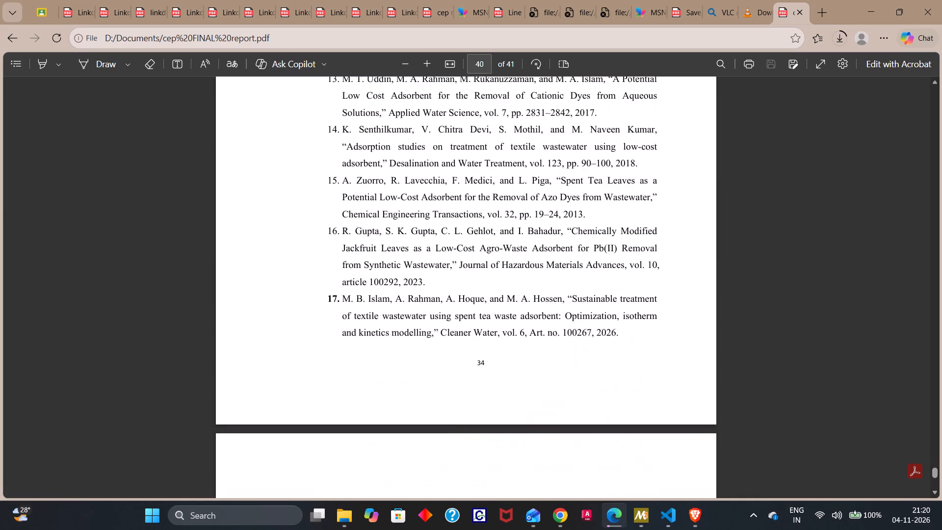
scroll(422, 214, down, 5)
Skim the report backwards from its last page to the literature review pages.
scroll(422, 214, up, 2)
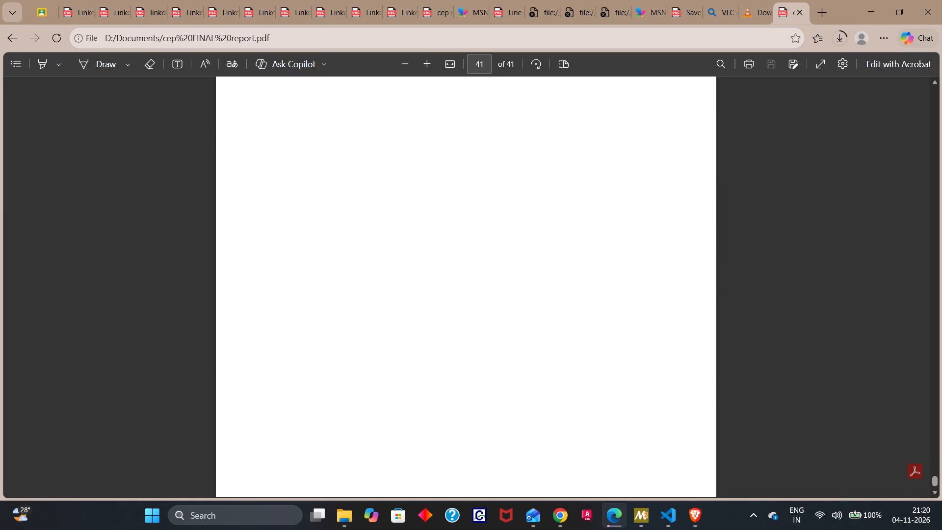
scroll(422, 214, up, 19)
scroll(422, 214, up, 11)
scroll(422, 214, up, 12)
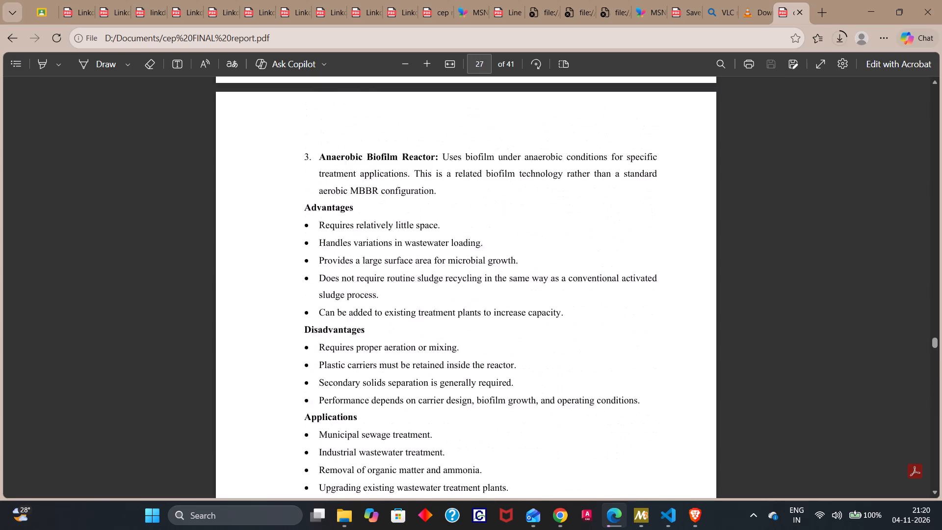
scroll(422, 214, up, 11)
scroll(422, 214, up, 12)
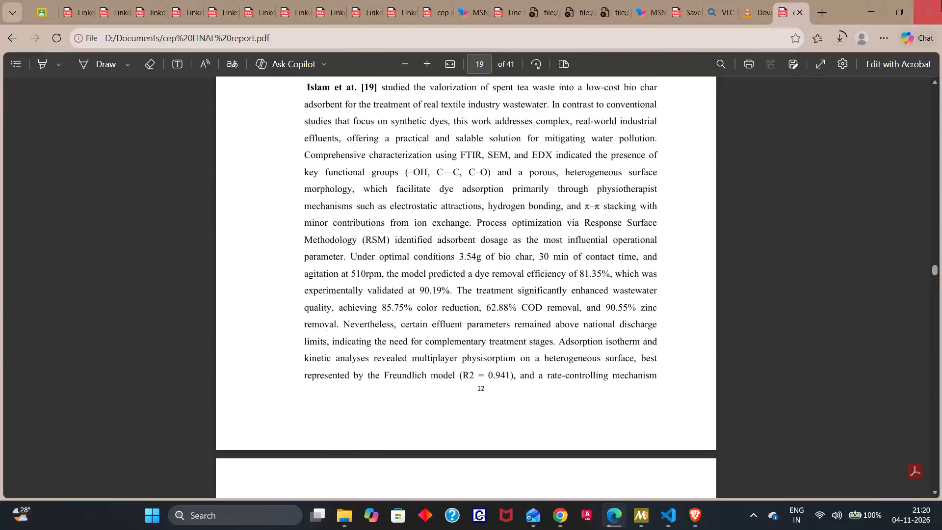
Close the "cep FINAL report" PDF tab and minimize the browser window to show the desktop.
click(802, 10)
click(863, 10)
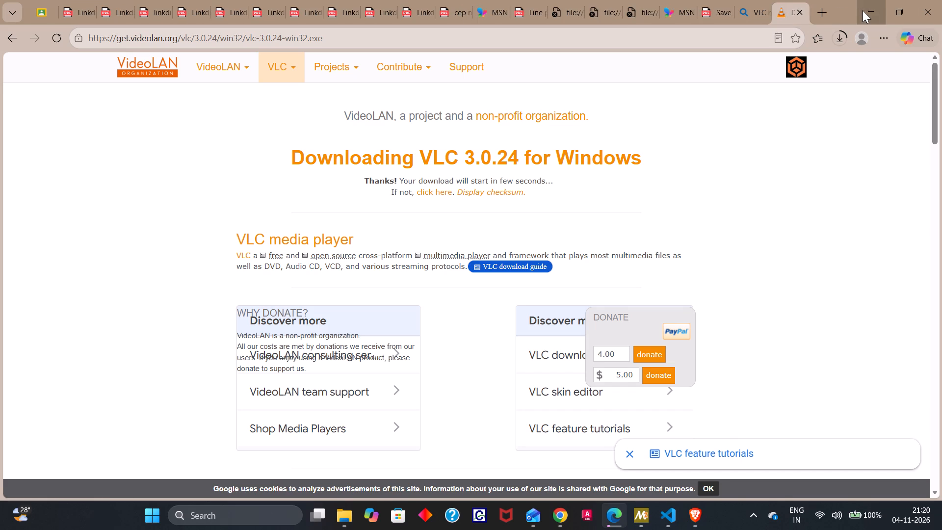
click(863, 10)
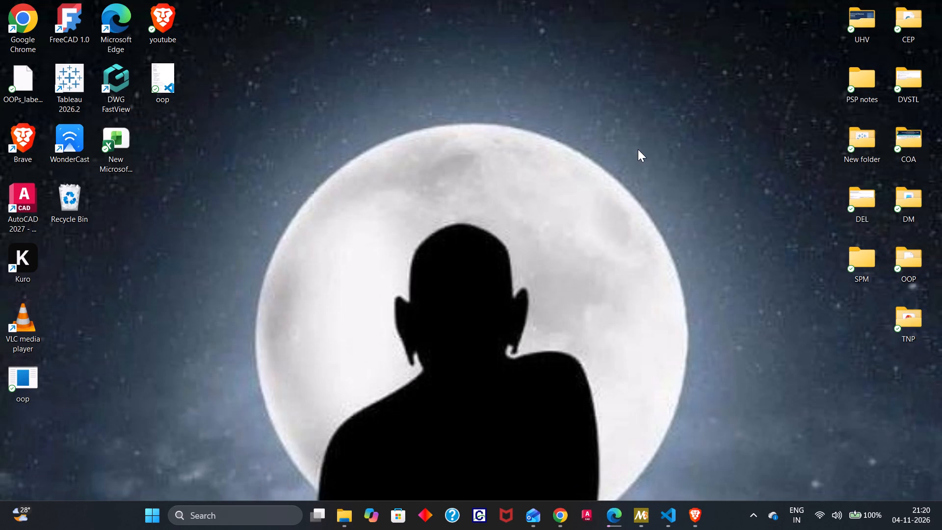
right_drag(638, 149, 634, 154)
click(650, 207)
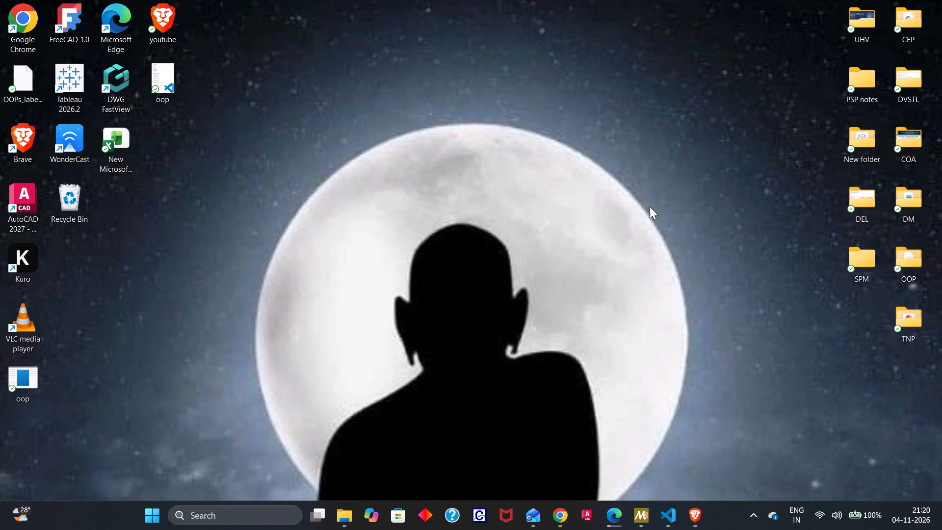